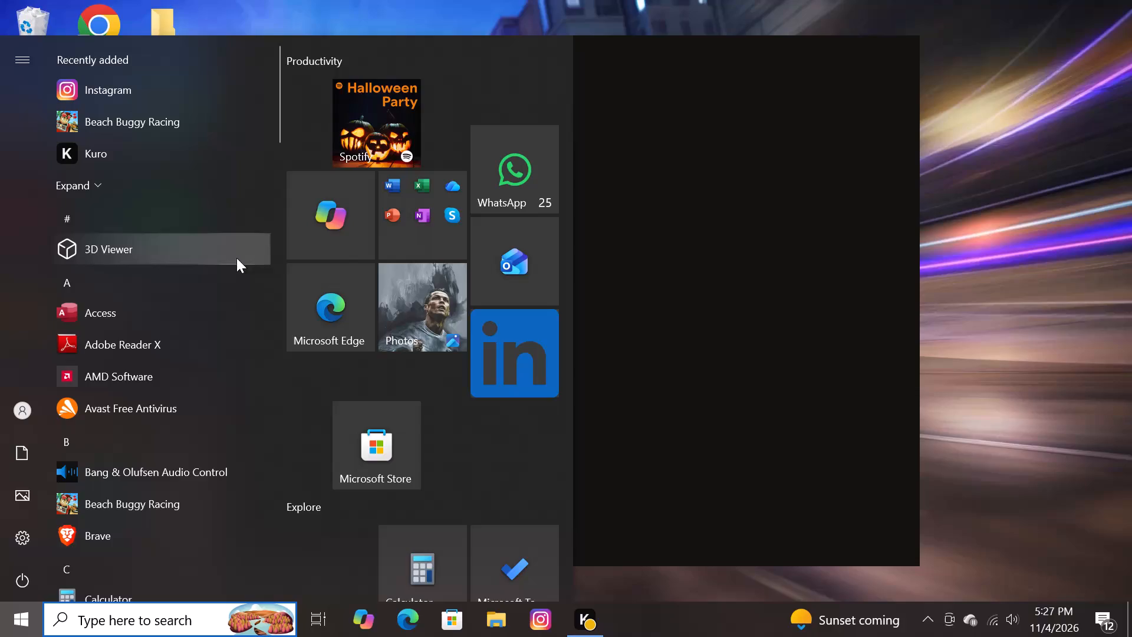
Find Calendar in the alphabetical list of installed apps and launch it.
key("Down")
key("Down")
key("Down")
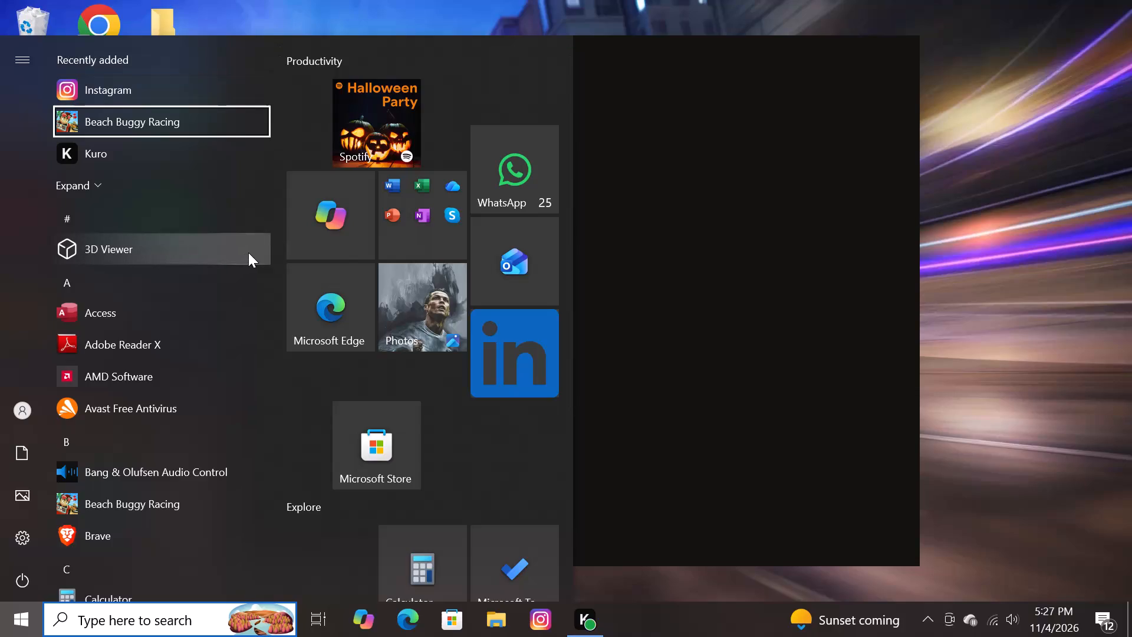
key("Down")
key("Down")
key("Down")
key("Down")
key("Down")
key("Down")
key("Down")
key("Down")
key("Down")
key("Down")
key("Down")
key("Down")
key("Down")
key("Down")
key("Down")
key("Down")
key("Down")
key("Down")
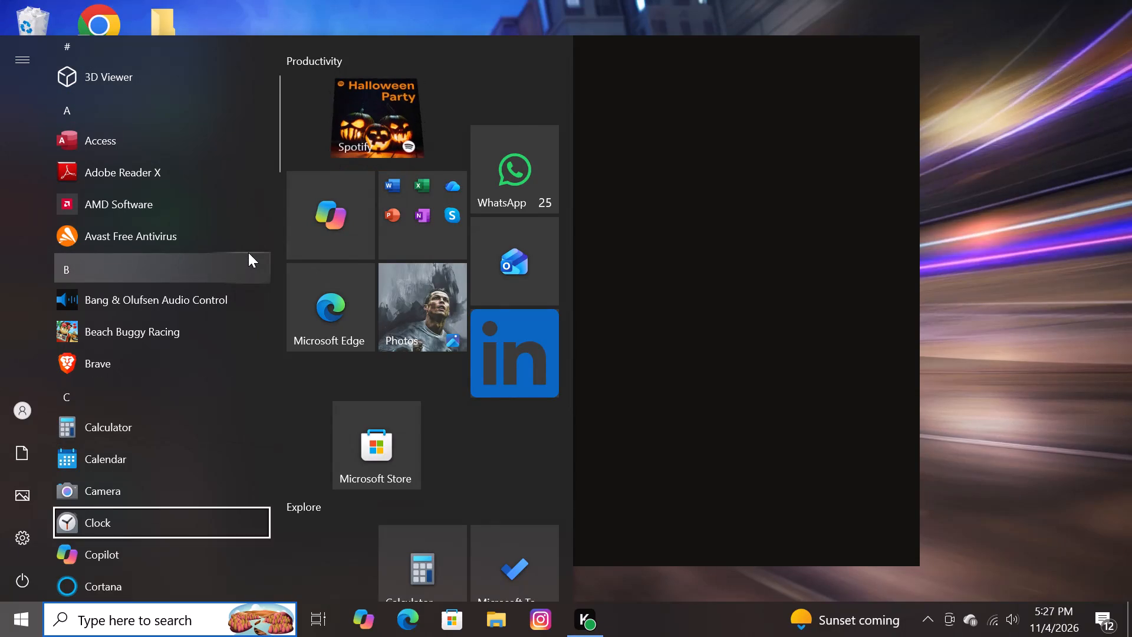
key("Down")
key("Down")
key("Down")
key("Down")
key("Down")
key("Up")
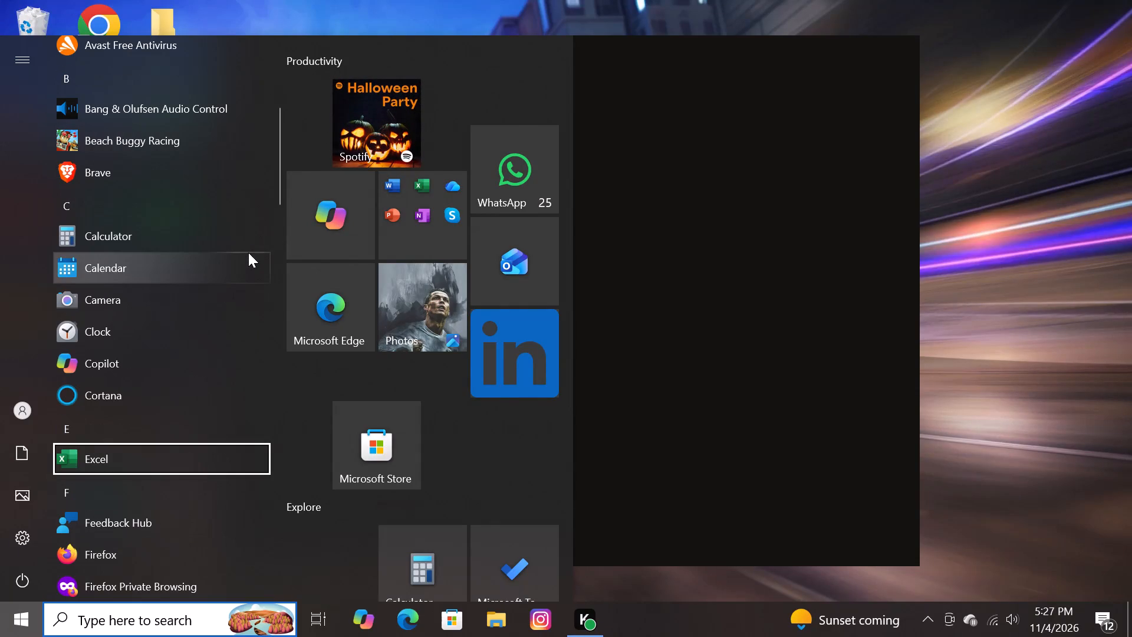
double_click(248, 252)
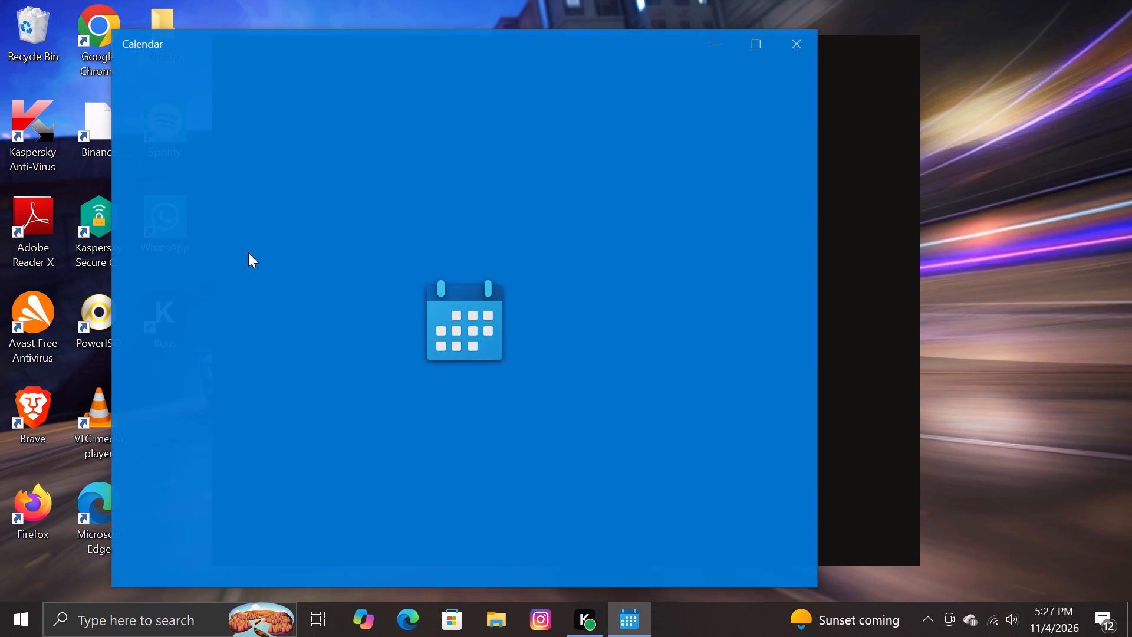
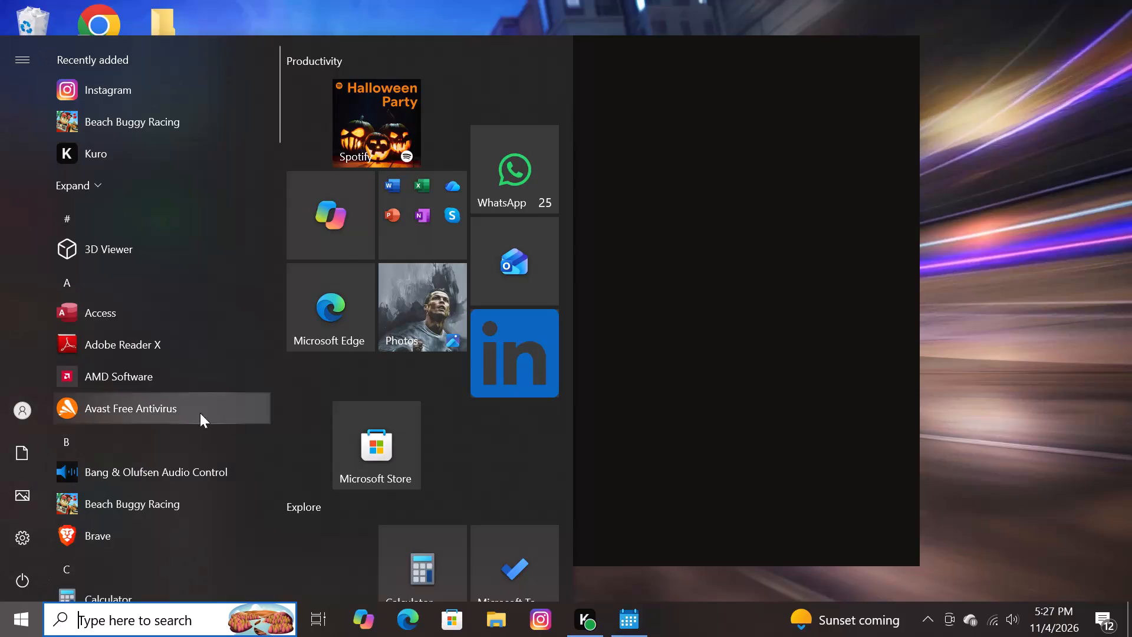
Find Excel in the alphabetical list of installed apps and launch it.
key("Down")
key("Down")
key("Down")
key("Down")
key("Down")
key("Down")
key("Down")
key("Down")
key("Down")
key("Down")
key("Down")
key("Down")
key("Down")
key("Down")
key("Down")
key("Down")
key("Down")
key("Down")
key("Down")
key("Down")
key("Down")
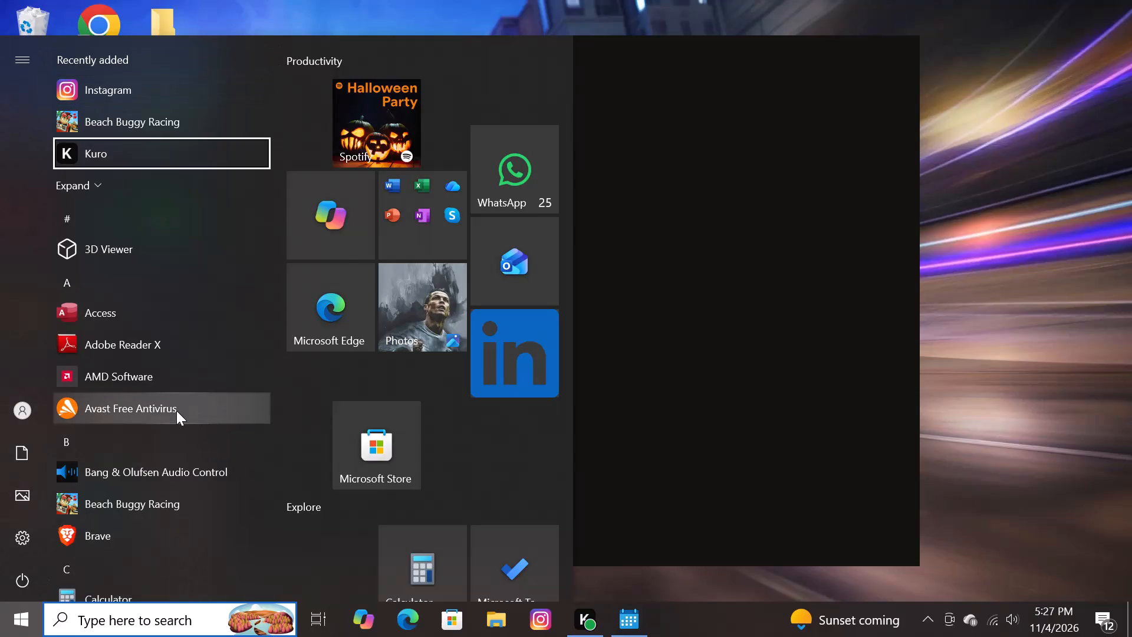
key("Down")
key("Down")
key("Down")
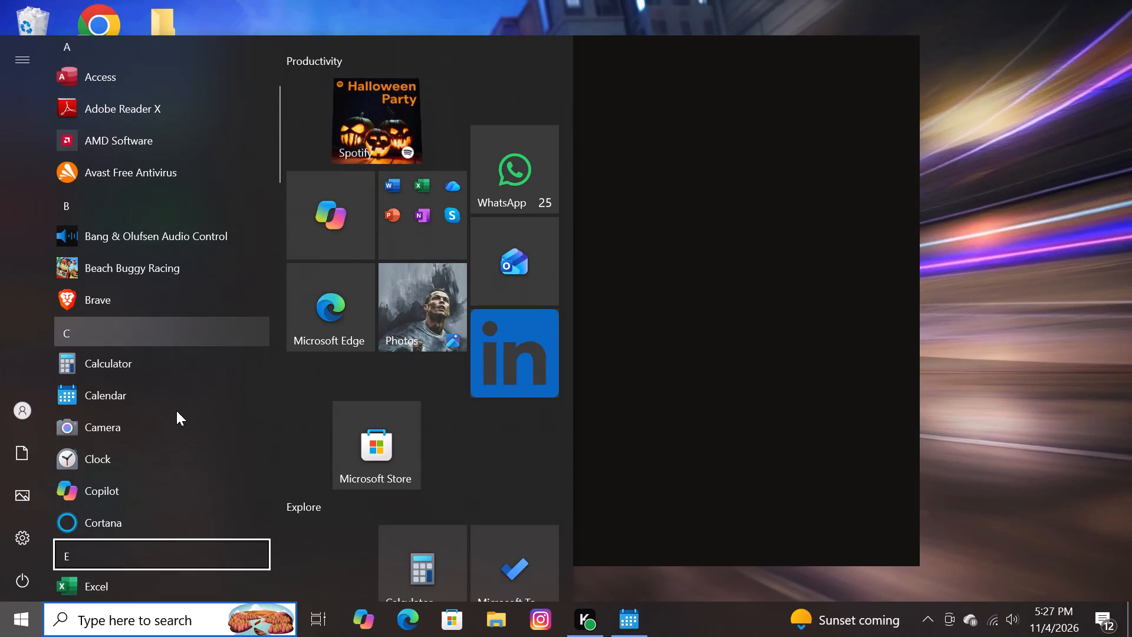
key("Down")
double_click(127, 573)
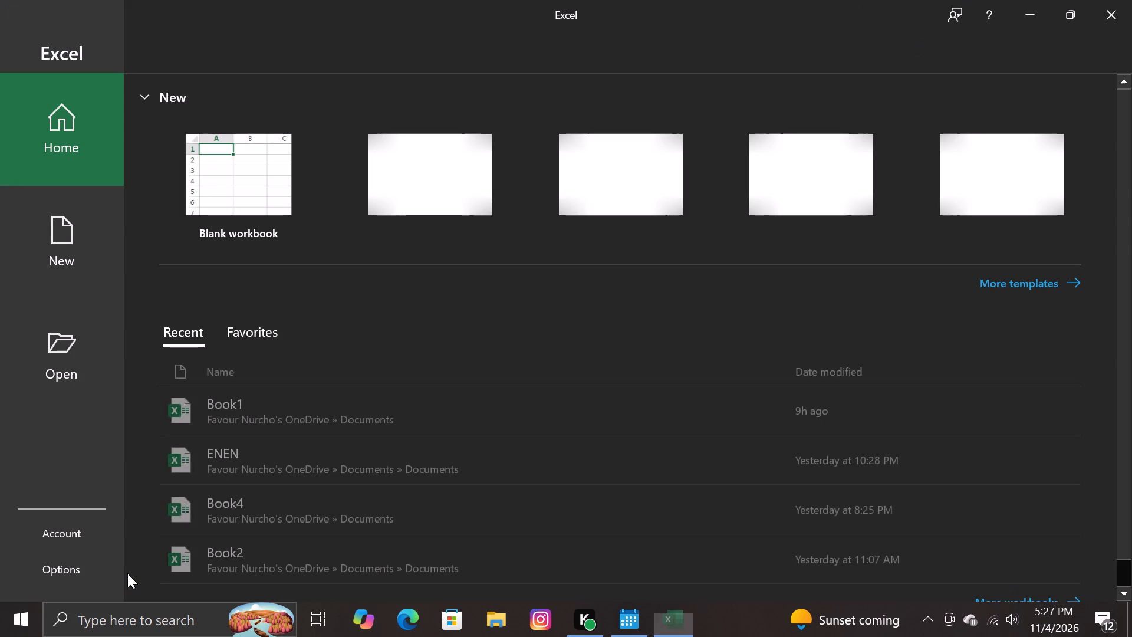
Create a new blank workbook.
double_click(262, 185)
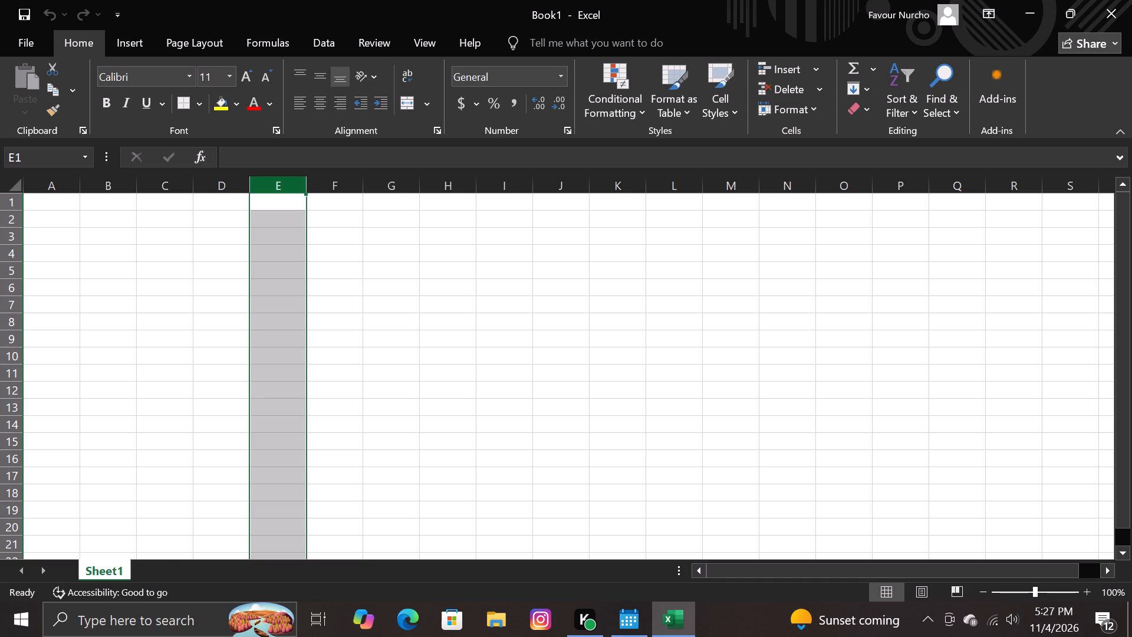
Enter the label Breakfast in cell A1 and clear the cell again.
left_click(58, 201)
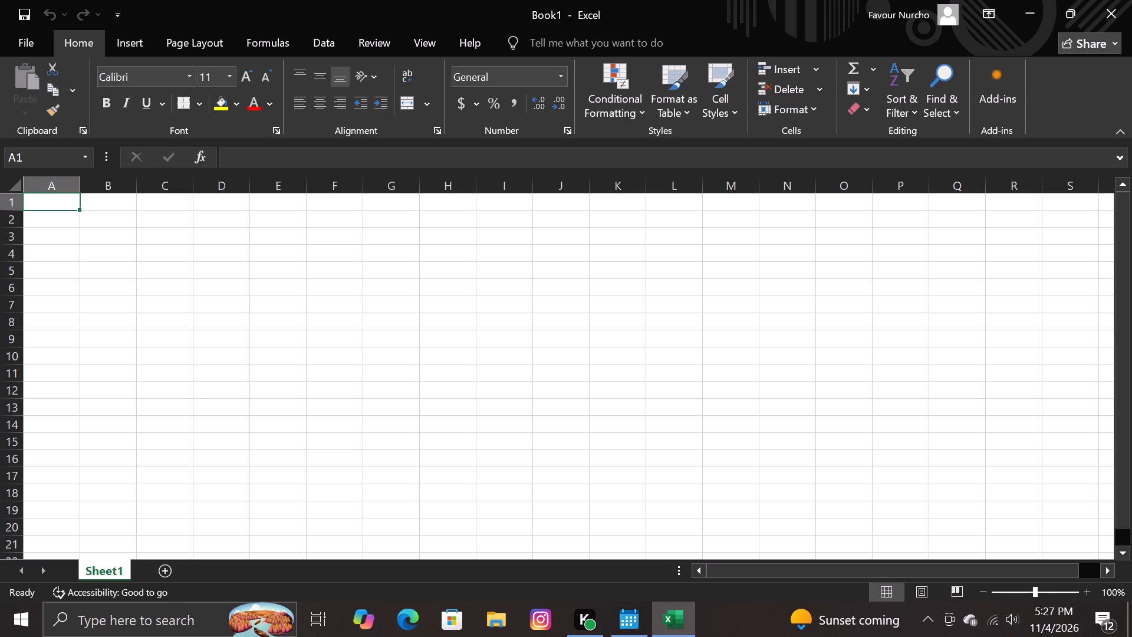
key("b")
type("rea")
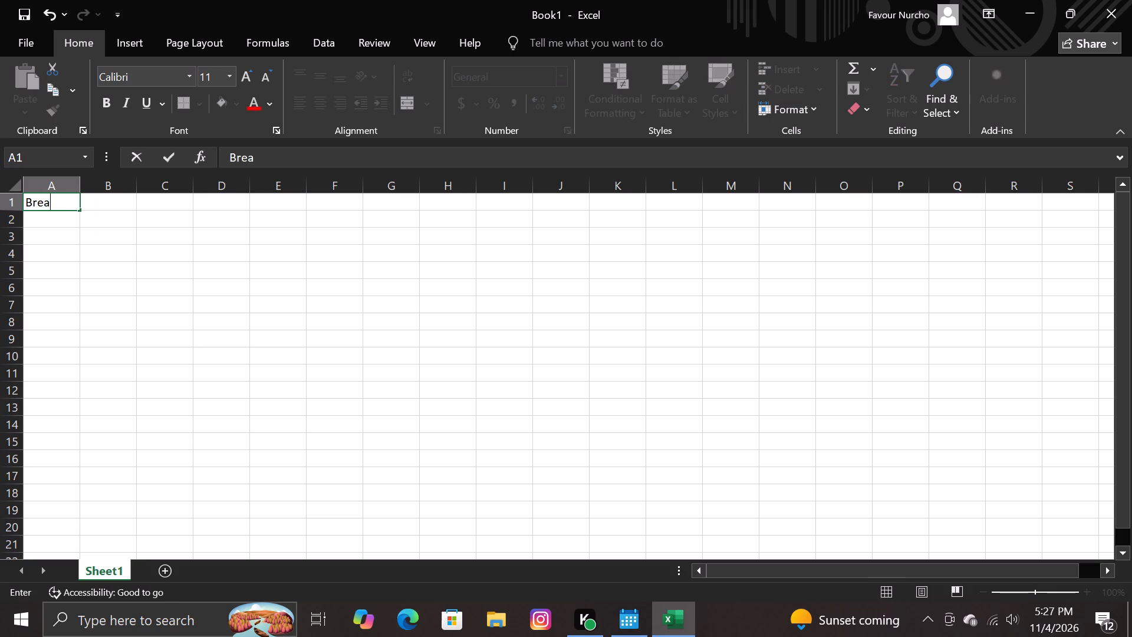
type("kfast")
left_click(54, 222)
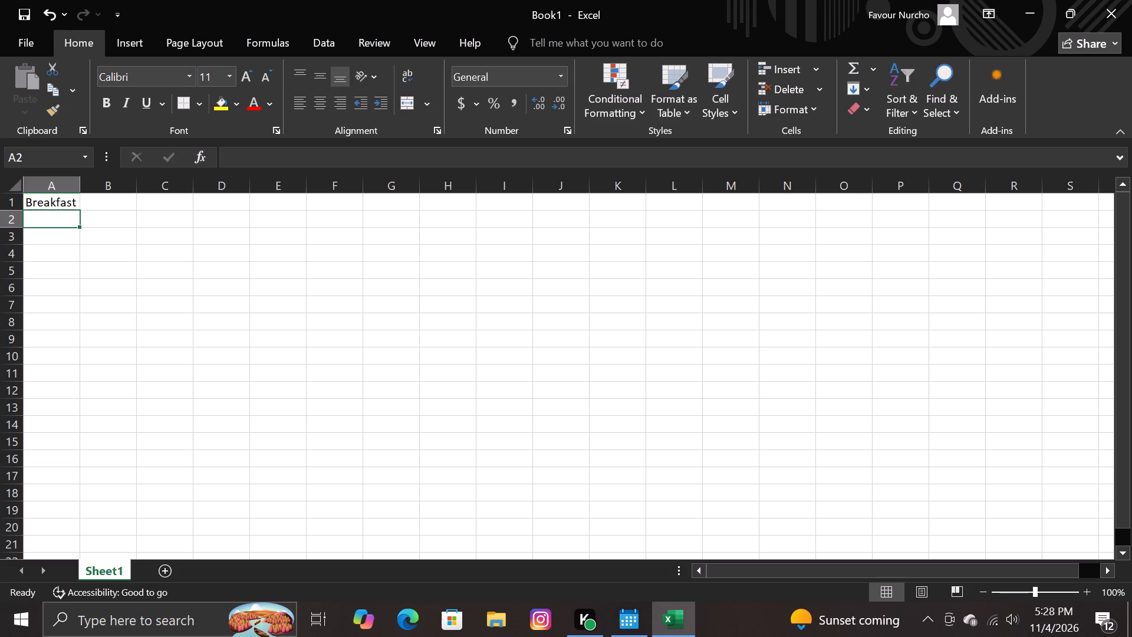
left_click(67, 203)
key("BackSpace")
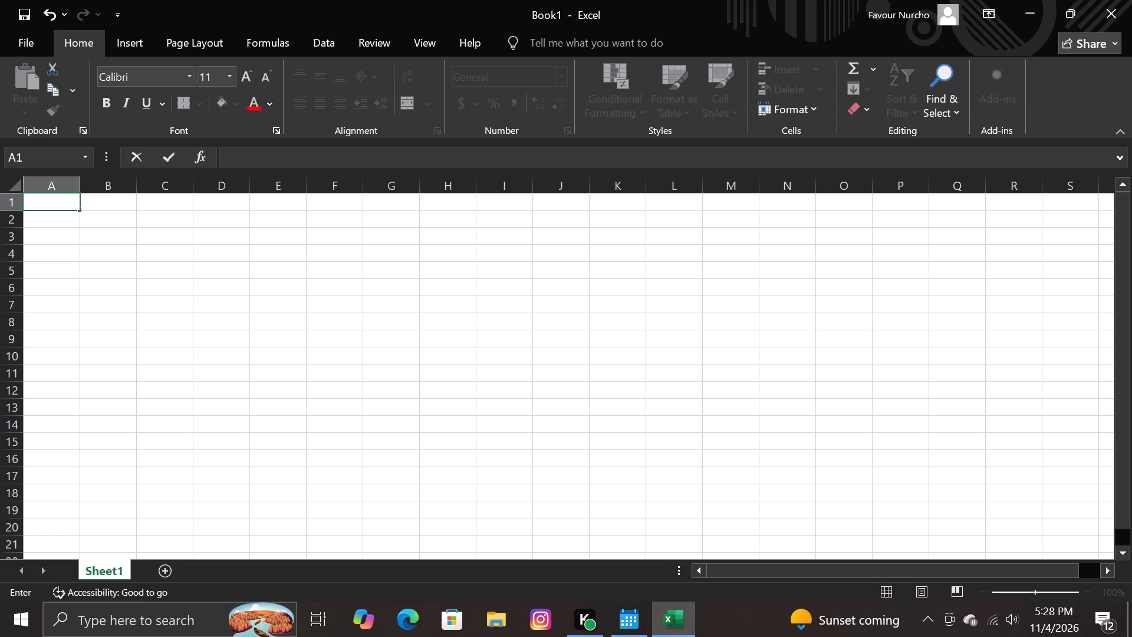
Enter the column headings MONDAY, TUESDAY, WEDNASDAY, THURSDAY and FRIDAY across cells B1 to F1.
left_click(103, 198)
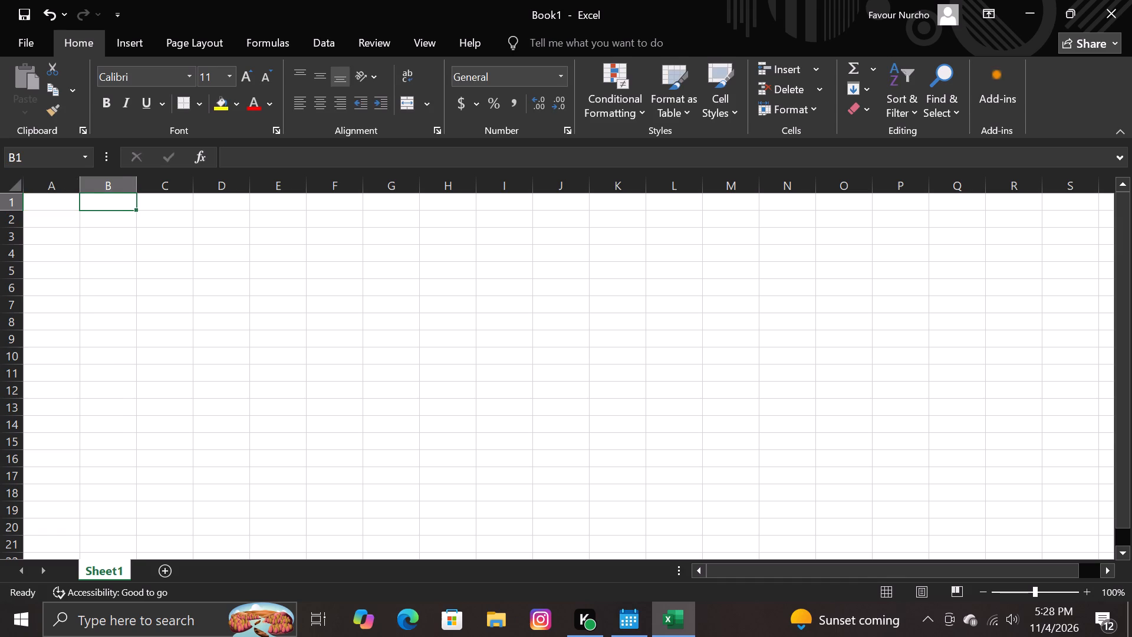
type("MO")
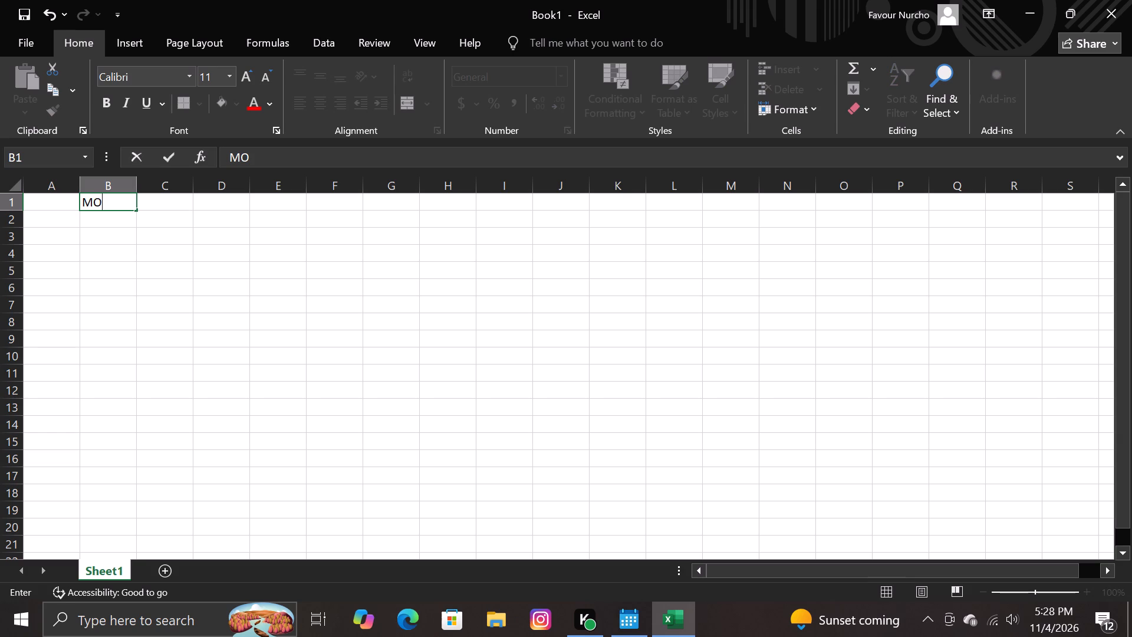
type("NDAY")
key("Right")
type("TUESDAY")
key("Right")
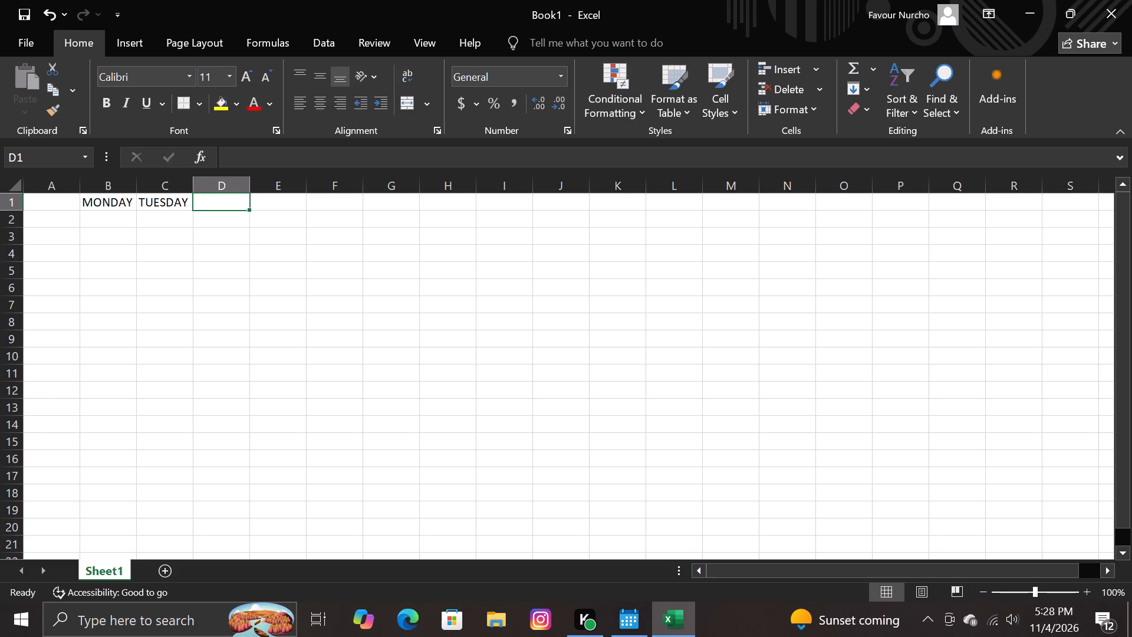
type("WEDNASDAY")
key("Right")
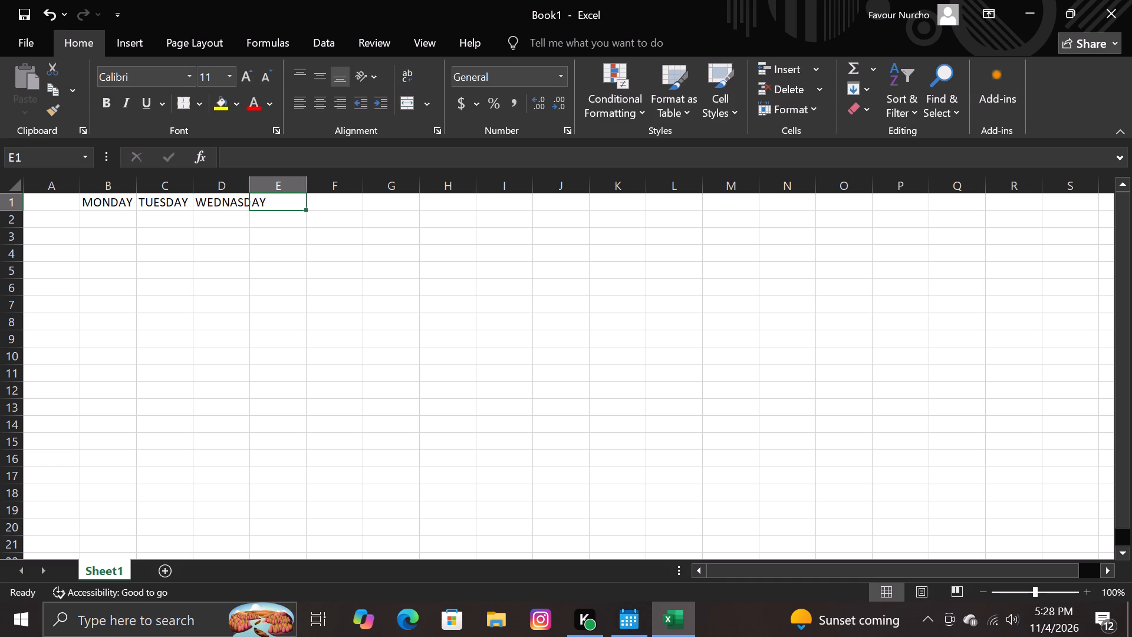
type("THURSA")
key("BackSpace")
type("DAY")
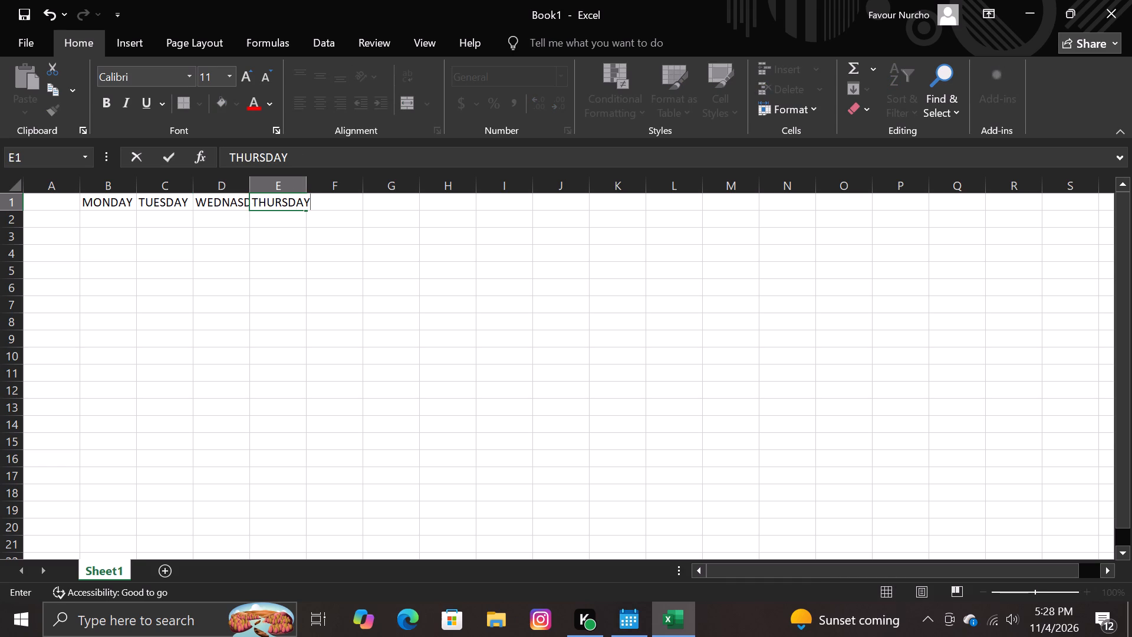
key("Right")
type("FRI")
type("DAY")
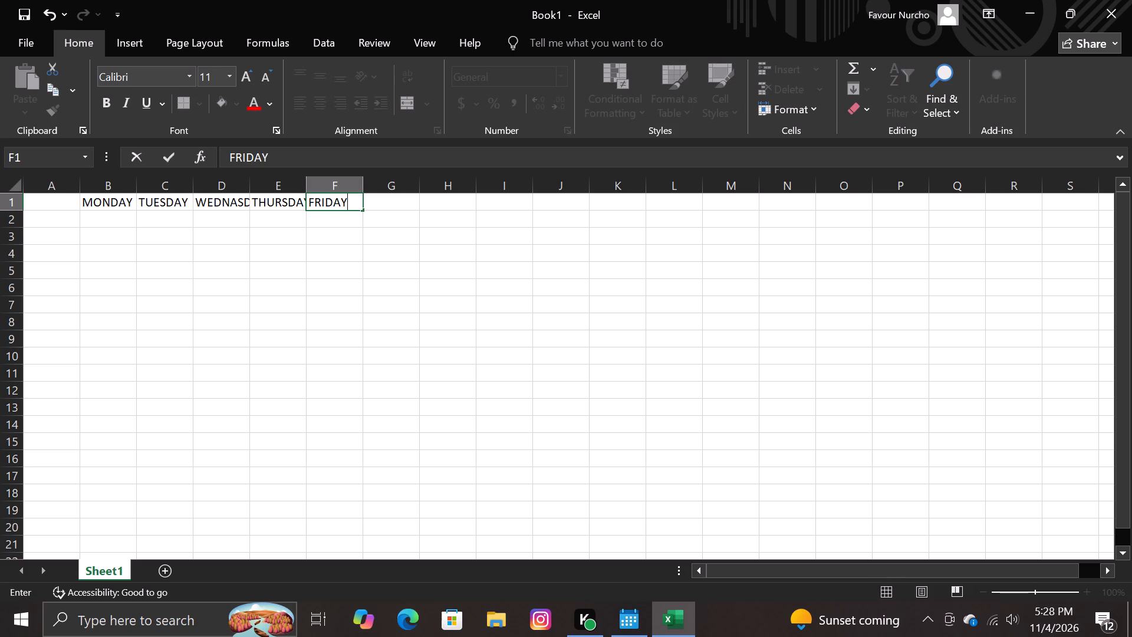
Widen columns D and E so that the WEDNASDAY and THURSDAY headings fit.
left_click(240, 205)
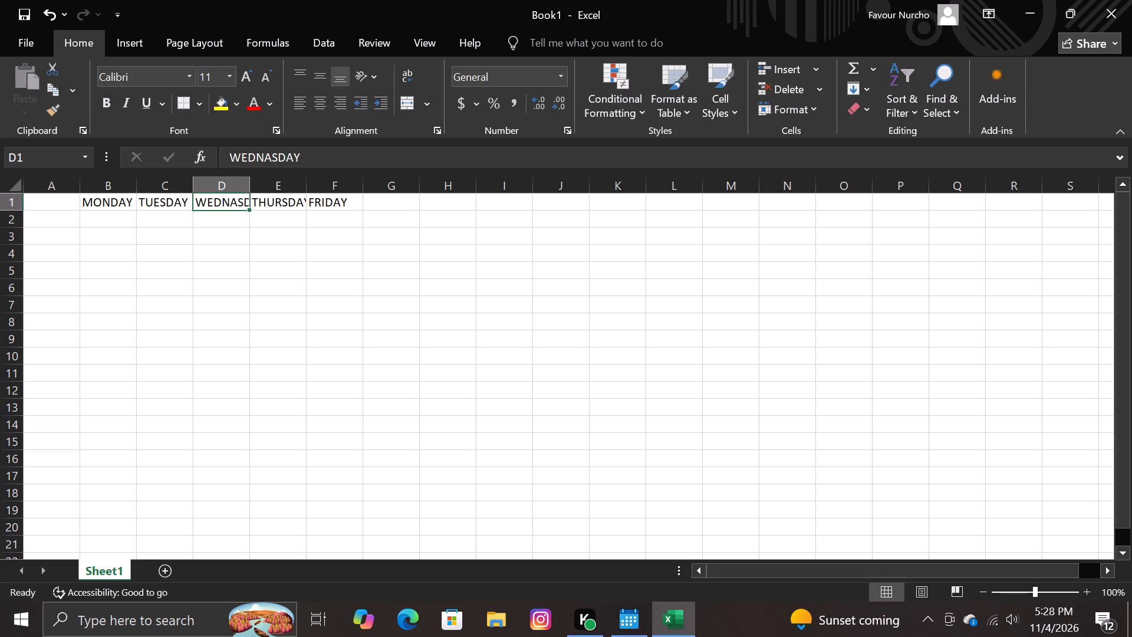
left_click_drag(249, 191, 268, 192)
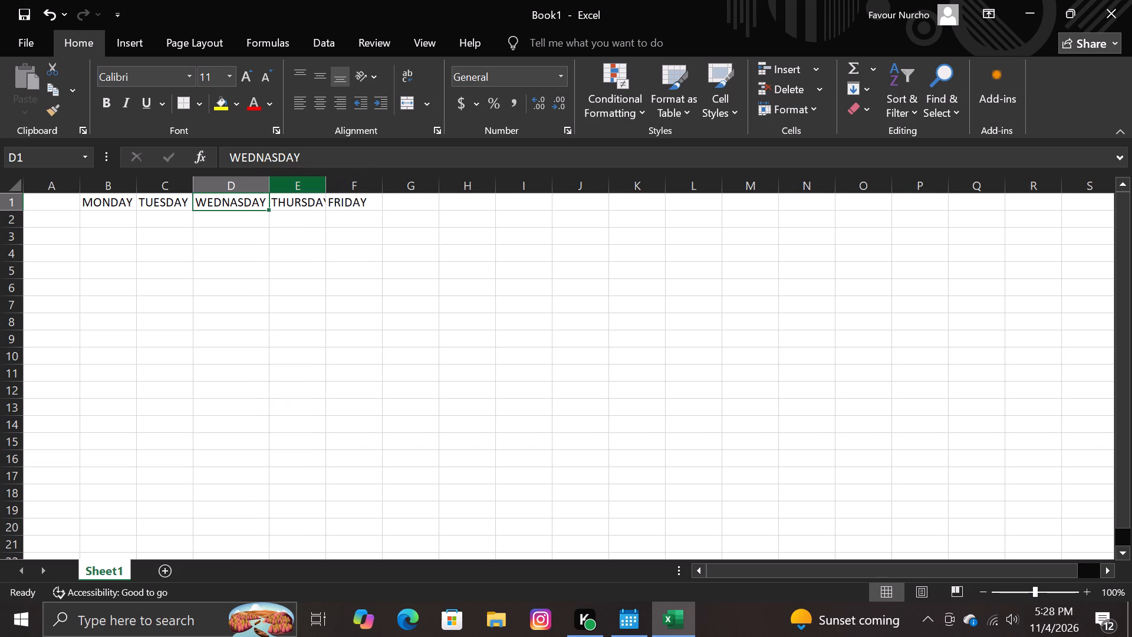
left_click(327, 188)
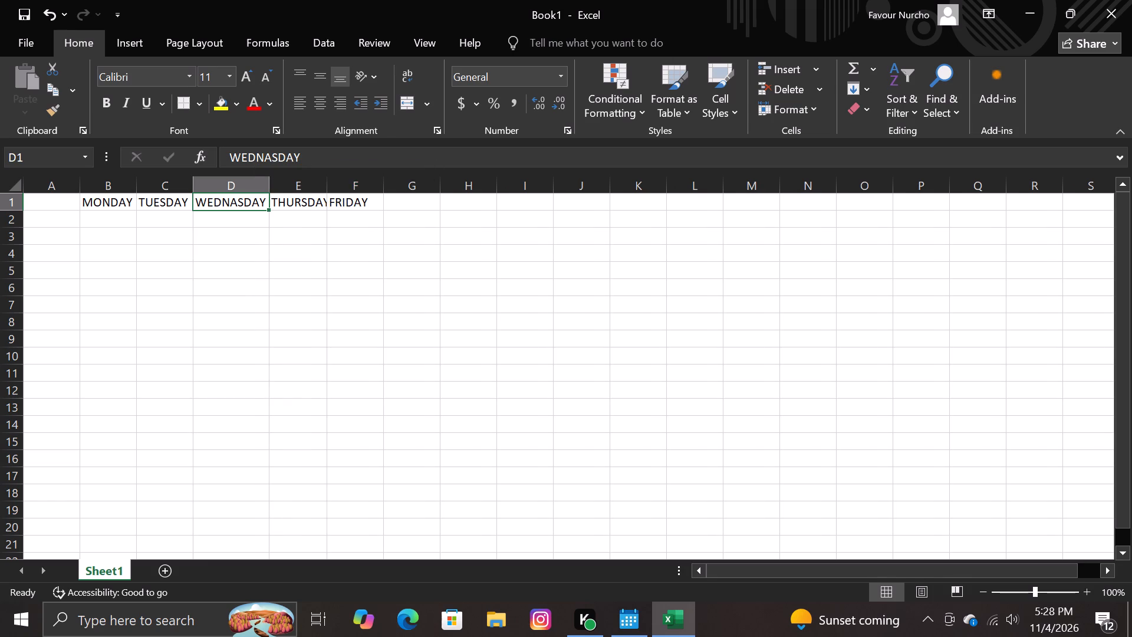
left_click_drag(328, 192, 338, 193)
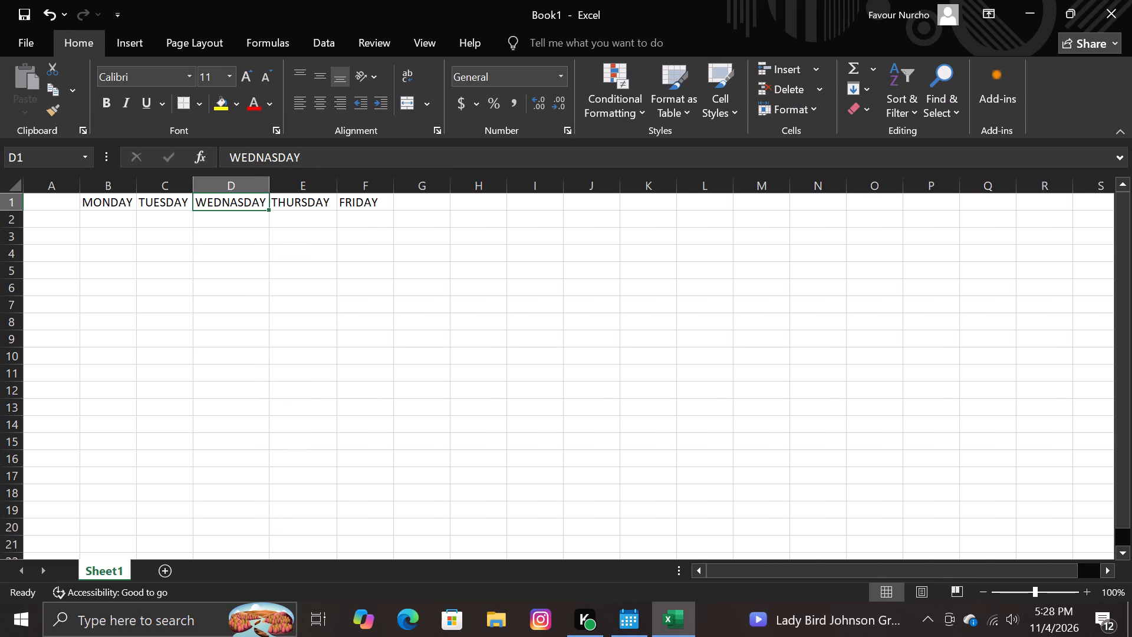
Enter the row labels Breakfast, Lunch, Bar, Snacks and TOTALS down cells A2 to A6.
left_click(106, 219)
left_click(67, 216)
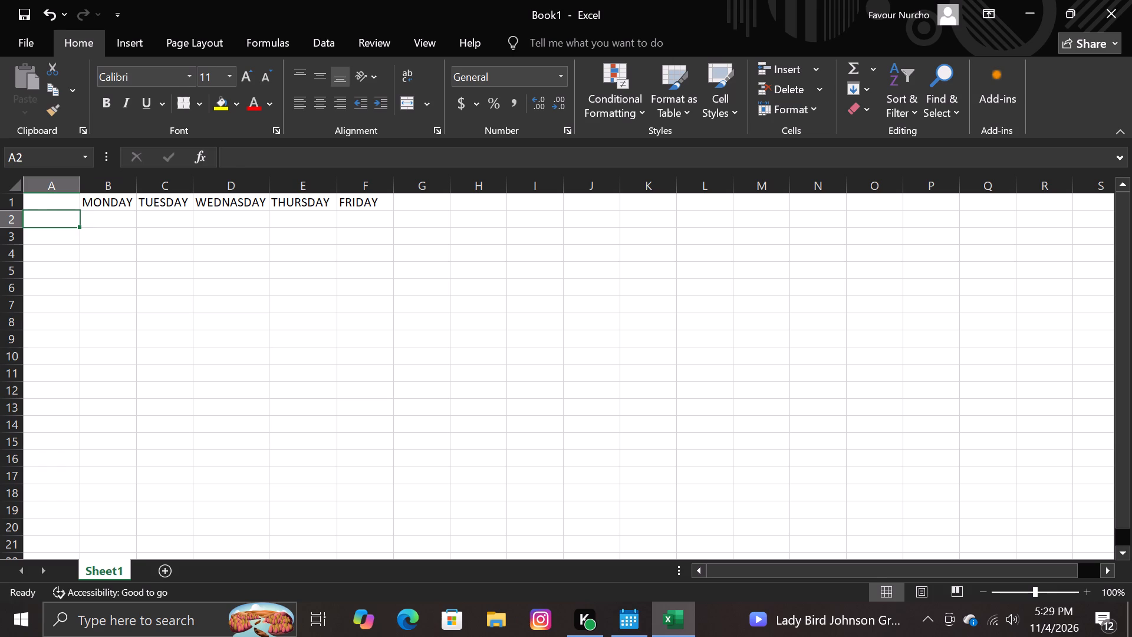
type("rea")
type("kfast")
key("Down")
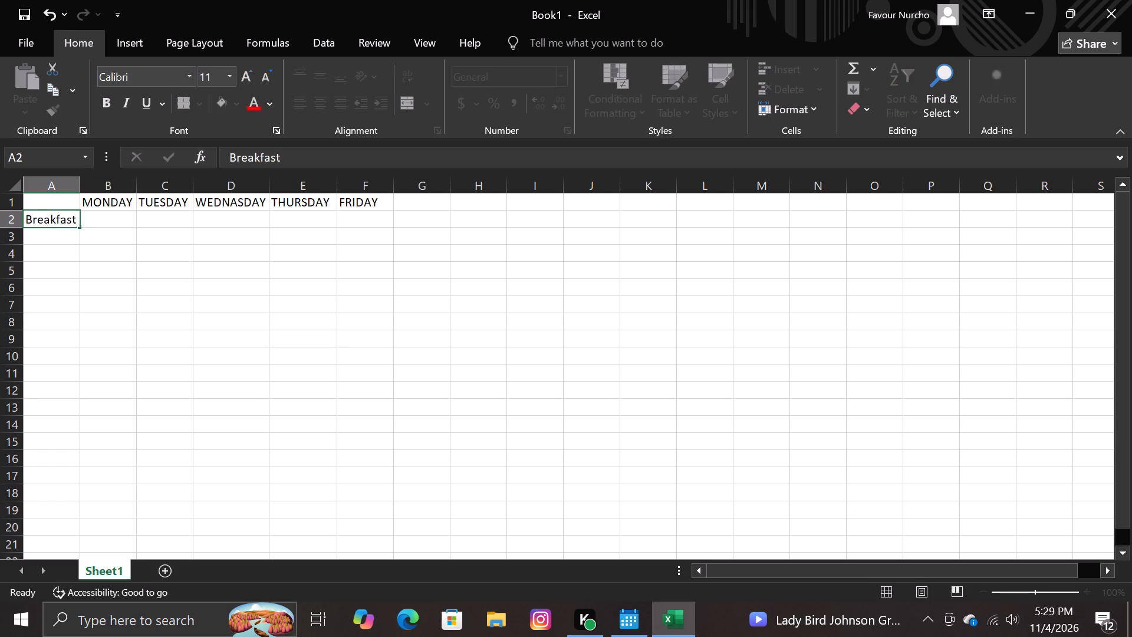
type("iu")
key("BackSpace")
key("BackSpace")
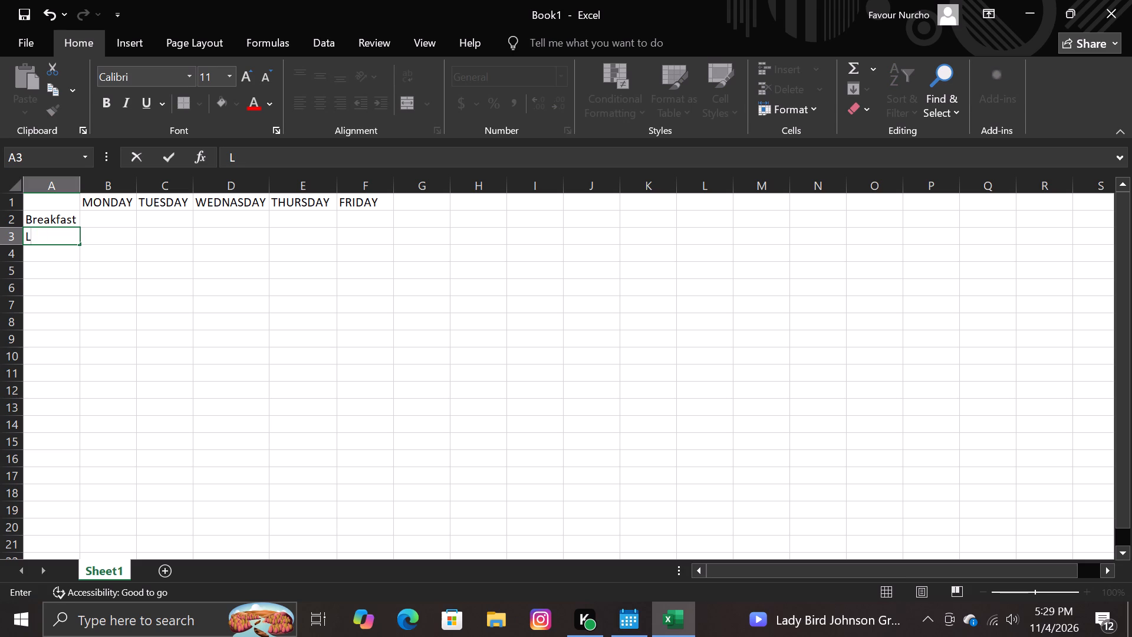
key("u")
type("nch")
key("Down")
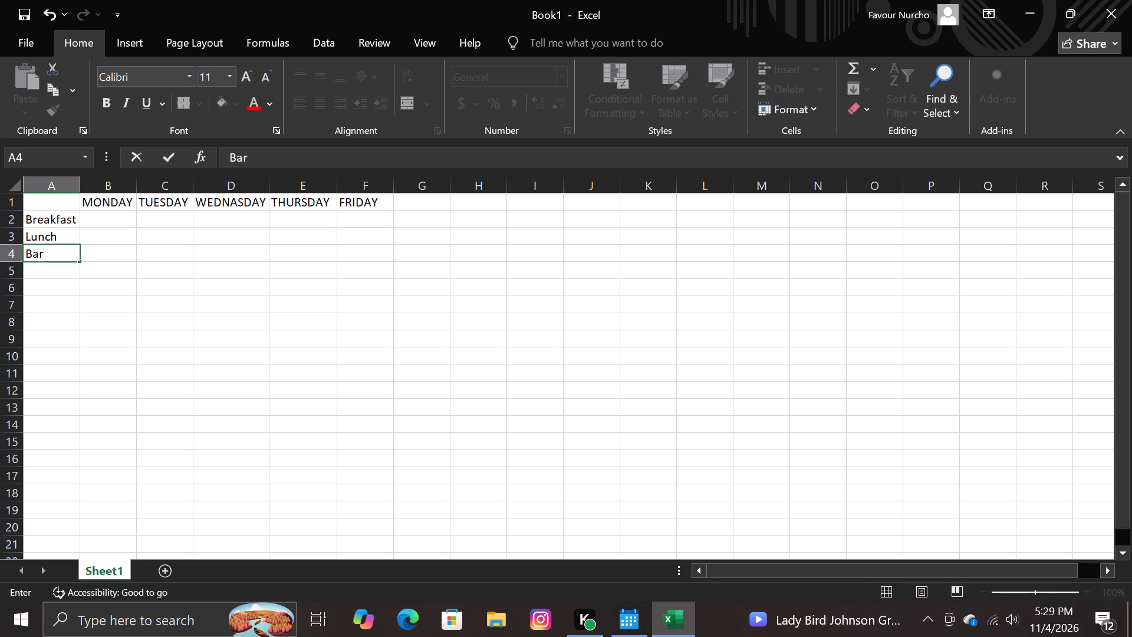
key("Down")
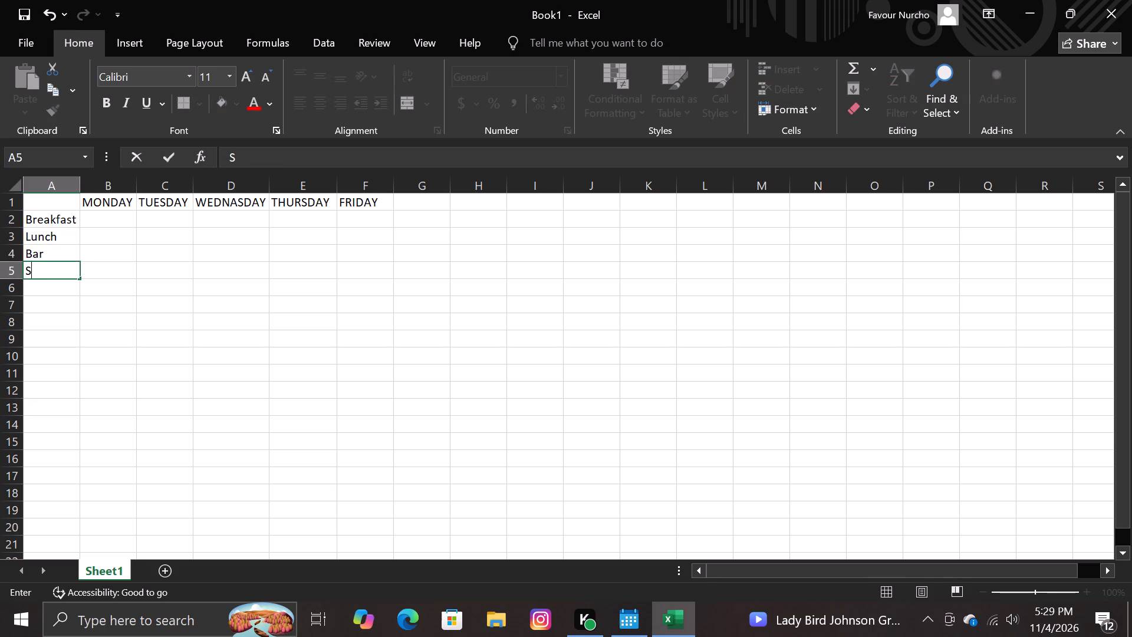
type("nacks")
key("Down")
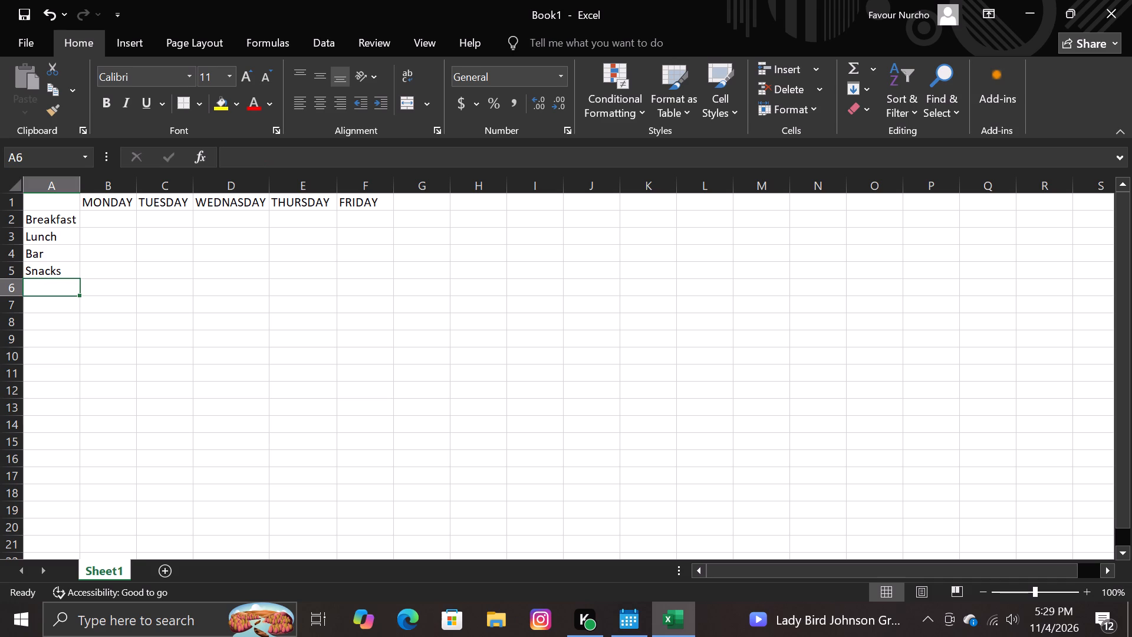
key("t")
type("OTALS")
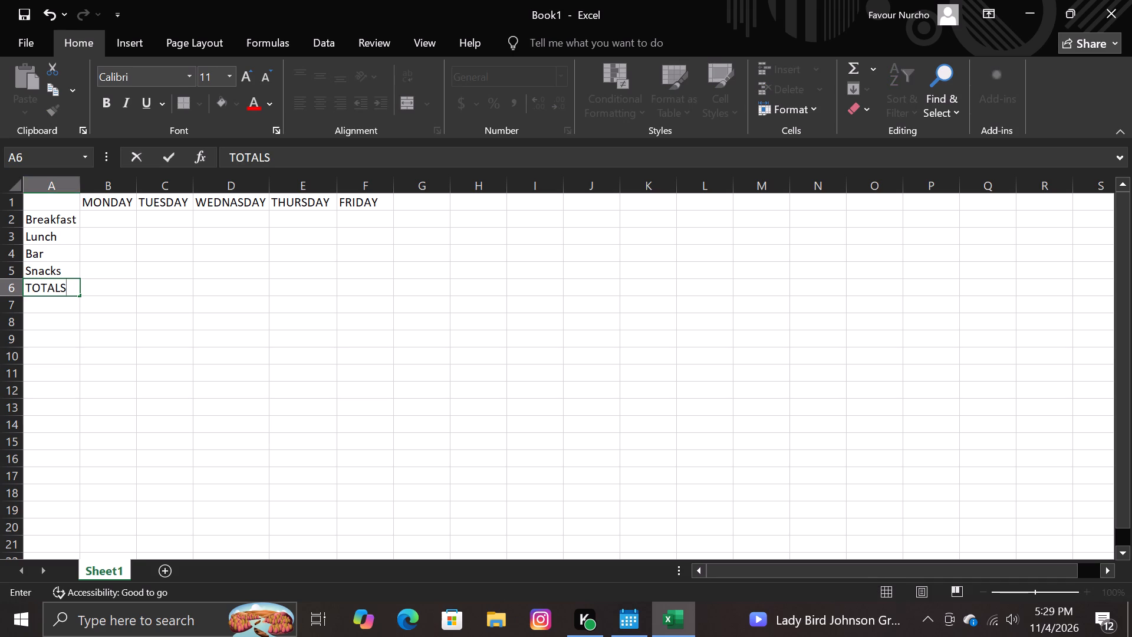
left_click(109, 226)
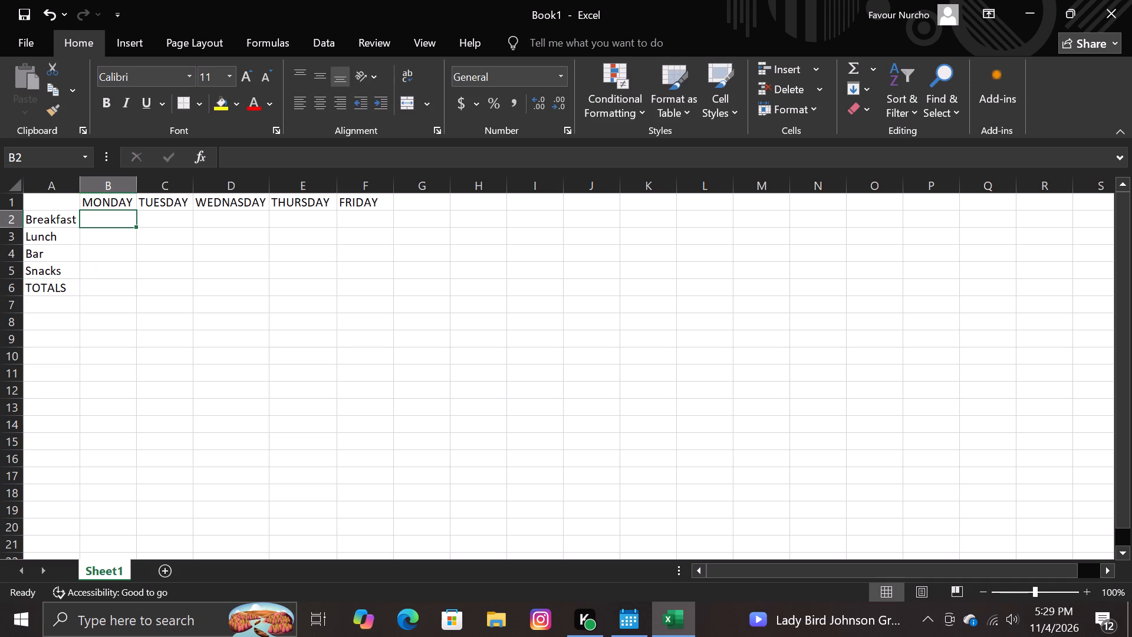
Make the TOTALS label text in cell A6 bold.
left_click(26, 289)
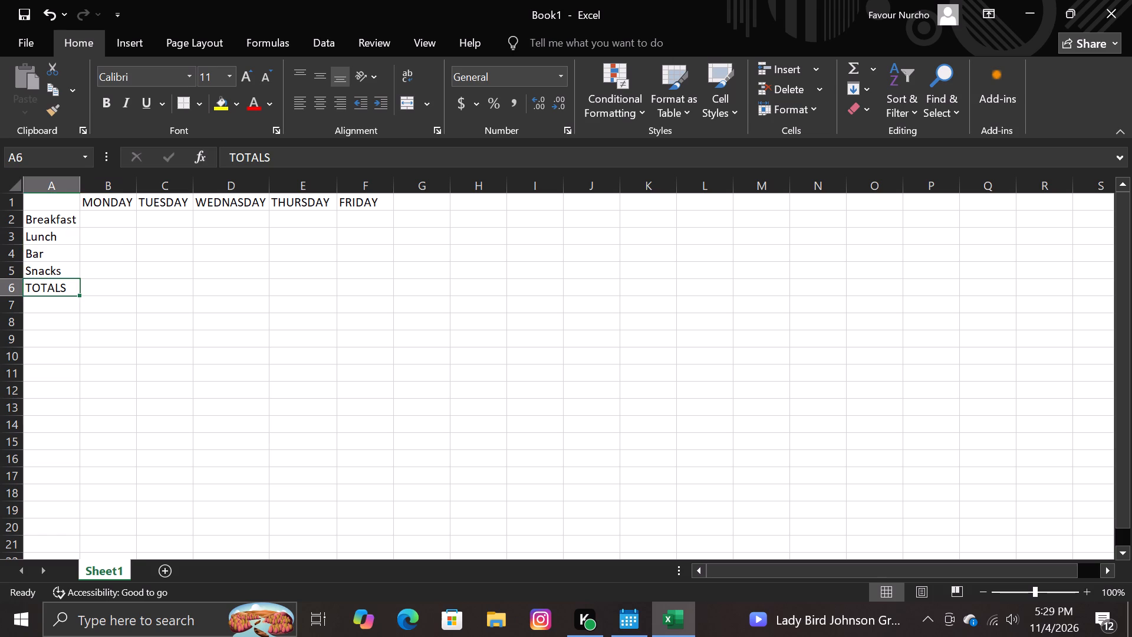
double_click(26, 289)
left_click_drag(29, 288, 34, 288)
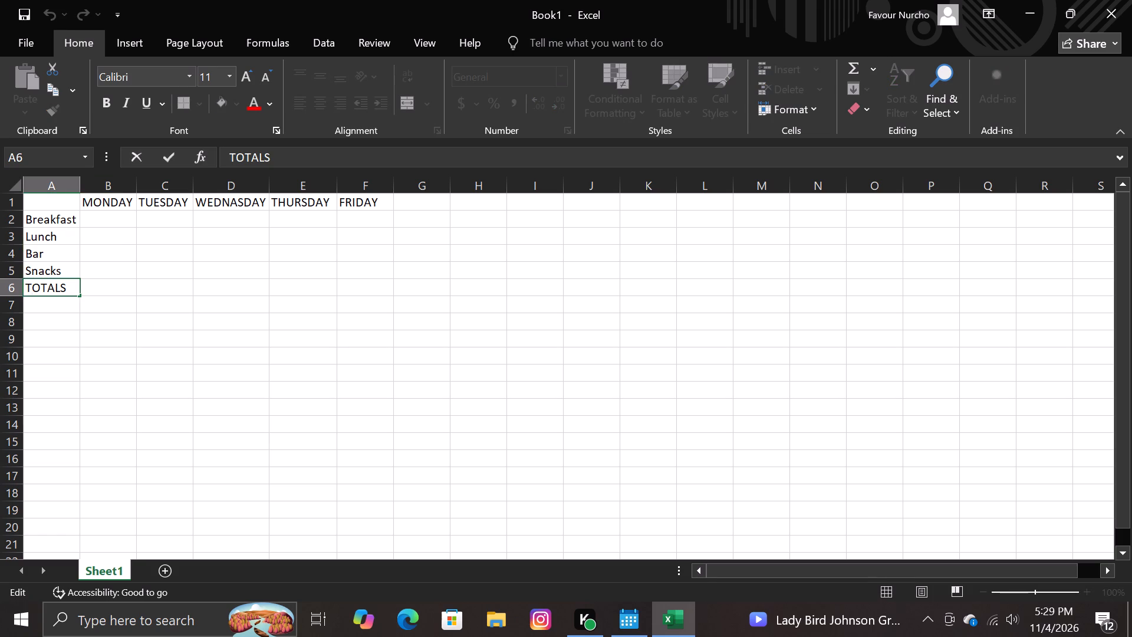
left_click_drag(27, 288, 65, 288)
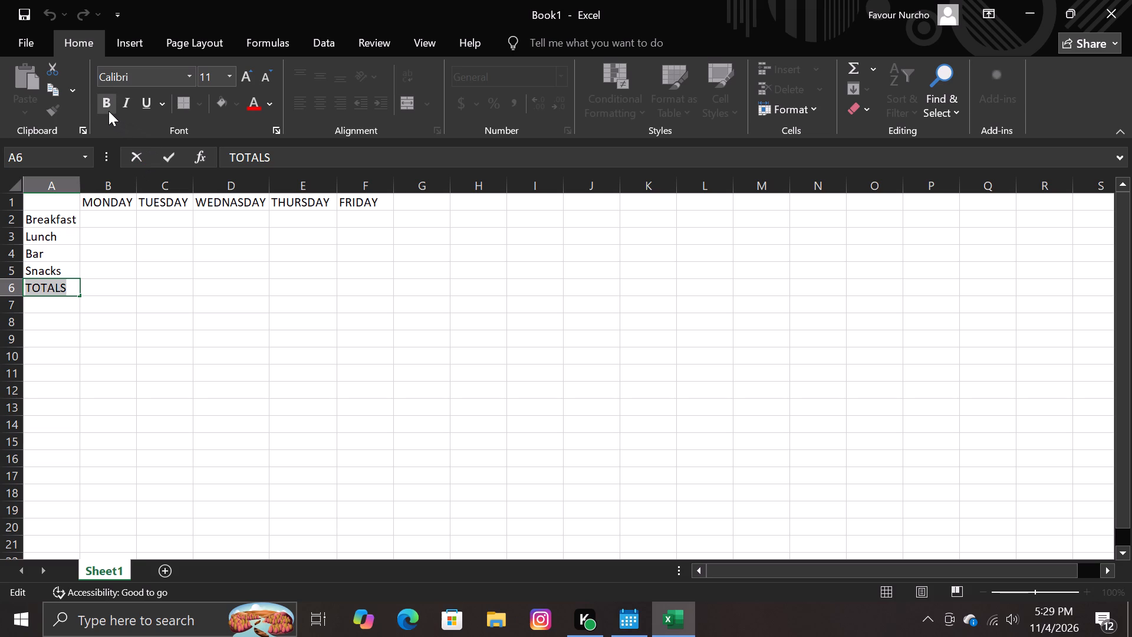
left_click(108, 111)
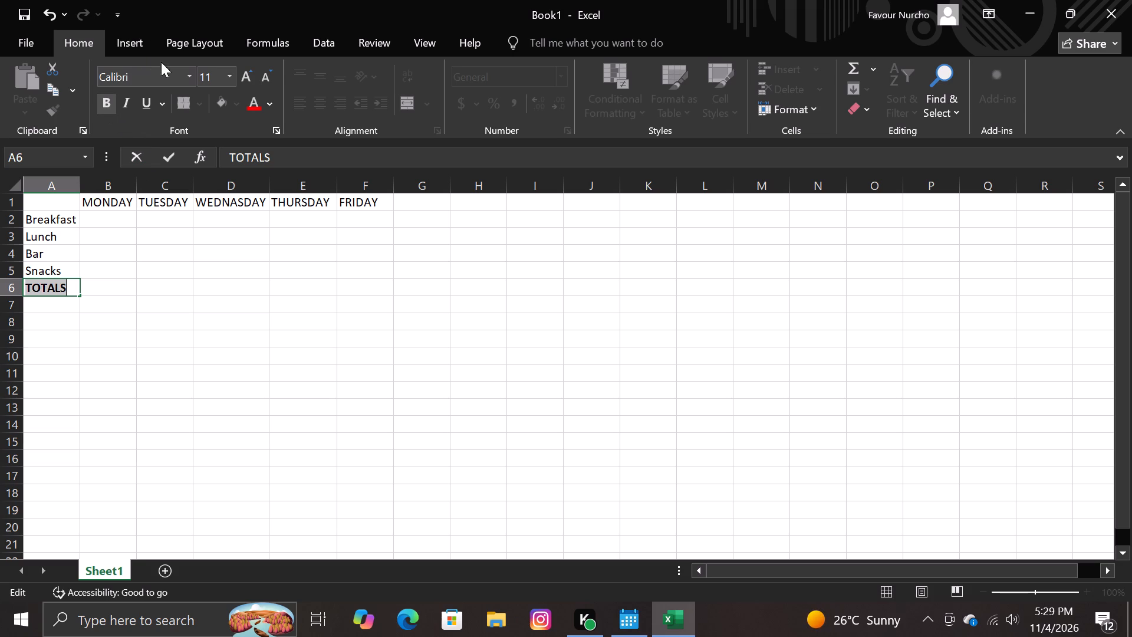
Set the font of the TOTALS label in cell A6 to Algerian and finish editing the cell.
left_click(185, 78)
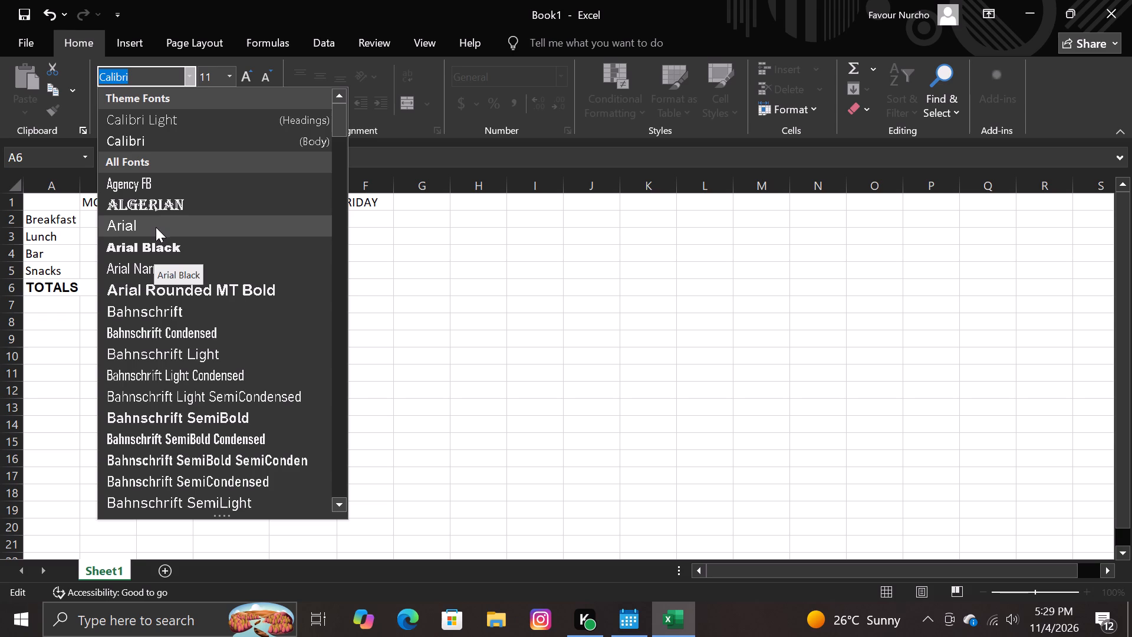
left_click(160, 208)
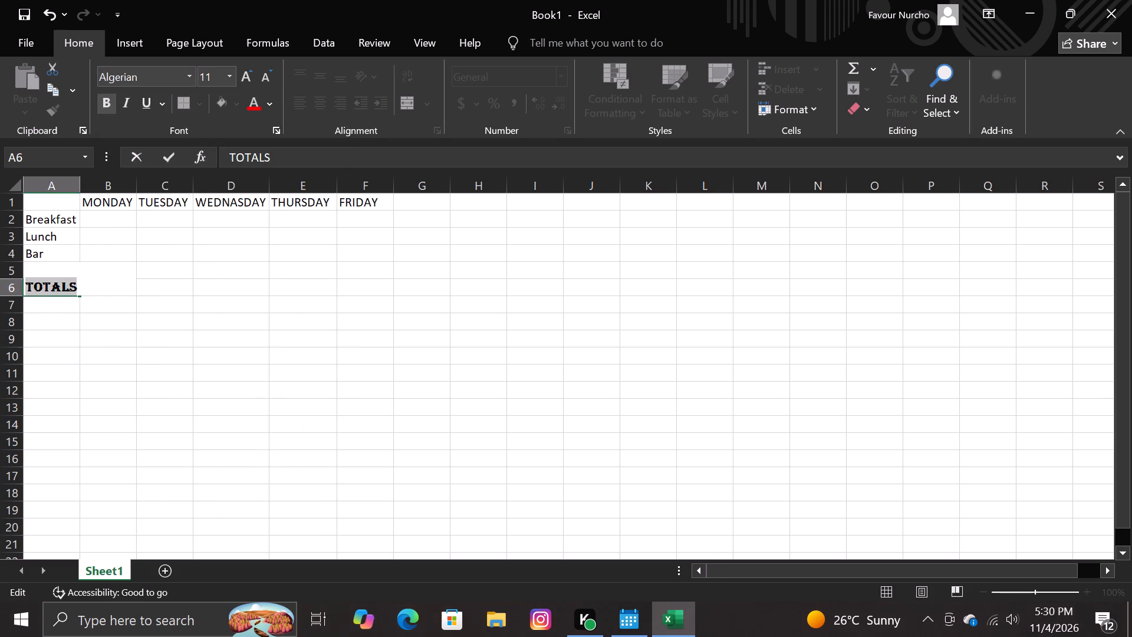
left_click(58, 272)
left_click(55, 272)
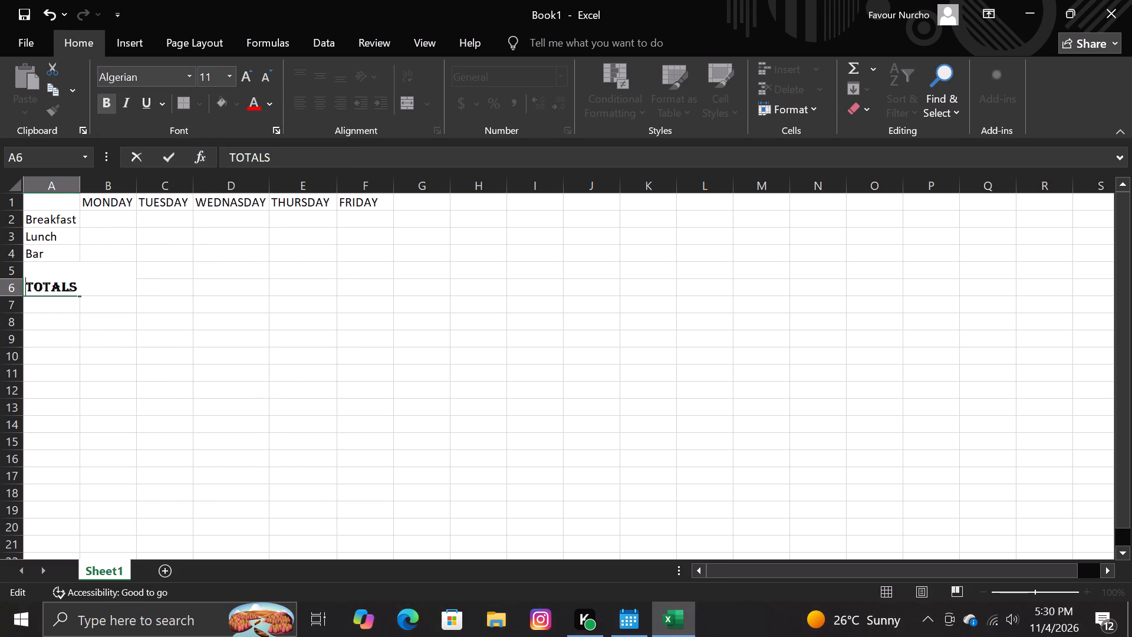
left_click(42, 267)
double_click(42, 267)
left_click_drag(42, 267, 52, 269)
left_click_drag(52, 269, 83, 273)
left_click(83, 273)
left_click(107, 285)
triple_click(25, 288)
left_click(81, 286)
left_click_drag(81, 286, 79, 293)
left_click(79, 293)
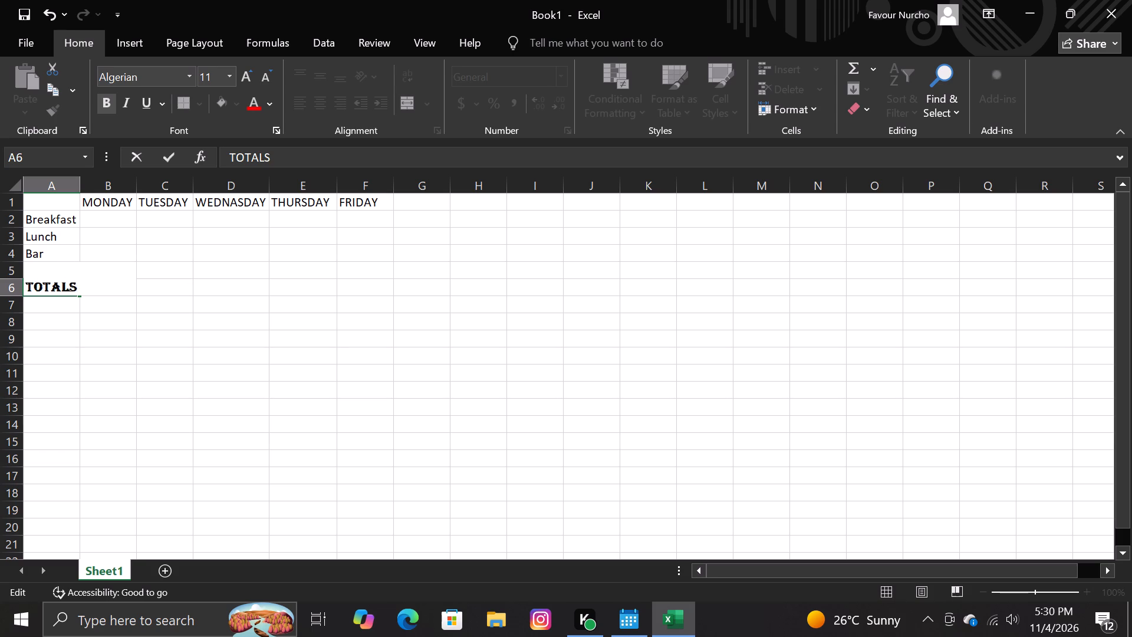
left_click(69, 298)
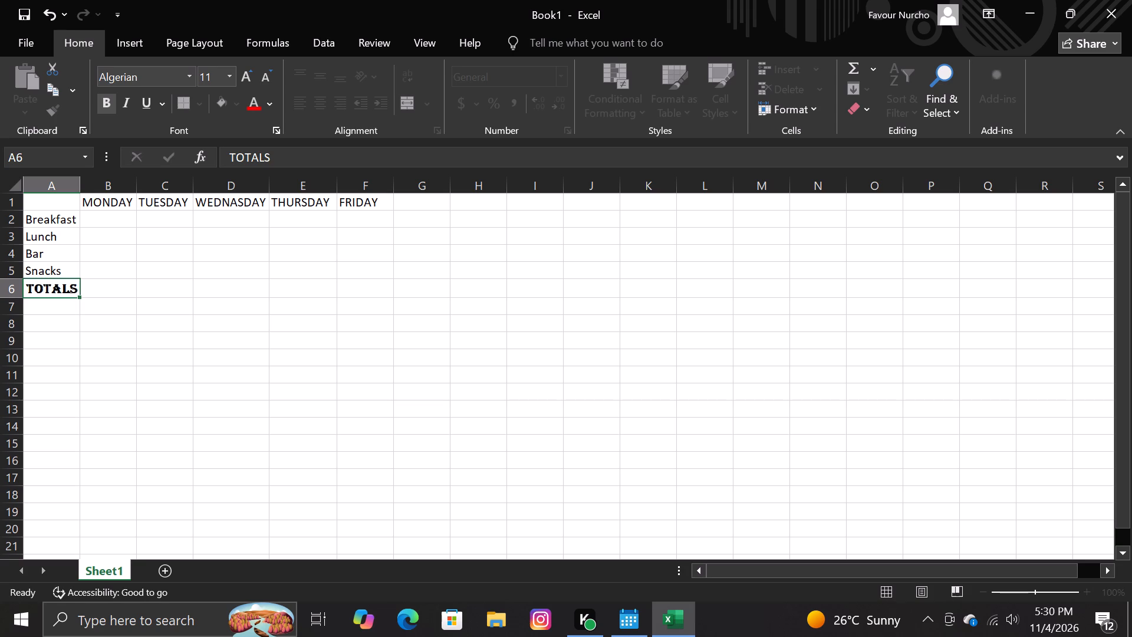
Enter the MONDAY figures in cells B2 to B5: Breakfast 3560, Lunch 20163, Bar 9873 and Snacks 2405.
left_click(112, 217)
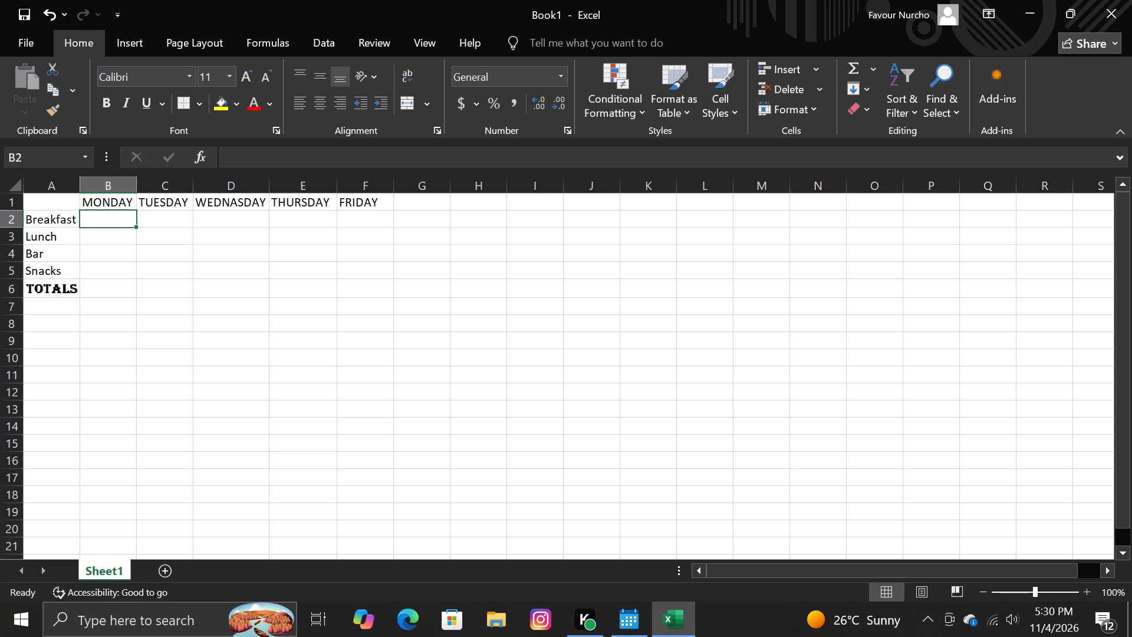
type("3568")
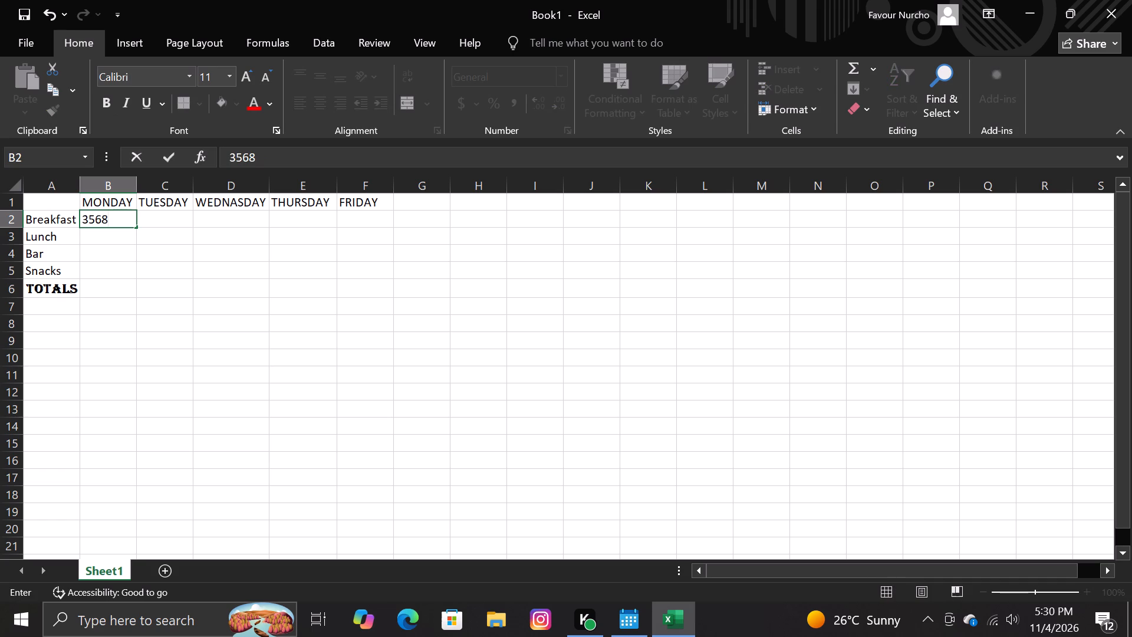
key("BackSpace")
key("0")
key("Down")
key("2")
key("0")
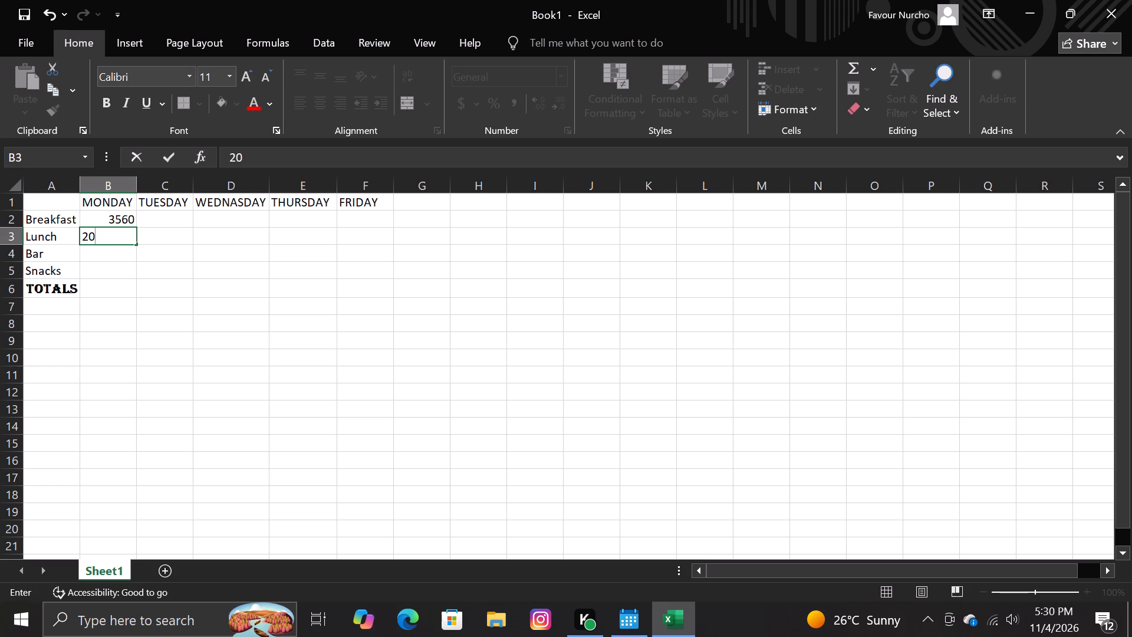
key("1")
type("63")
key("Down")
type("981")
type("83")
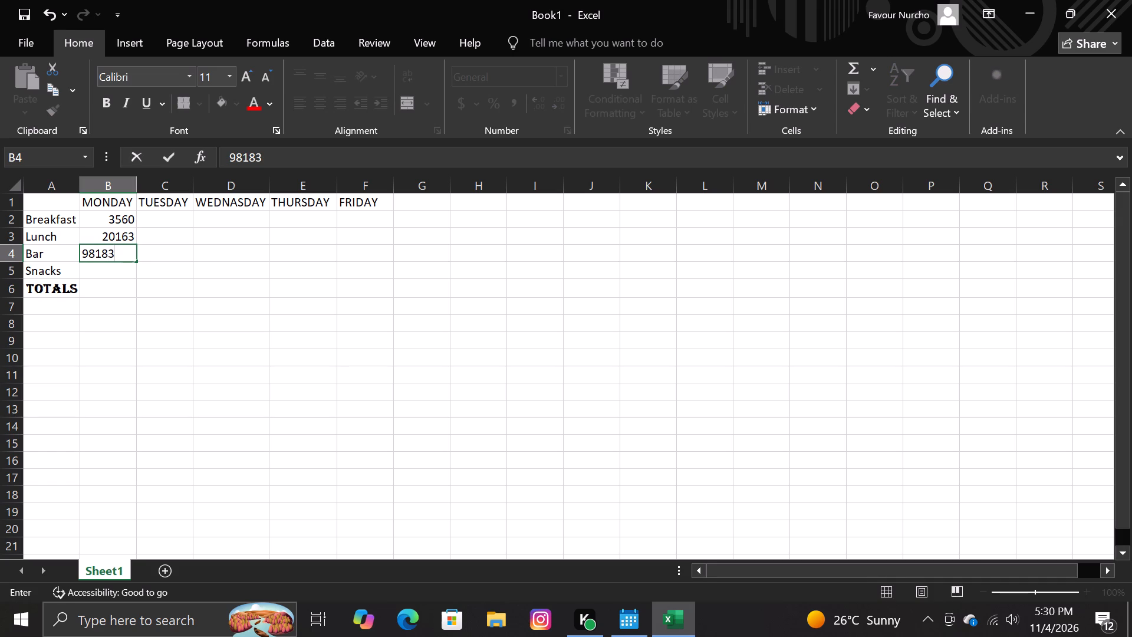
key("BackSpace")
key("BackSpace")
key("BackSpace")
type("73")
key("Down")
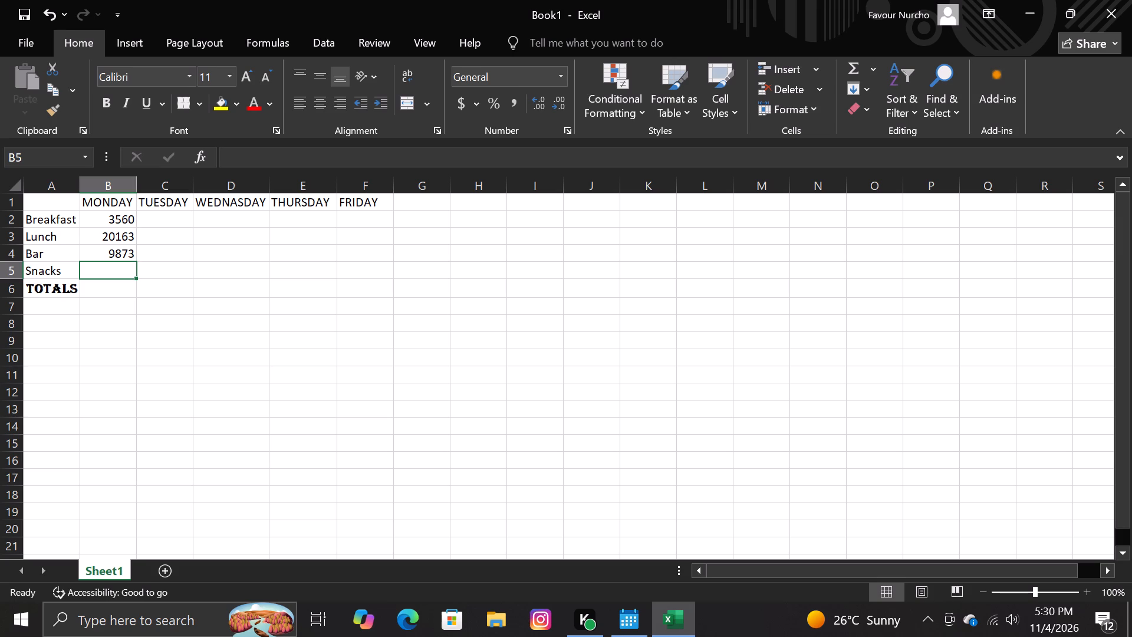
type("240")
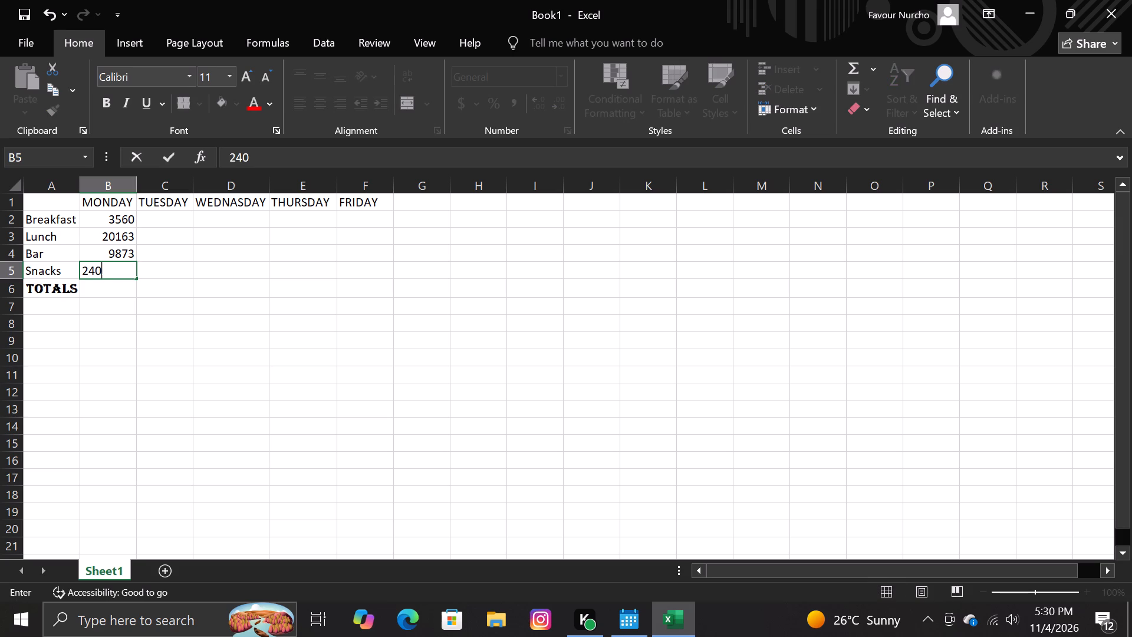
key("5")
key("Right")
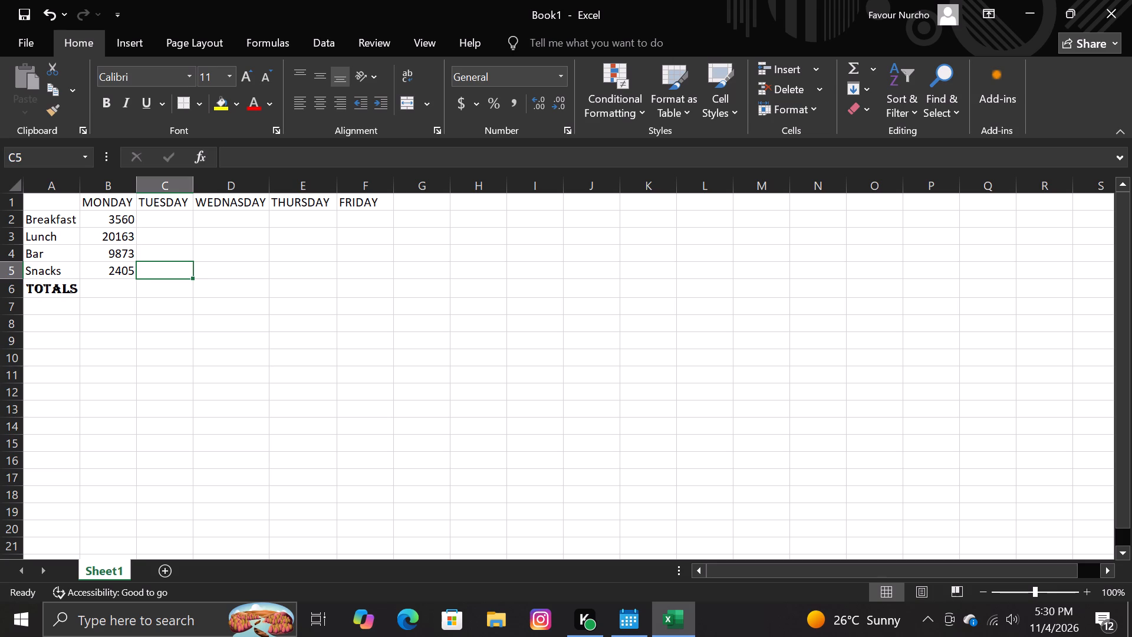
Fill the TUESDAY column from C5 up to C2: Snacks 3544, Bar 12172, Lunch 21416 and Breakfast 3186.
type("3544")
key("Up")
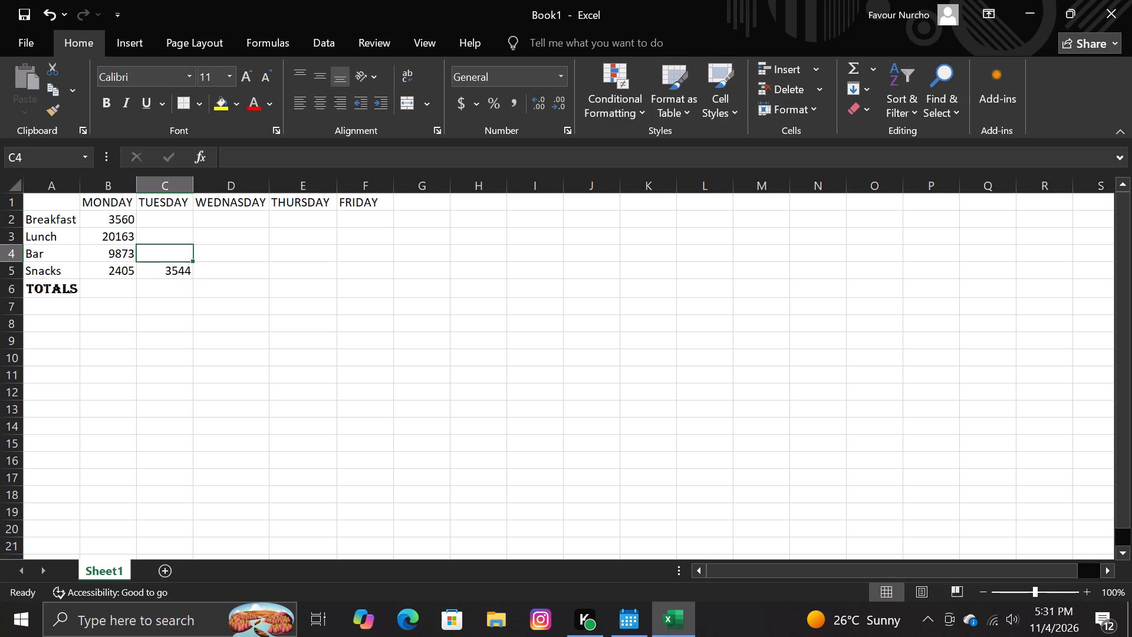
type("121")
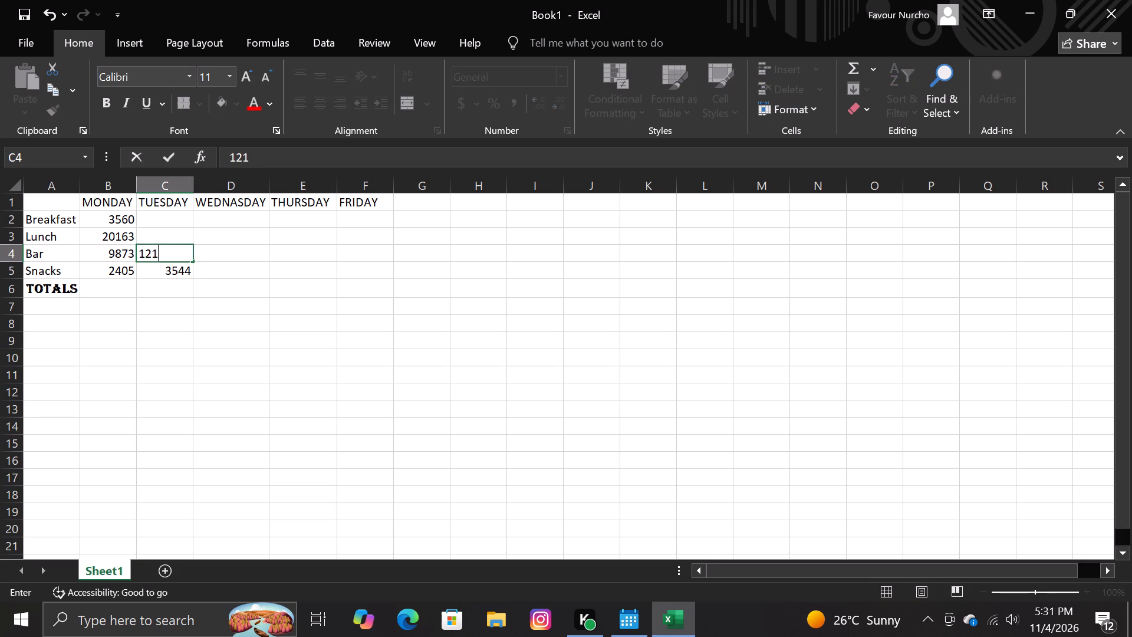
type("72")
key("Up")
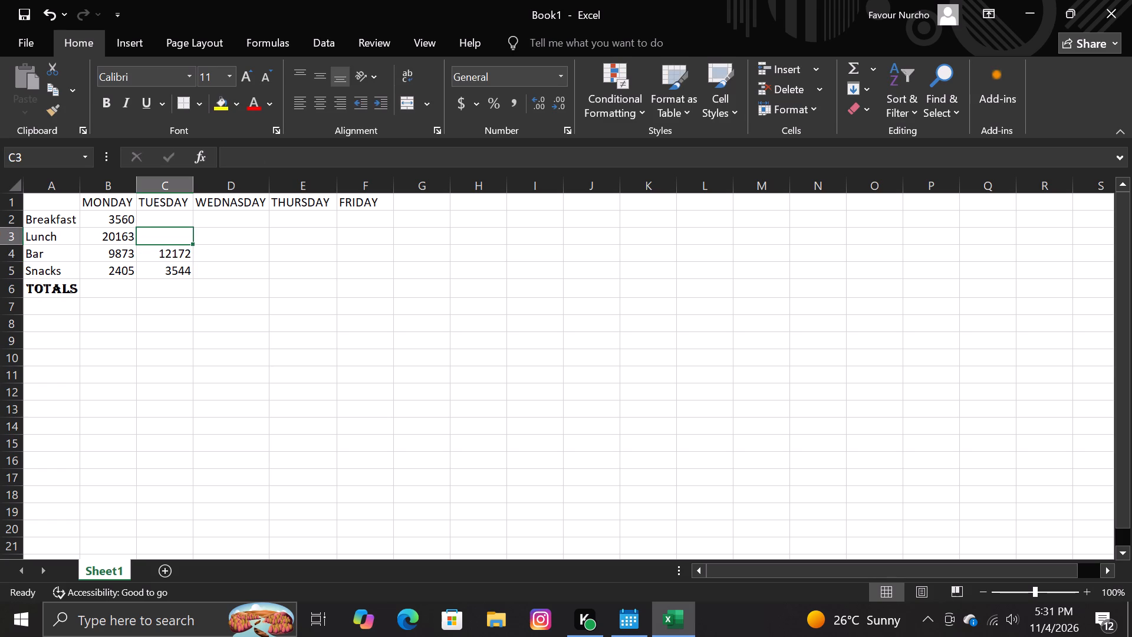
type("21416")
key("Up")
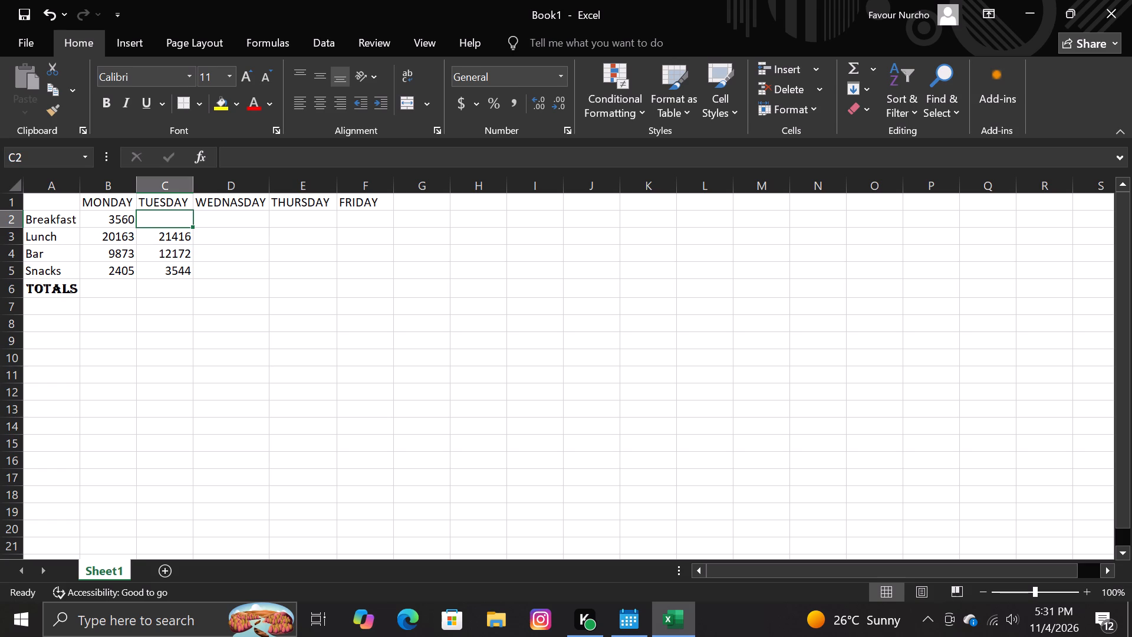
type("31")
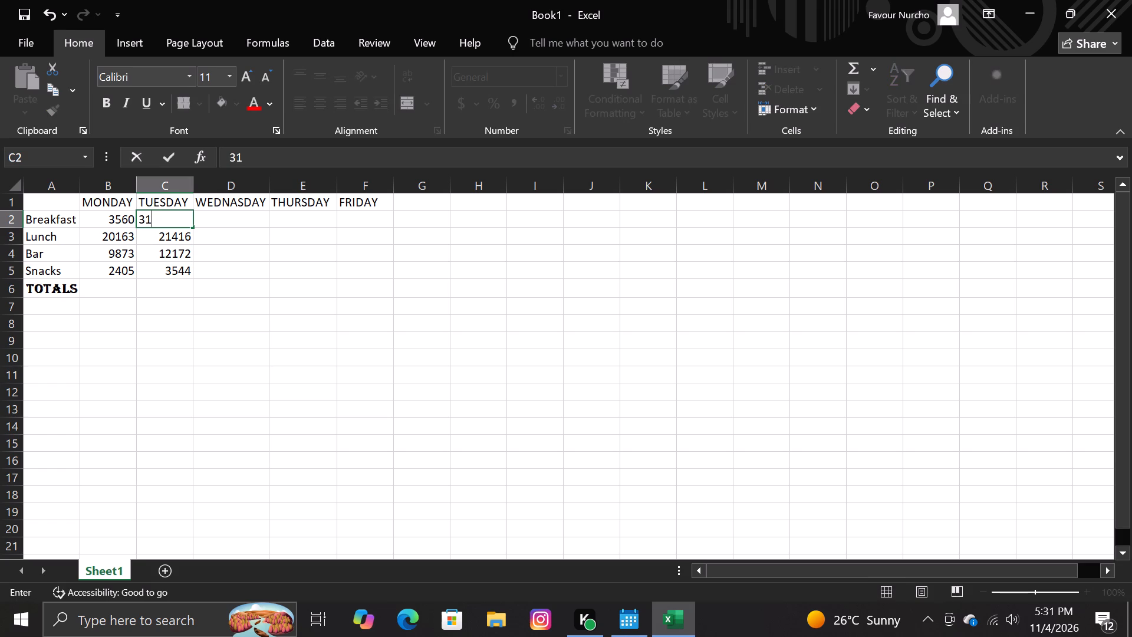
type("86")
key("Right")
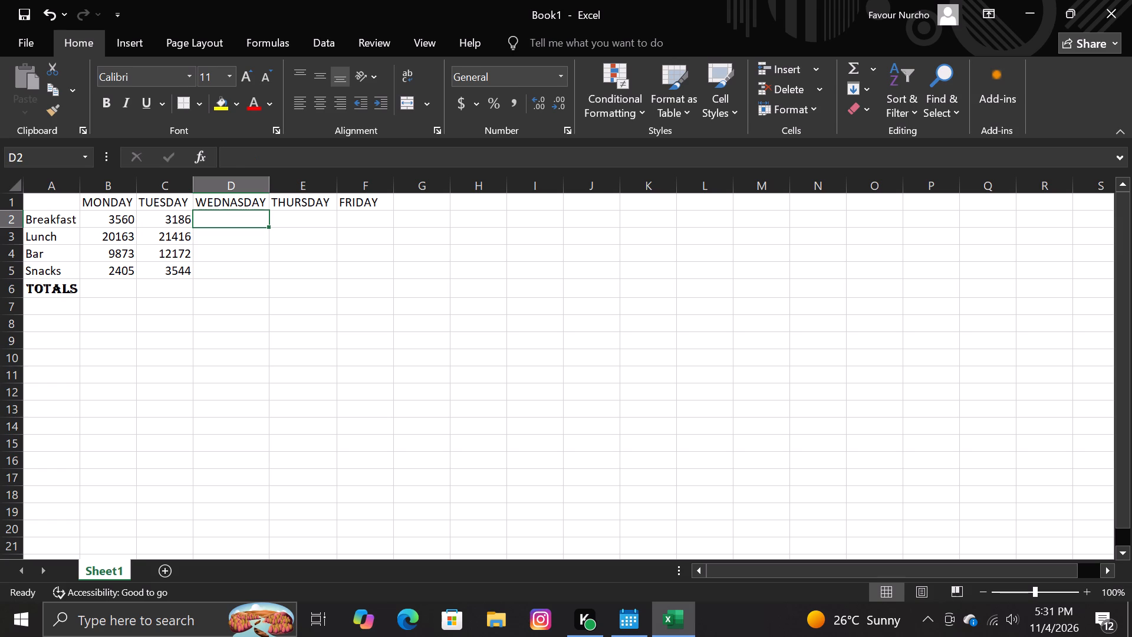
Enter the WEDNASDAY figures in cells D2 to D5: Breakfast 2952, Lunch 19912, Bar 12642 and Snacks 2694.
key("2")
type("952")
key("Down")
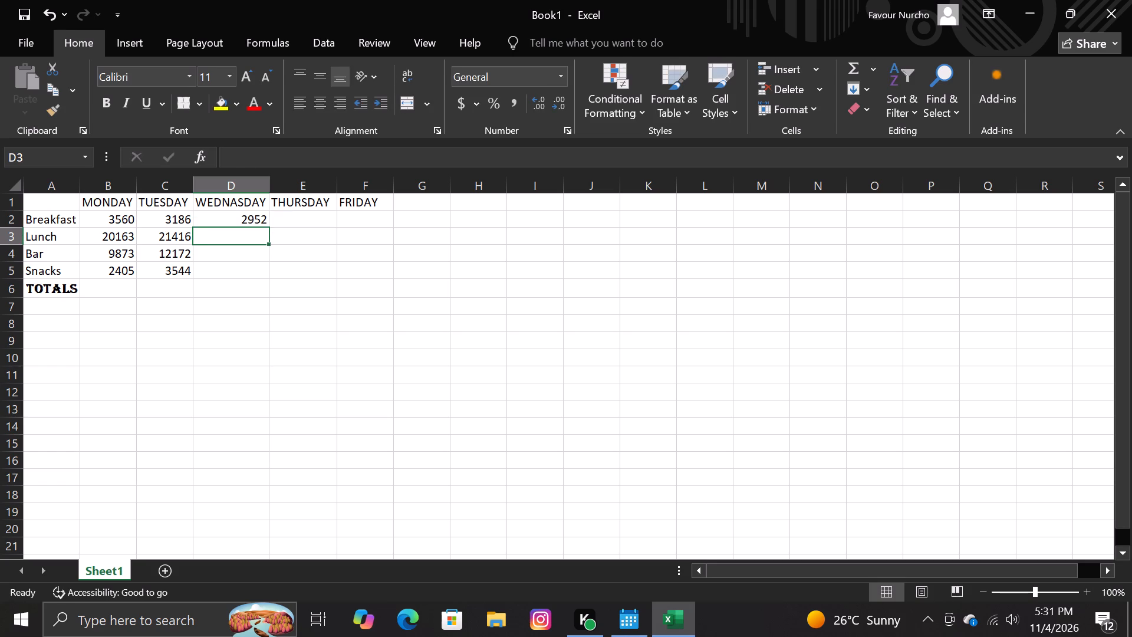
key("1")
type("99")
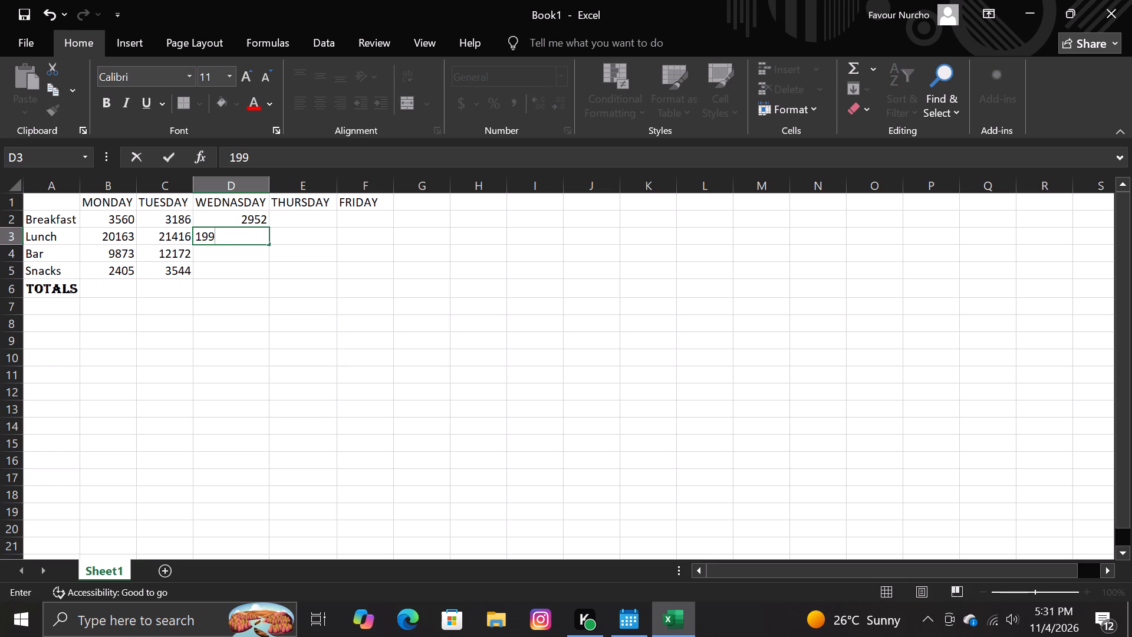
type("12")
key("Down")
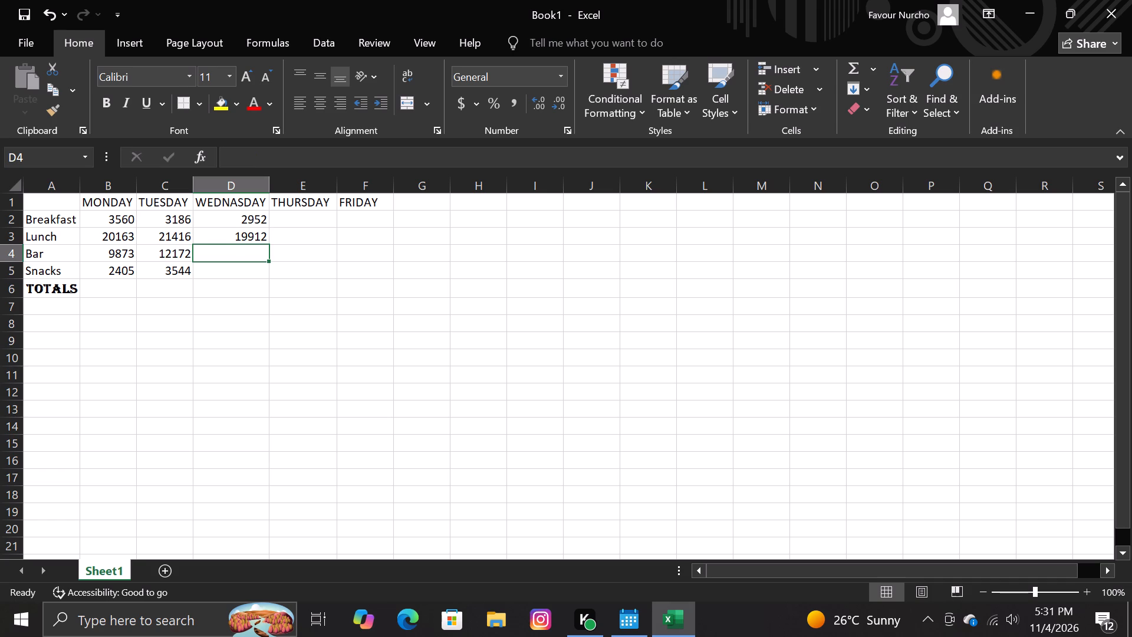
type("126")
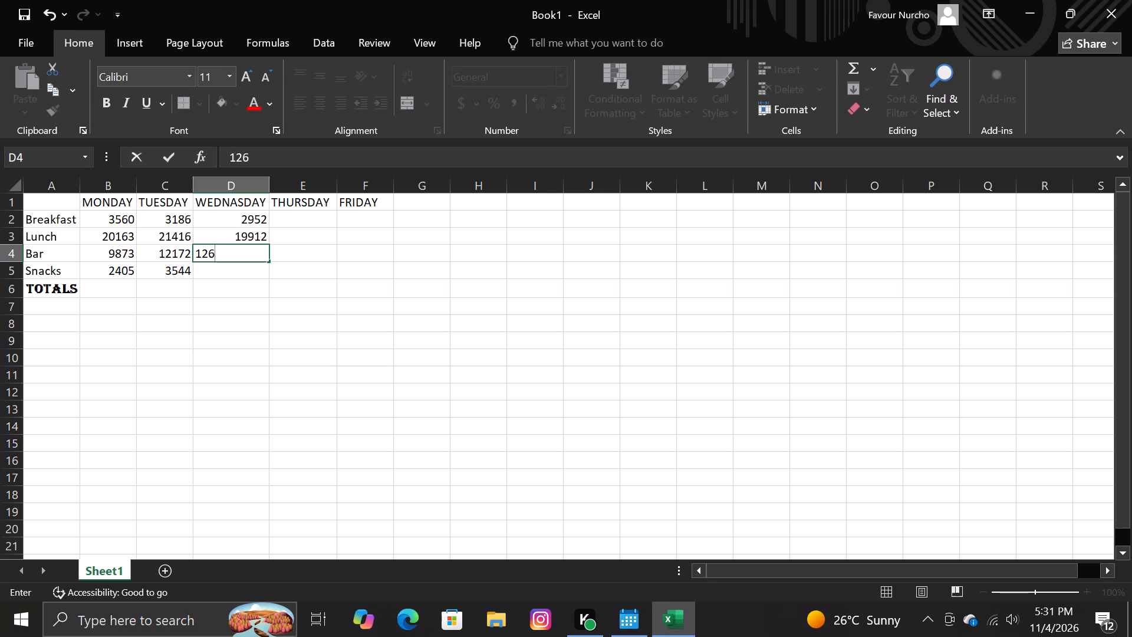
type("42")
key("Down")
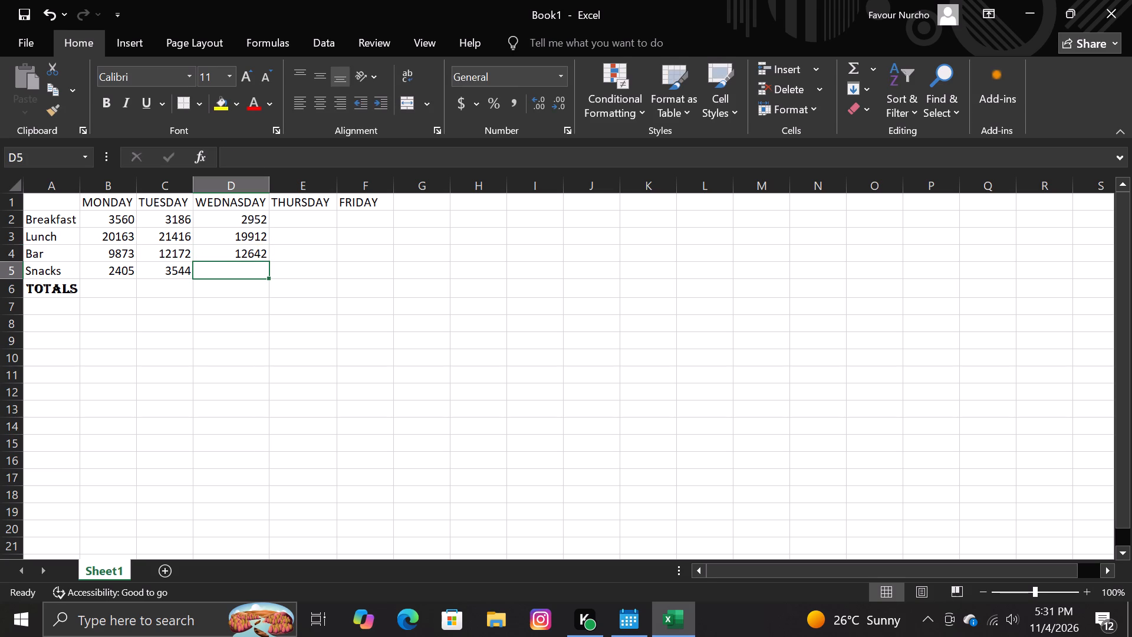
type("2694")
key("Down")
Enter the THURSDAY figures in cells E2 to E5: Breakfast 3395, Lunch 19681, Bar 12711 and Snacks 3120.
key("Right")
key("Up")
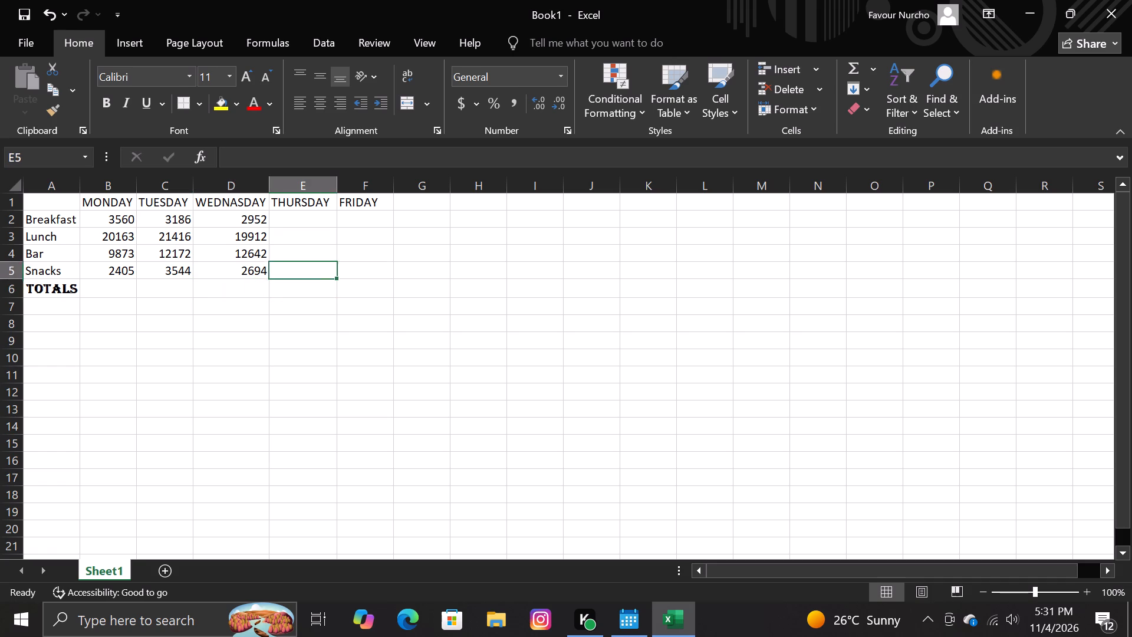
key("Up")
key("Up")
key("Up")
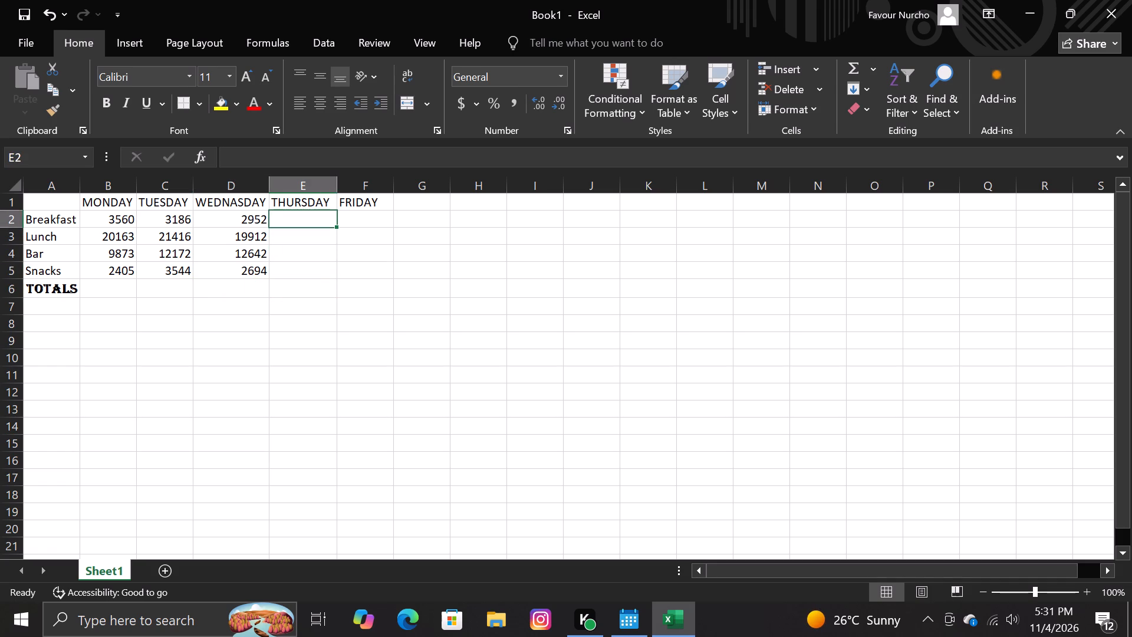
type("3395")
key("Down")
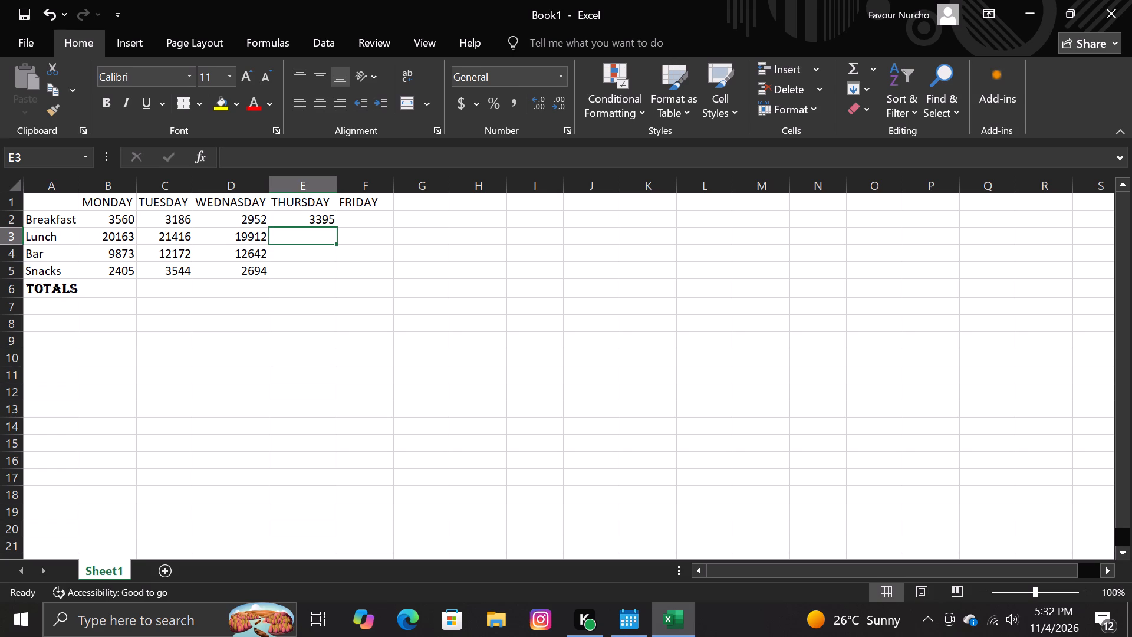
type("19")
type("681")
key("Down")
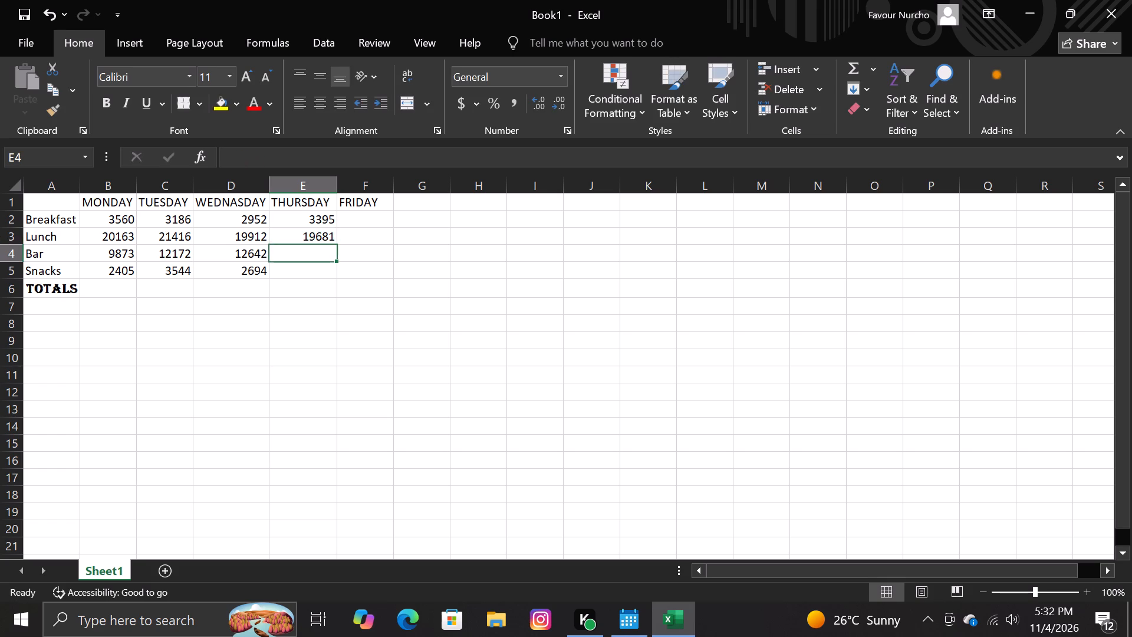
type("12711")
key("Down")
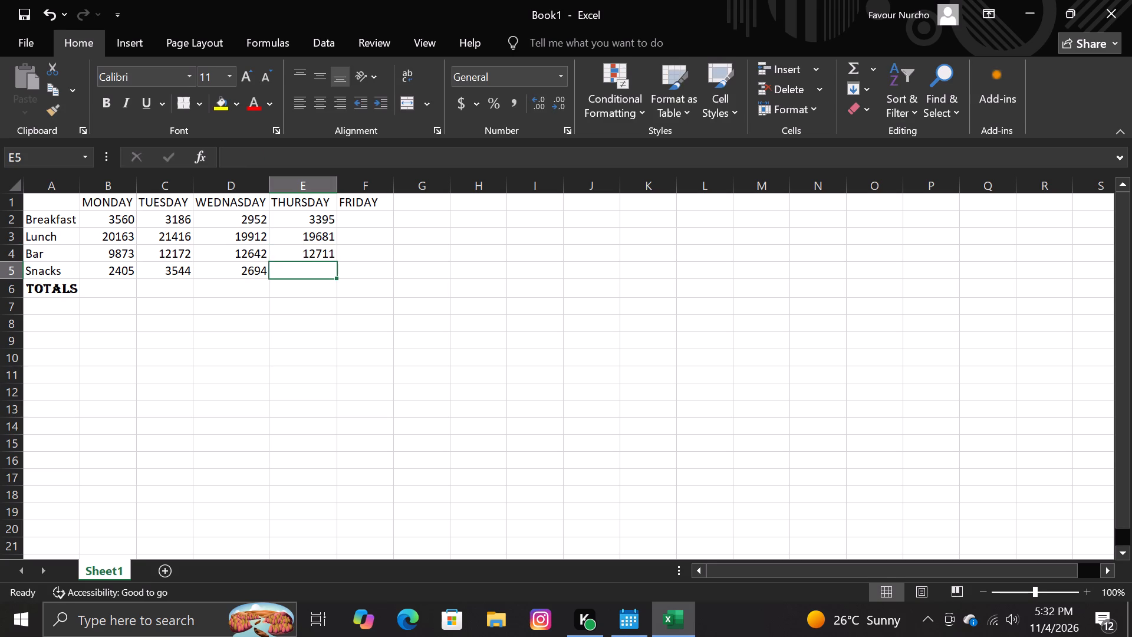
type("3120")
key("Right")
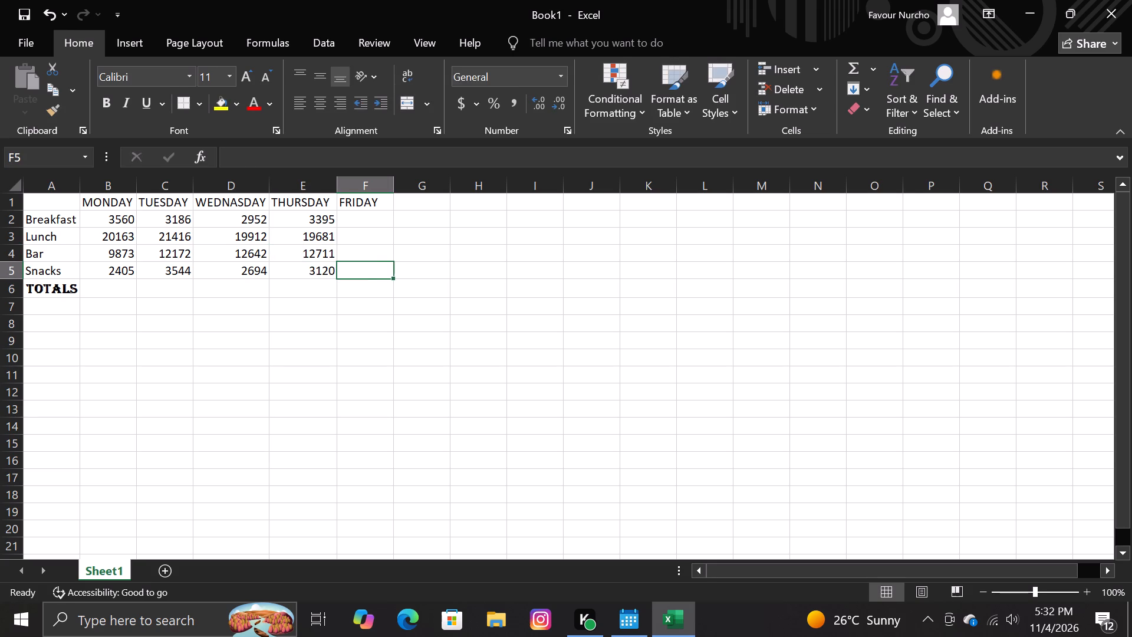
Move up the FRIDAY column from the Snacks row to start entering its figures.
key("Up")
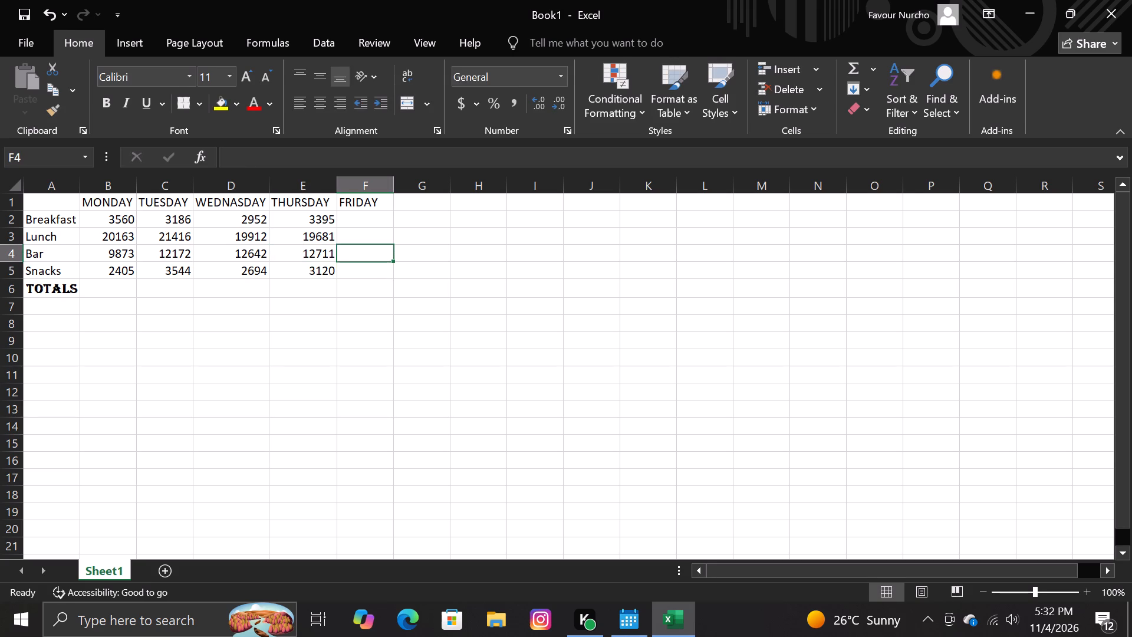
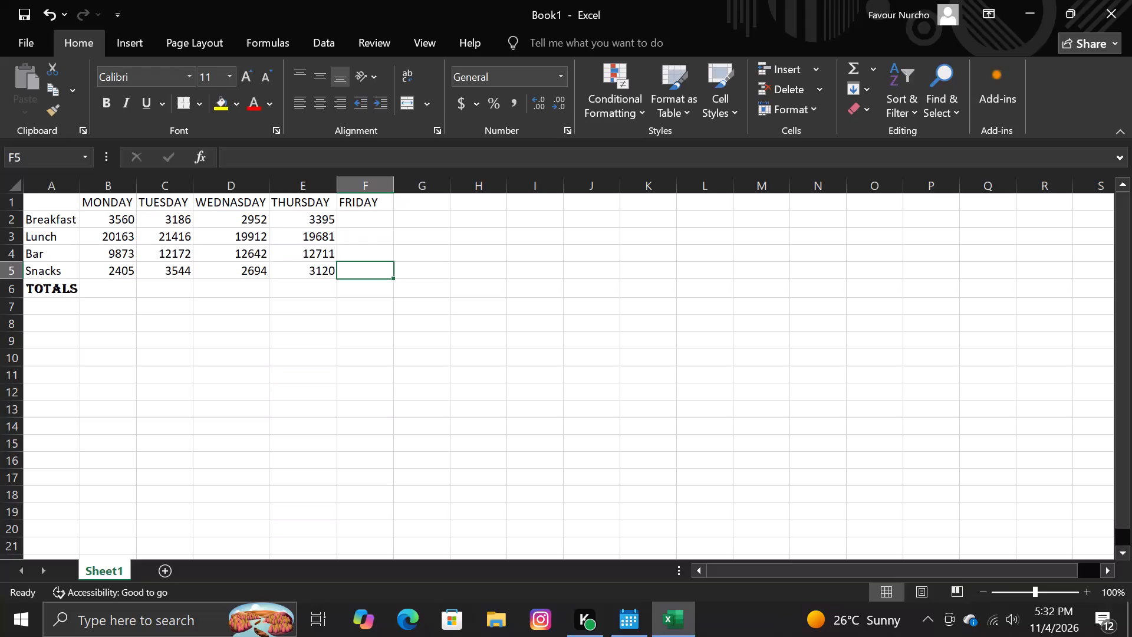
Fill the FRIDAY column from F5 up to F2: Snacks 3712, Bar 18846, Lunch 18628 and Breakfast 3436.
type("3712")
key("Up")
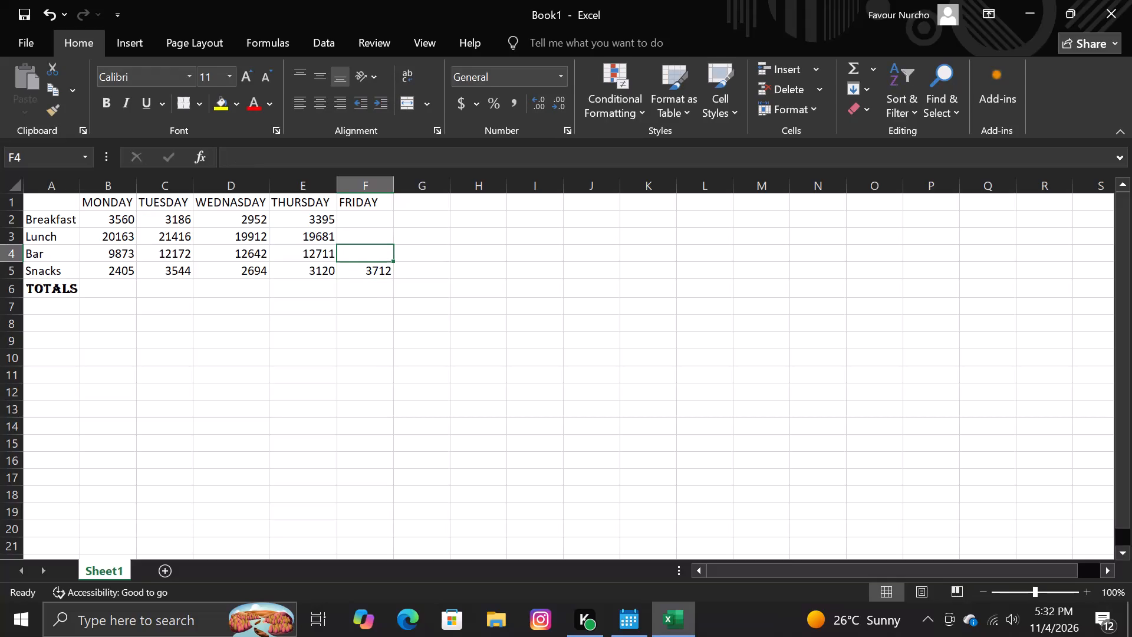
key("1")
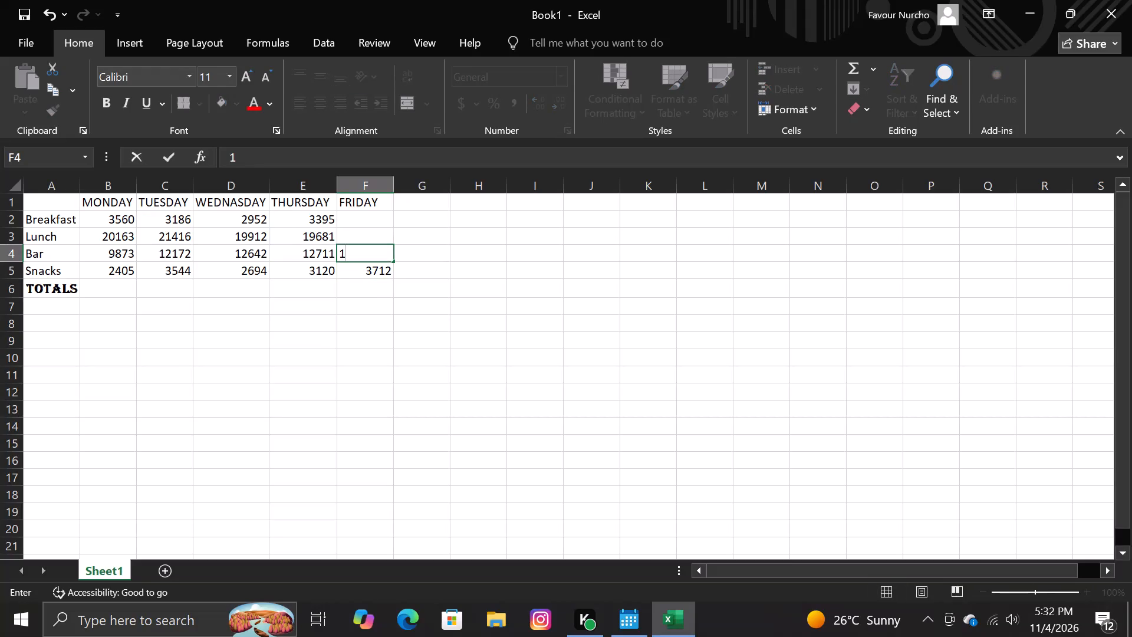
type("88")
type("46")
key("Up")
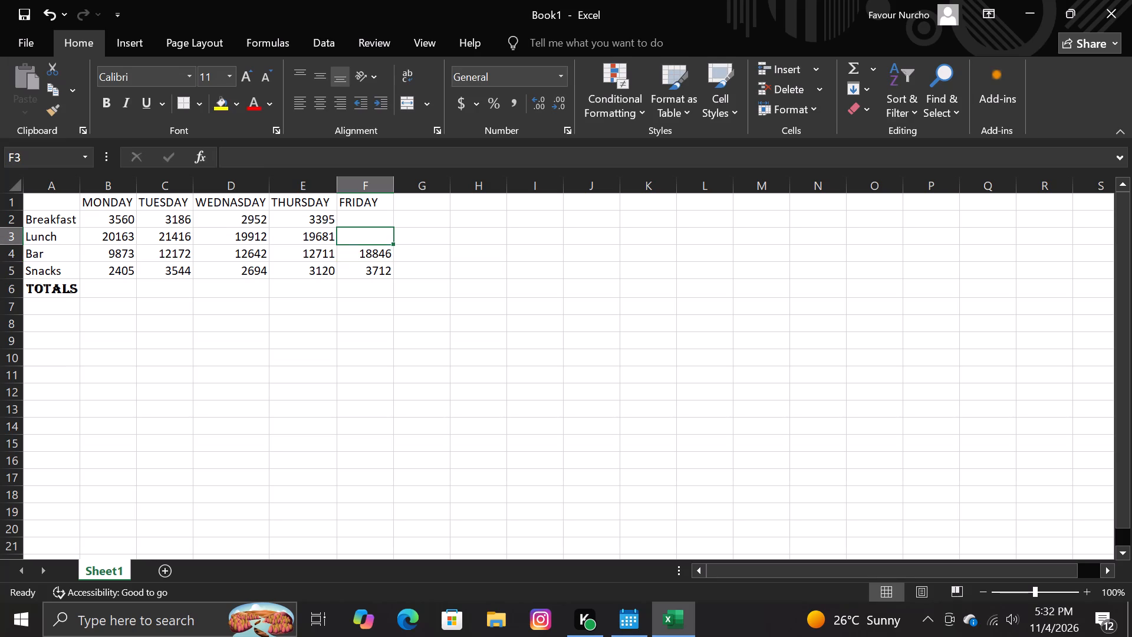
type("1862")
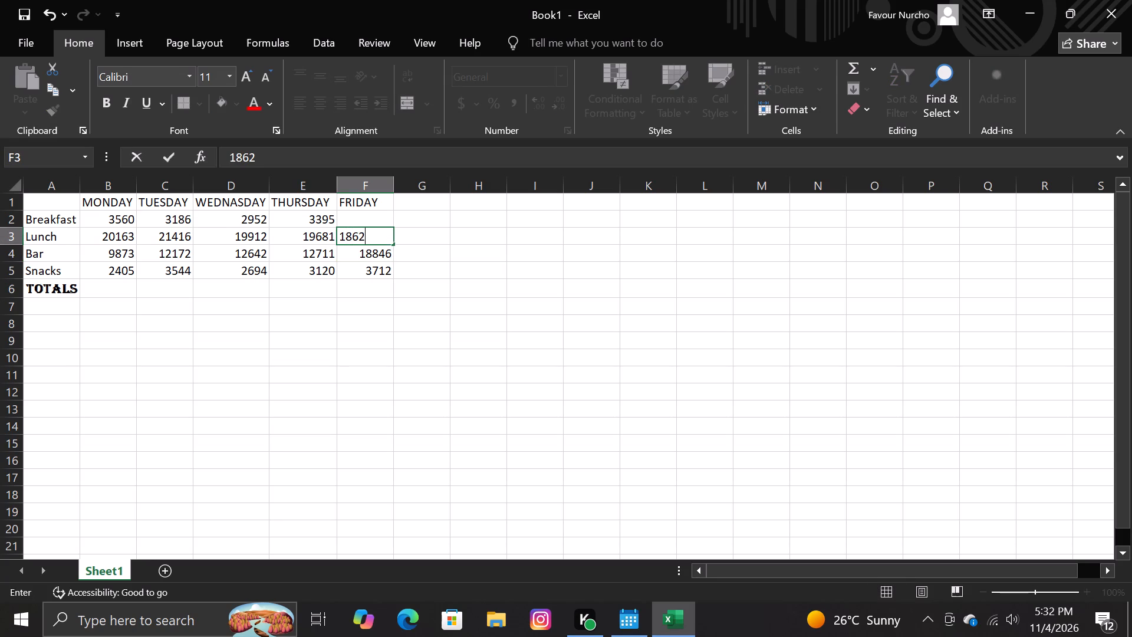
key("8")
key("Up")
type("34")
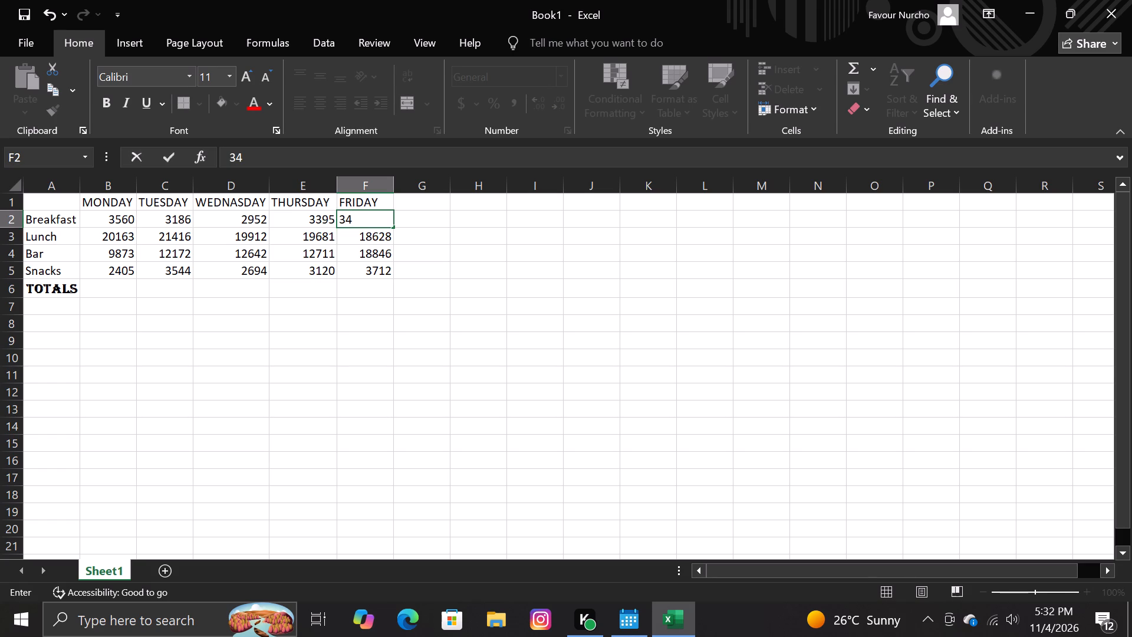
type("36")
key("Right")
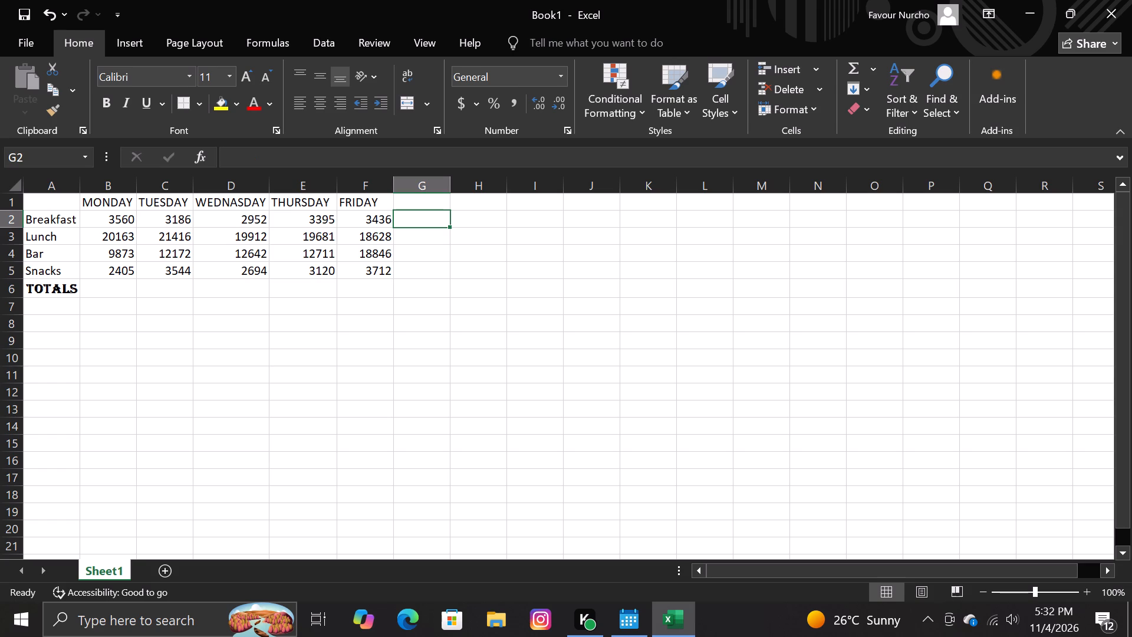
Add the header TOTAL in cell G1 and format it bold in the Algerian font.
key("Up")
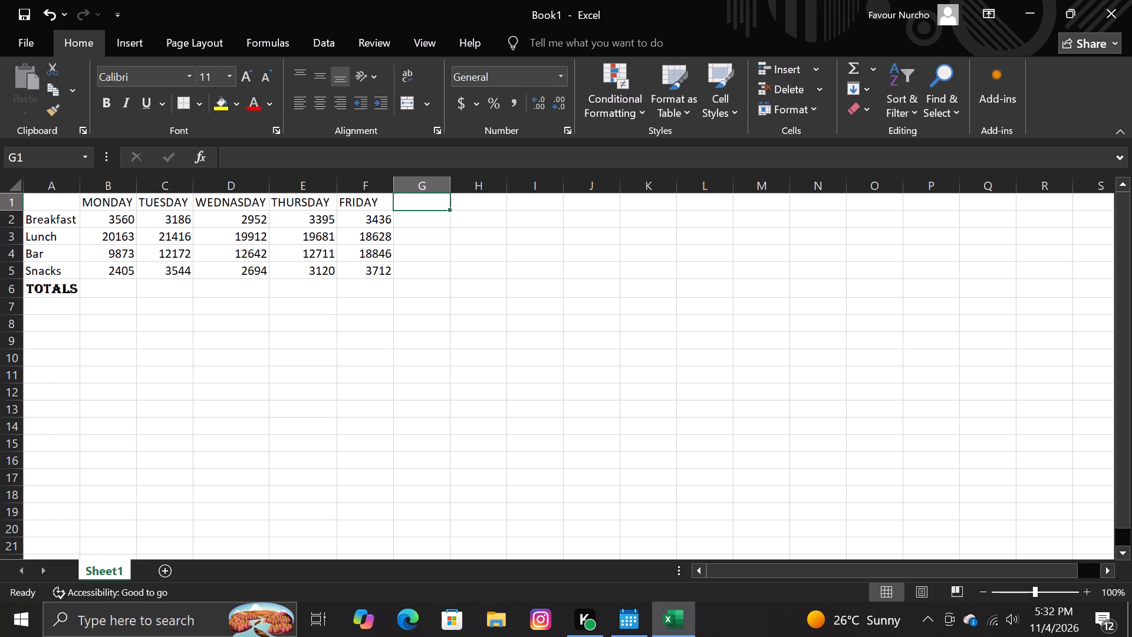
key("t")
type("OTAL")
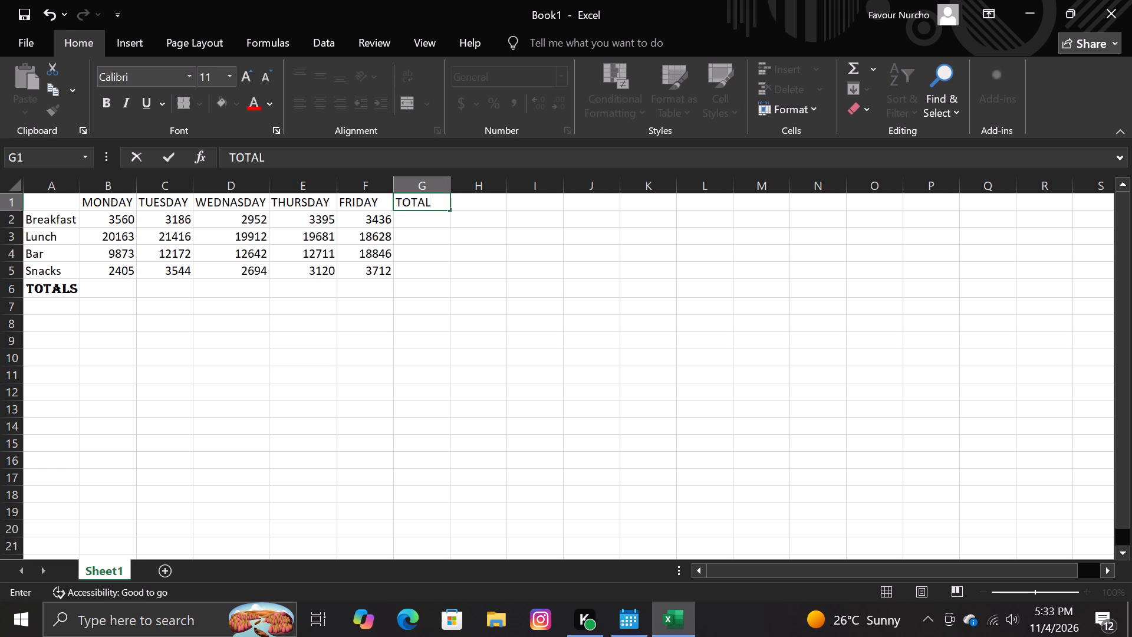
left_click(395, 202)
left_click_drag(395, 202, 427, 201)
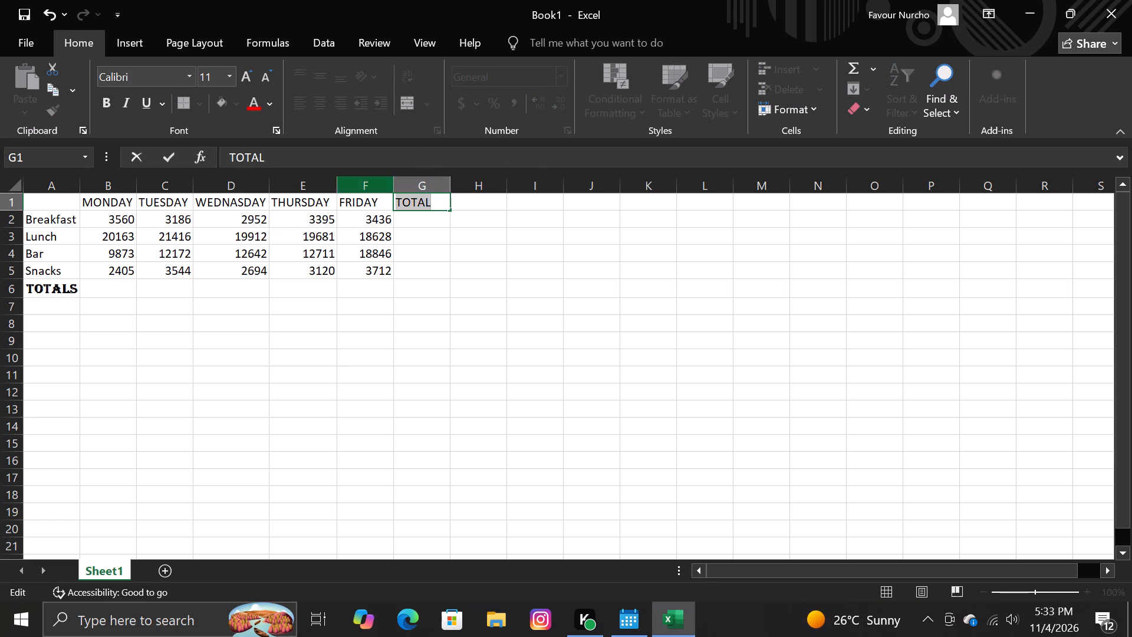
left_click(107, 98)
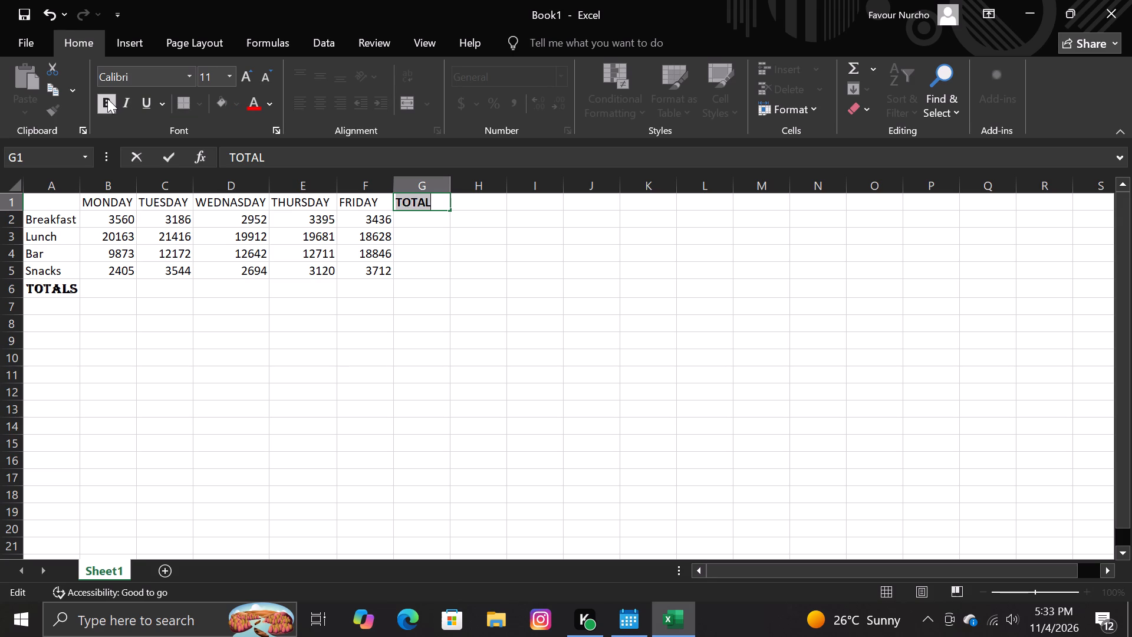
left_click(188, 78)
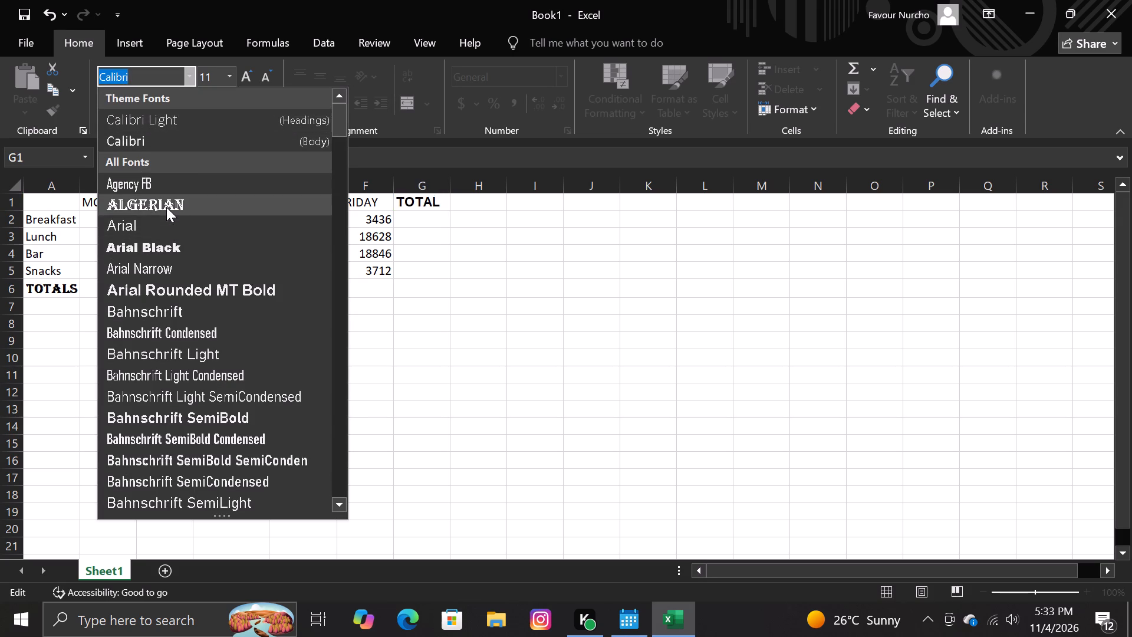
left_click(166, 207)
left_click(390, 270)
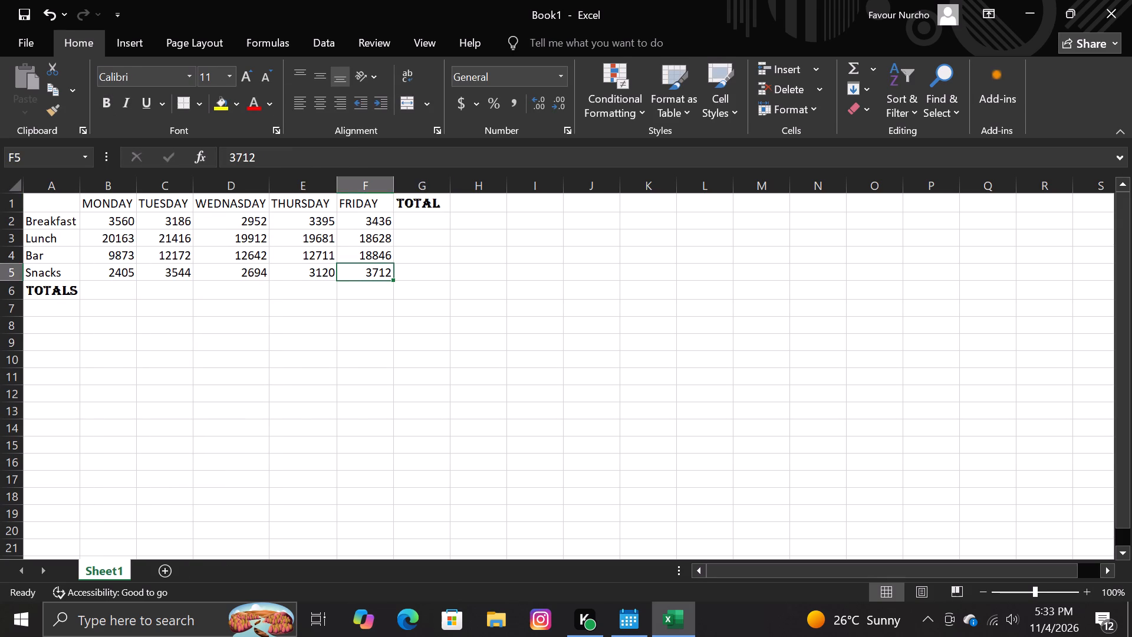
Insert a SUM function over B2:B5 in cell B6 of the TOTALS row for MONDAY.
left_click(417, 231)
left_click(416, 219)
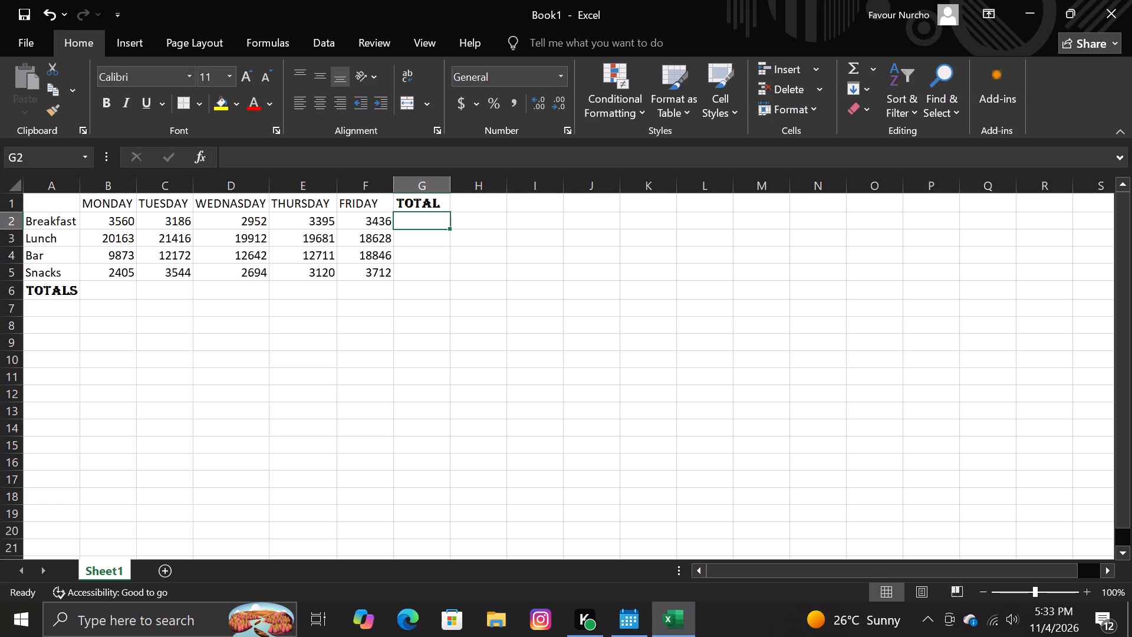
left_click(96, 299)
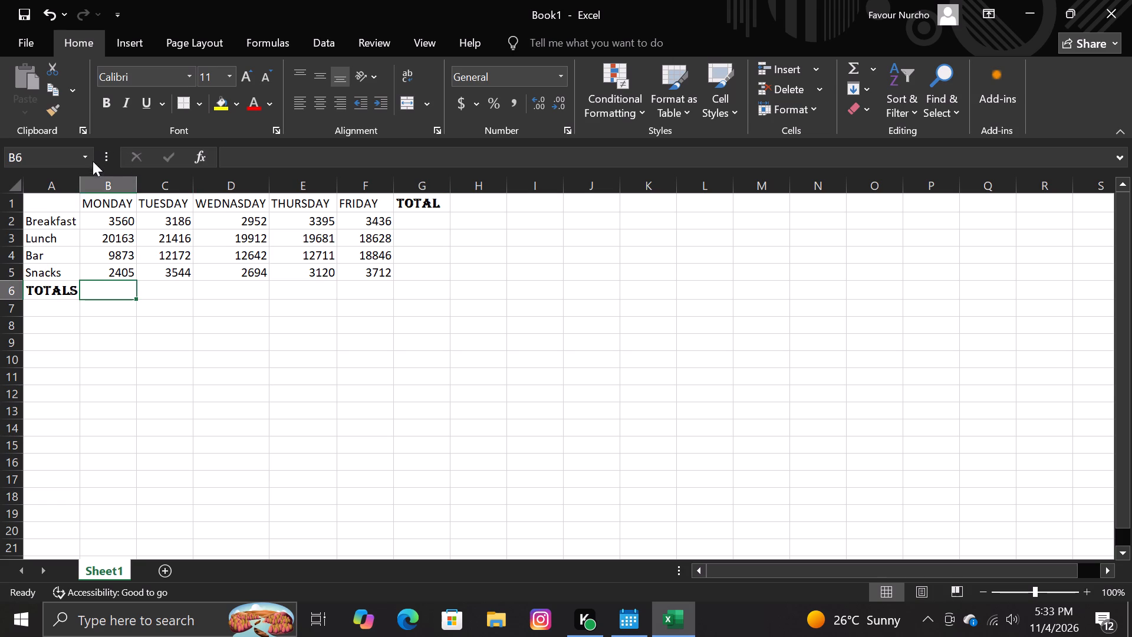
left_click(198, 154)
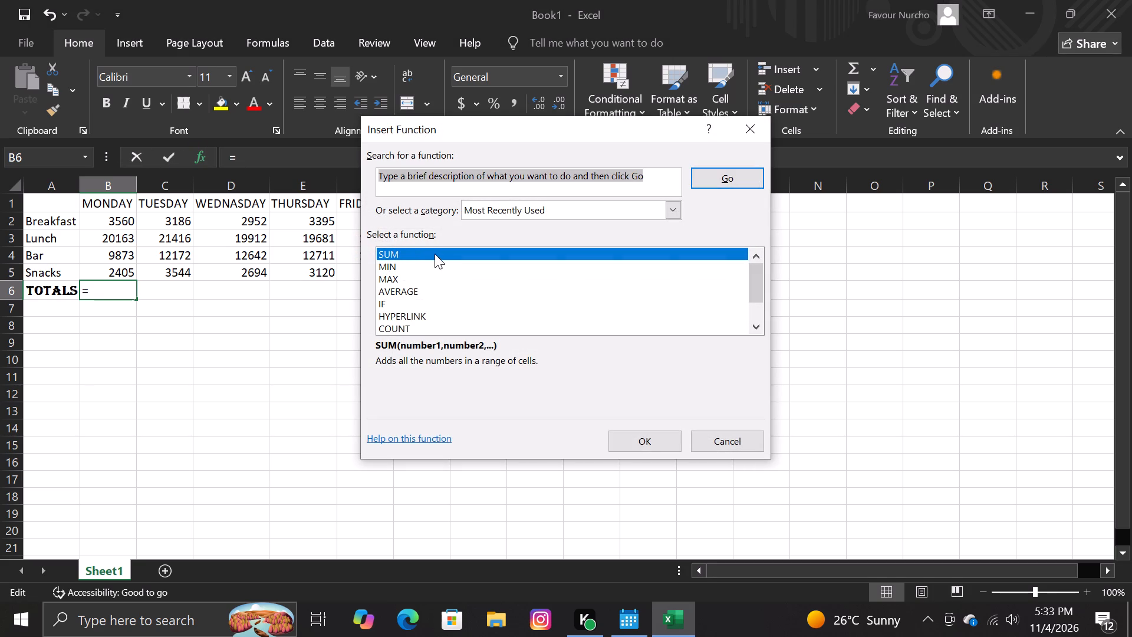
left_click(435, 254)
double_click(435, 254)
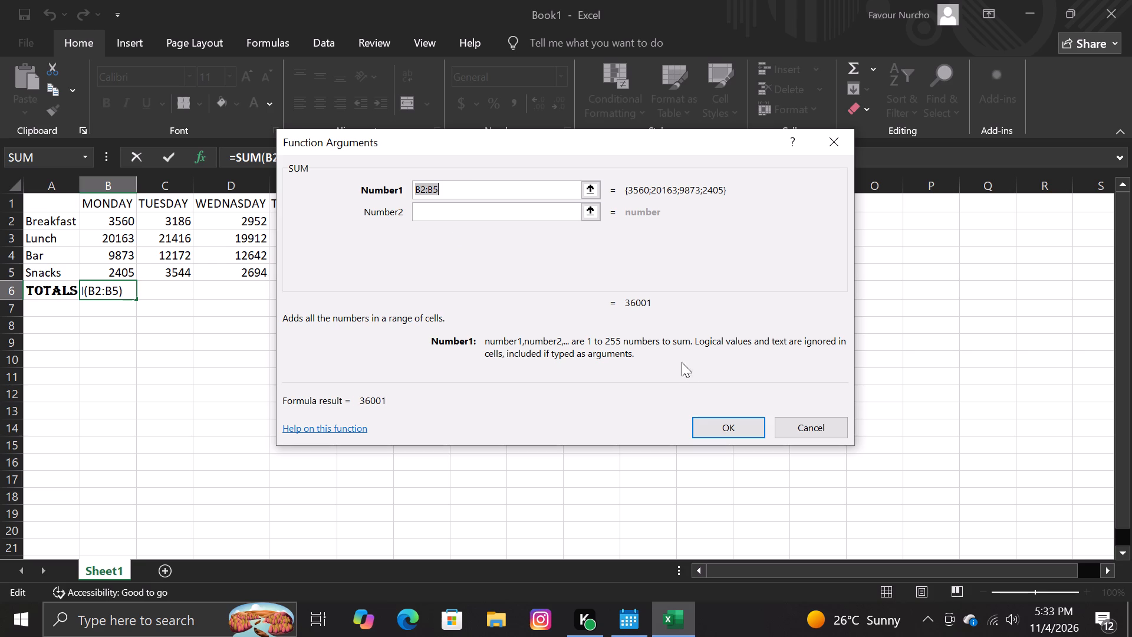
left_click(716, 426)
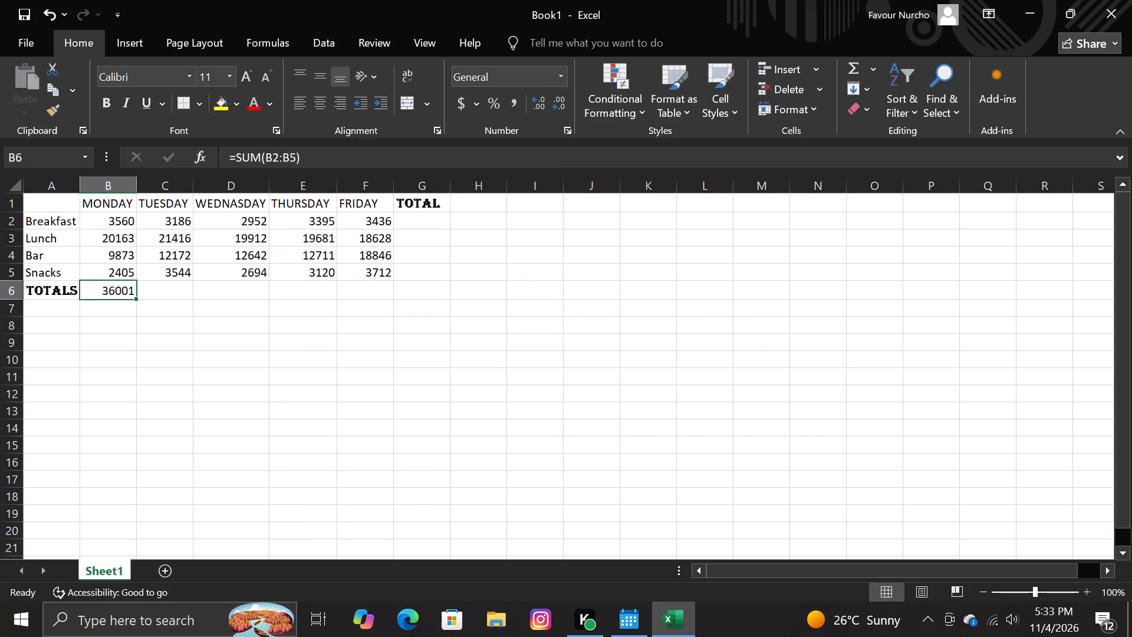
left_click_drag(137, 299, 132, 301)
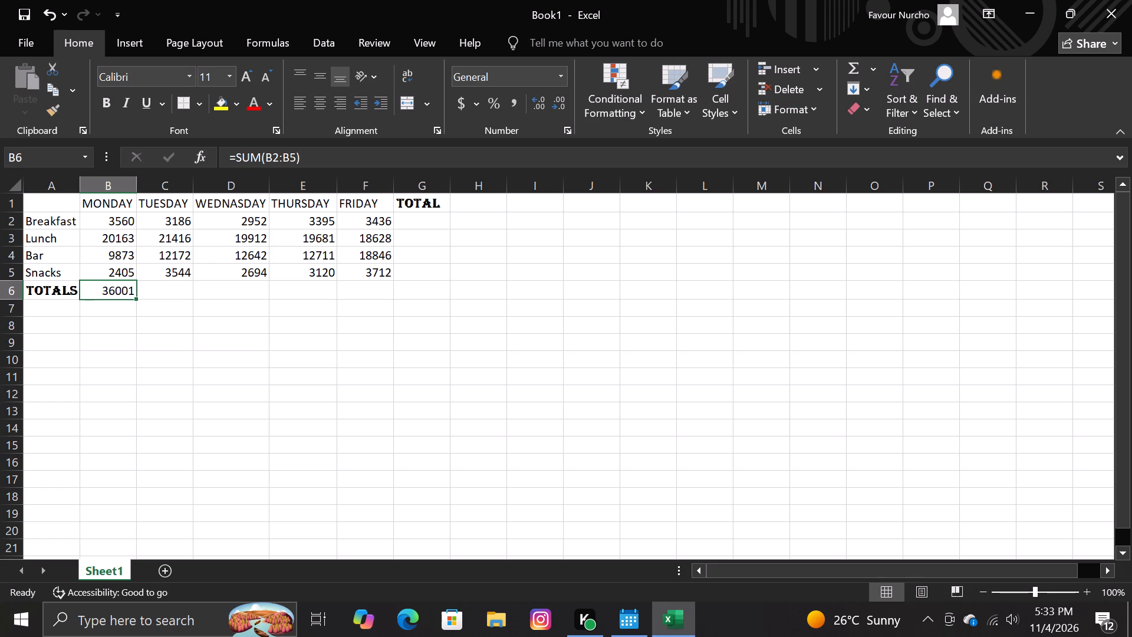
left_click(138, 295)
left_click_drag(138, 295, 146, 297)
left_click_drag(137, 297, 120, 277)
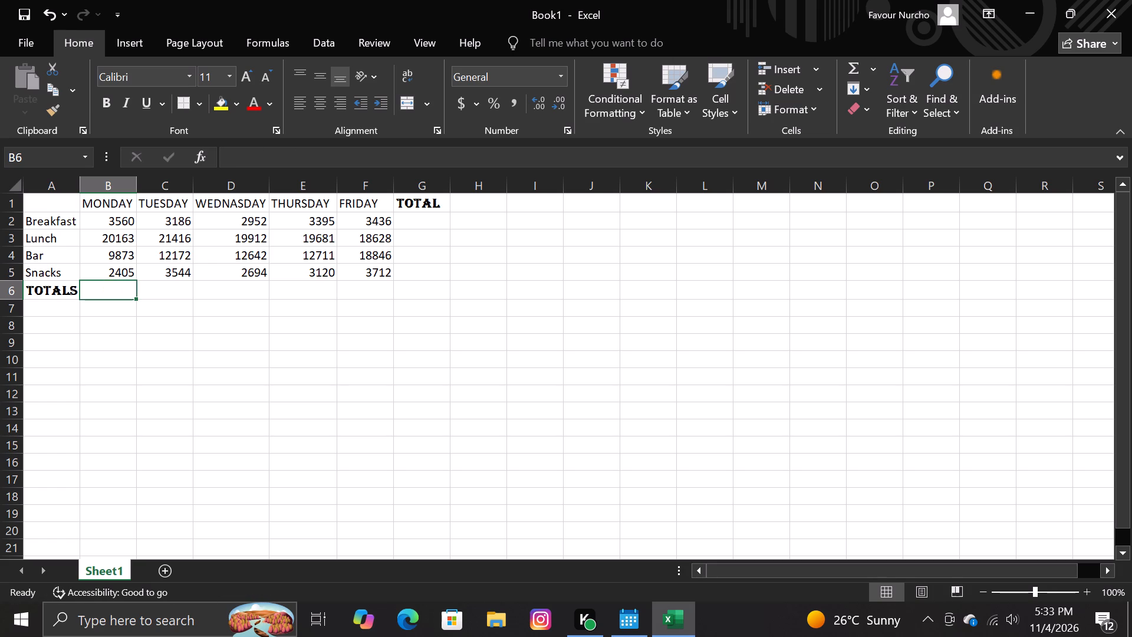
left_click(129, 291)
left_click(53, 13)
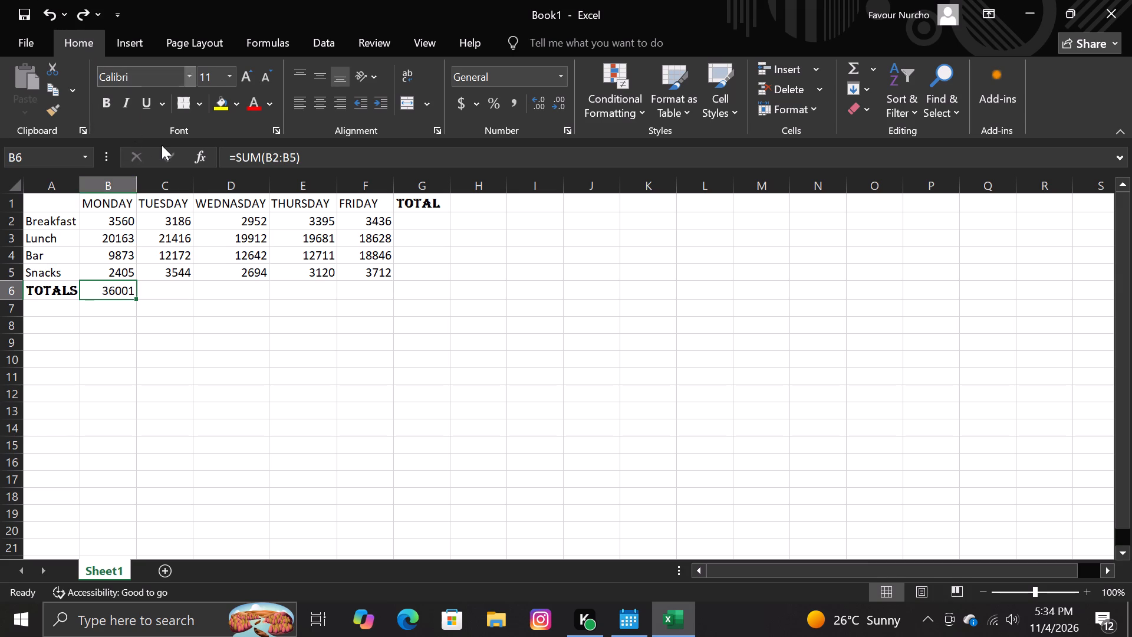
Fill the MONDAY sum formula from B6 across the TOTALS row to the FRIDAY column, F6.
left_click_drag(138, 297, 266, 300)
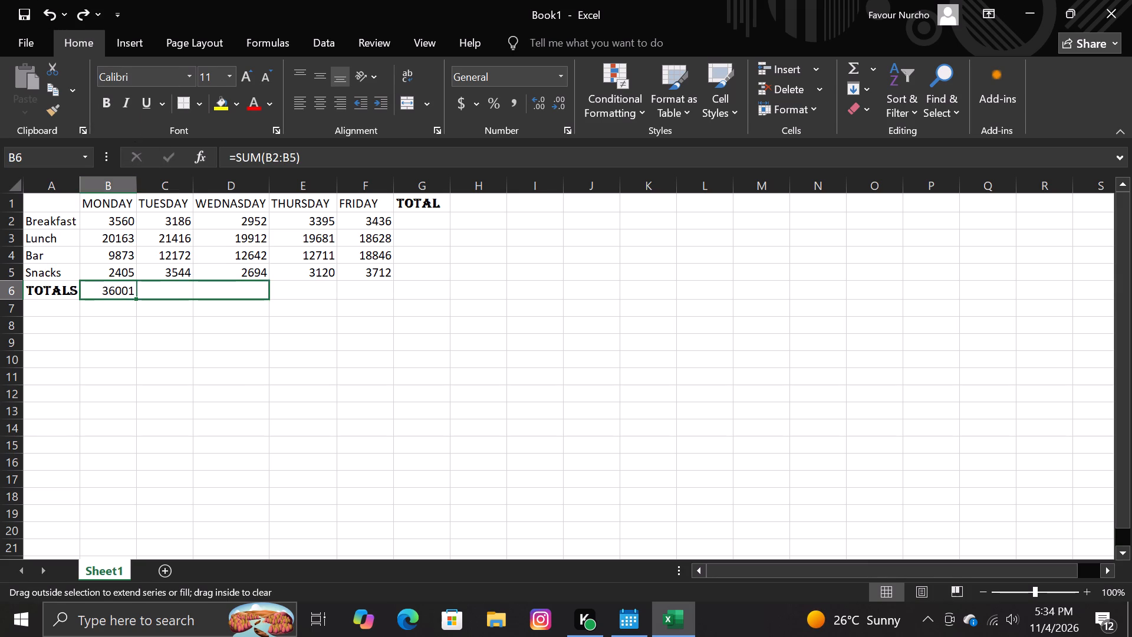
left_click_drag(266, 300, 373, 298)
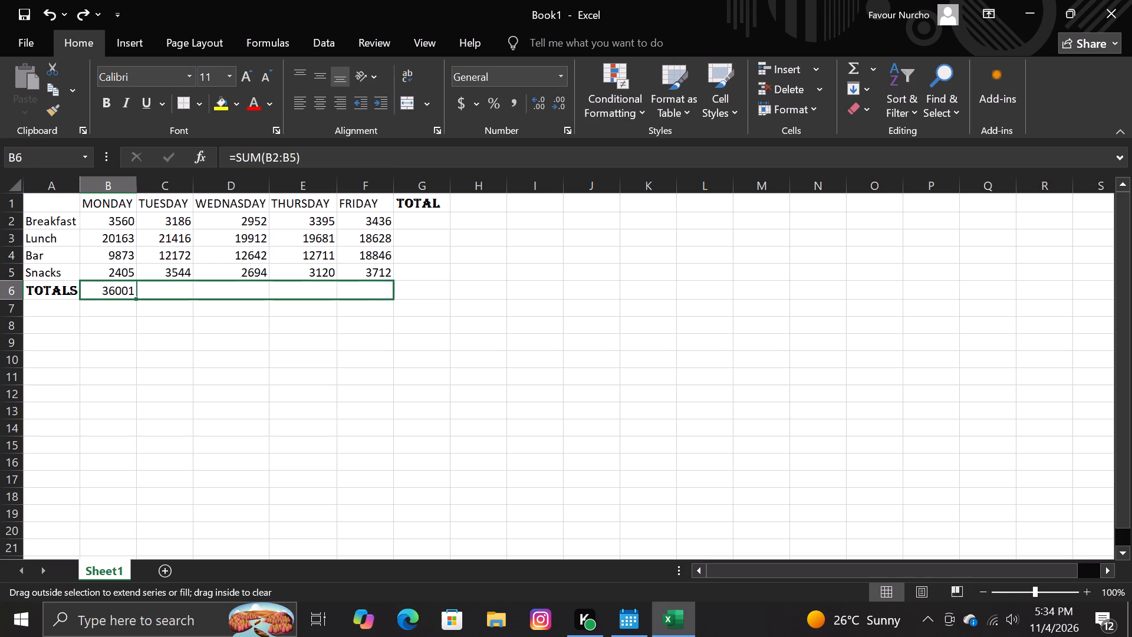
left_click_drag(373, 298, 374, 298)
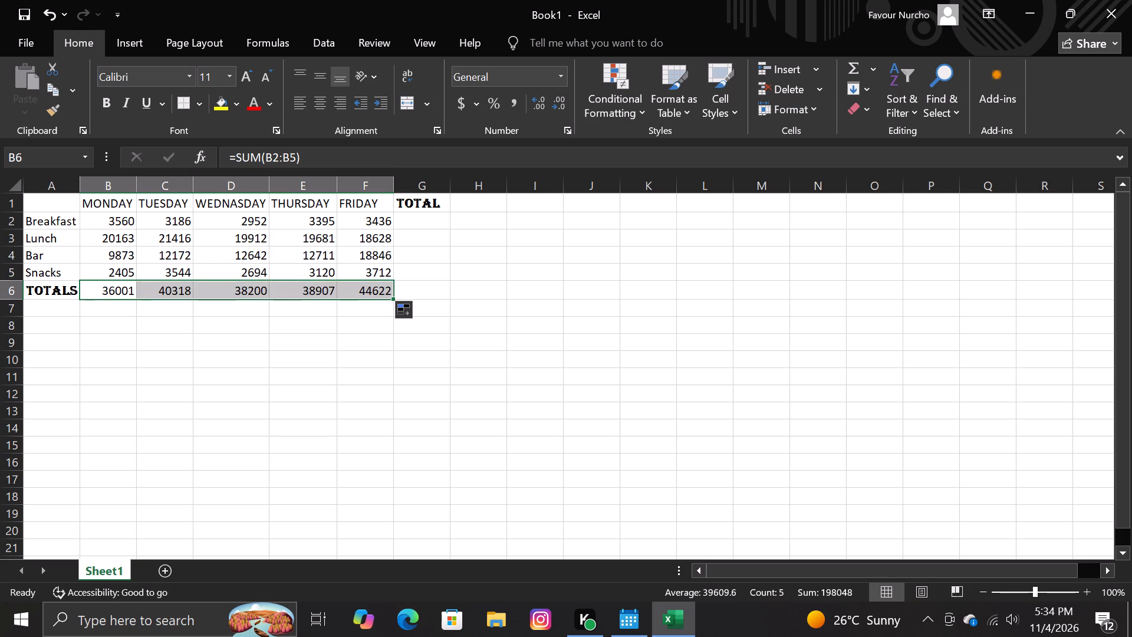
Insert a SUM function over B2:F2 in cell G2 and fill it down the TOTAL column to G5.
left_click(430, 212)
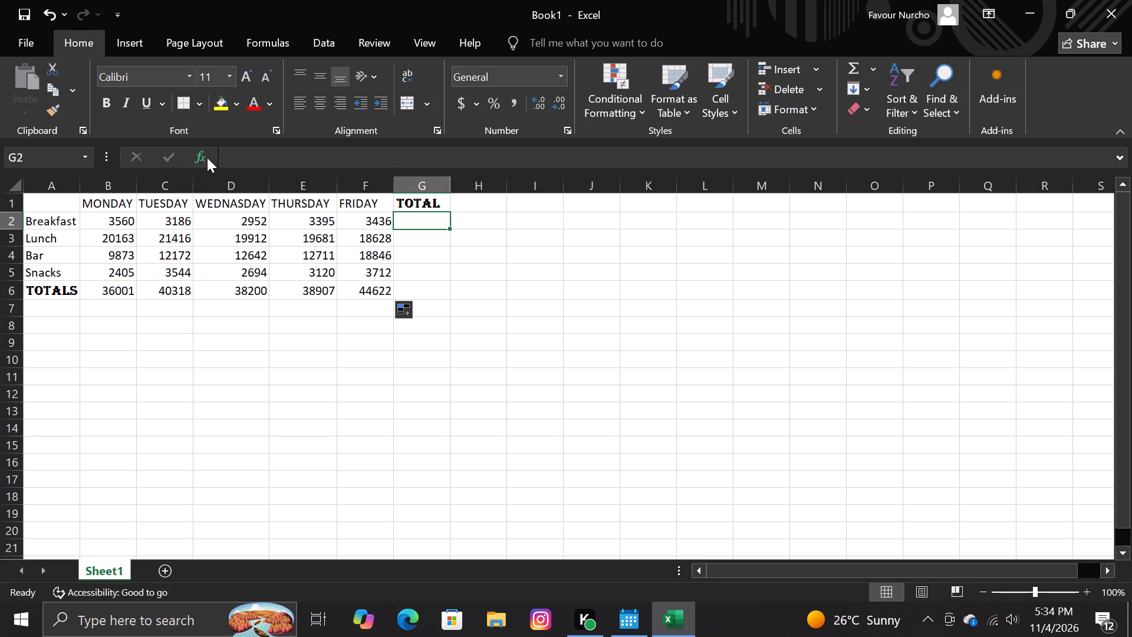
left_click(205, 160)
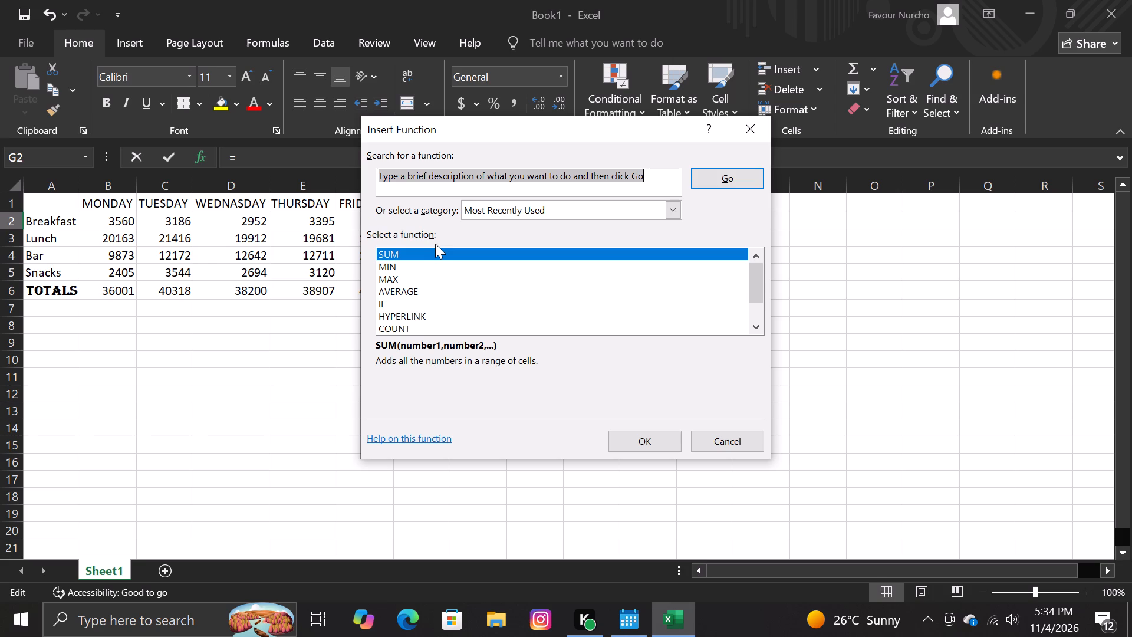
double_click(436, 254)
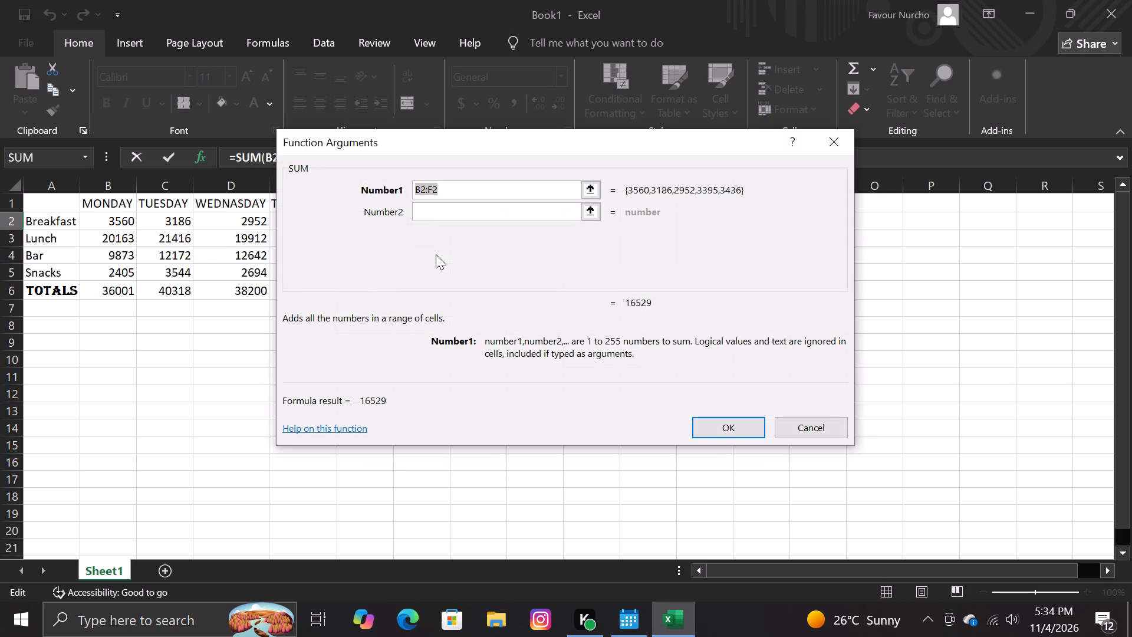
left_click(716, 430)
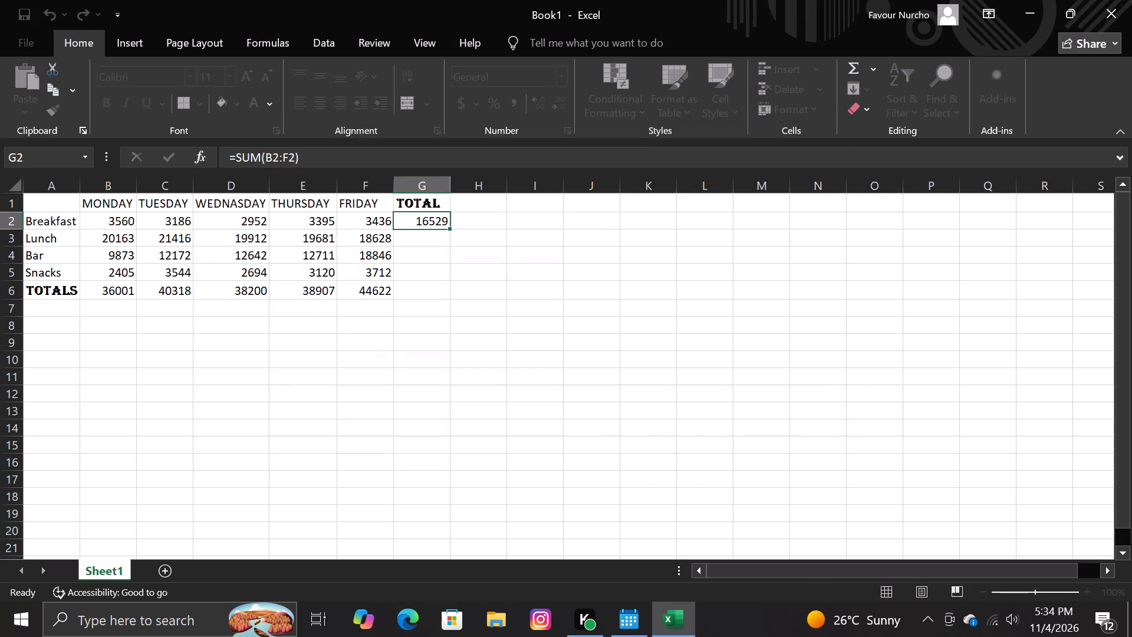
double_click(450, 228)
left_click(450, 228)
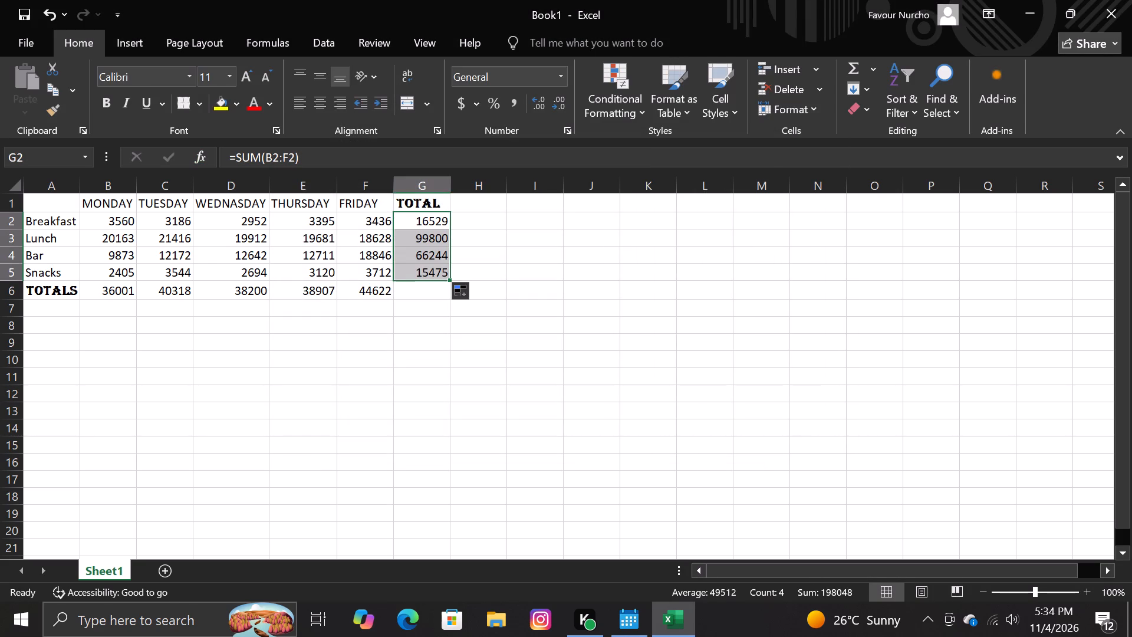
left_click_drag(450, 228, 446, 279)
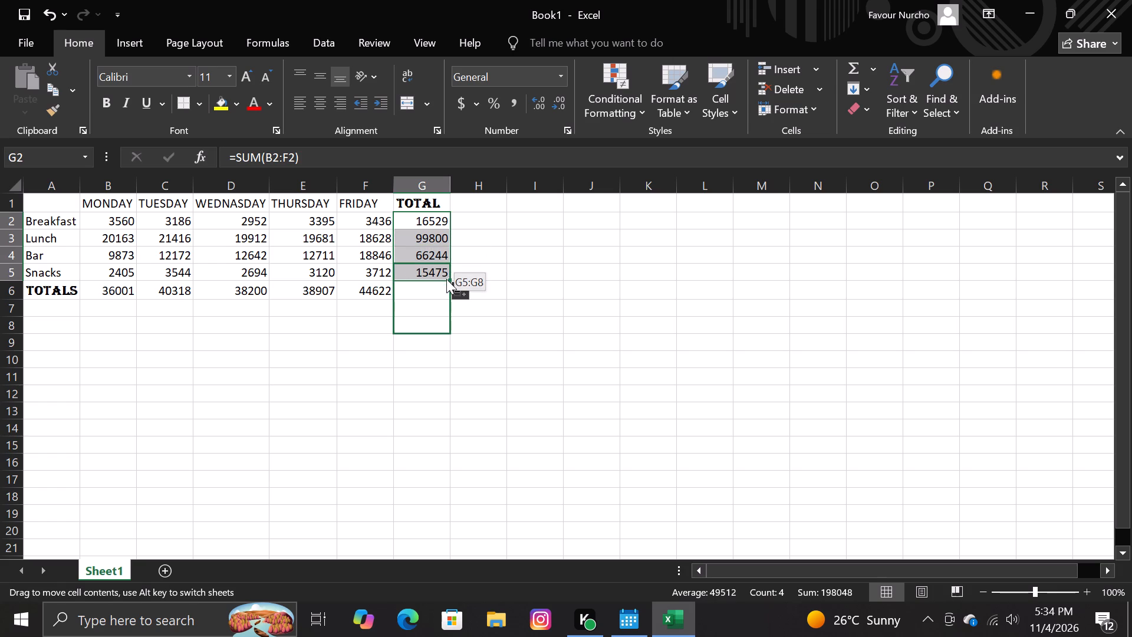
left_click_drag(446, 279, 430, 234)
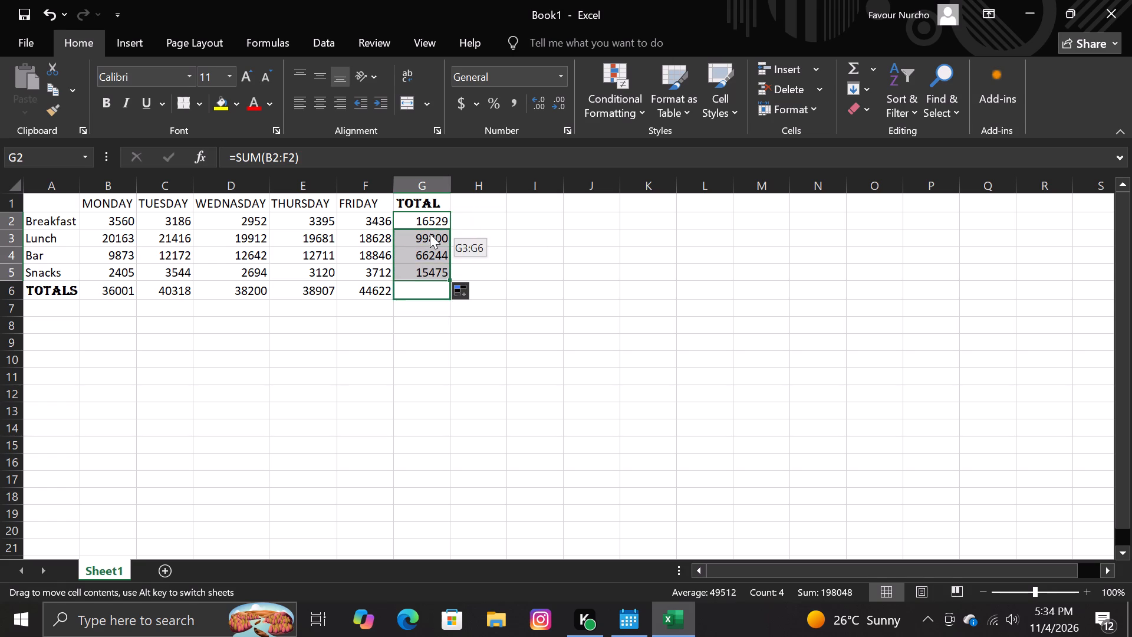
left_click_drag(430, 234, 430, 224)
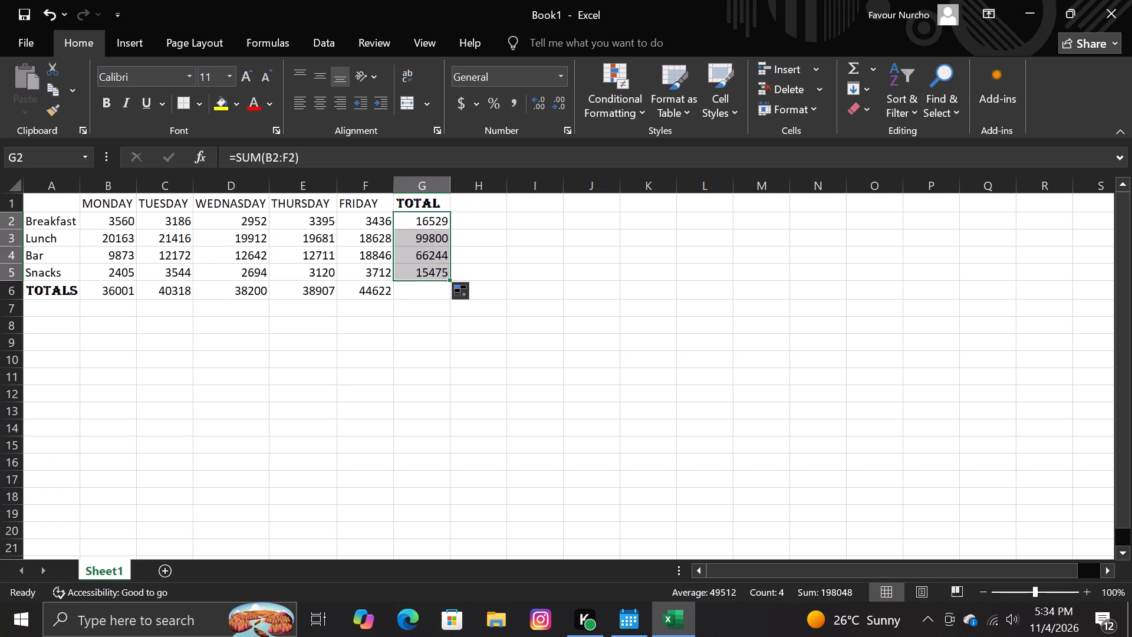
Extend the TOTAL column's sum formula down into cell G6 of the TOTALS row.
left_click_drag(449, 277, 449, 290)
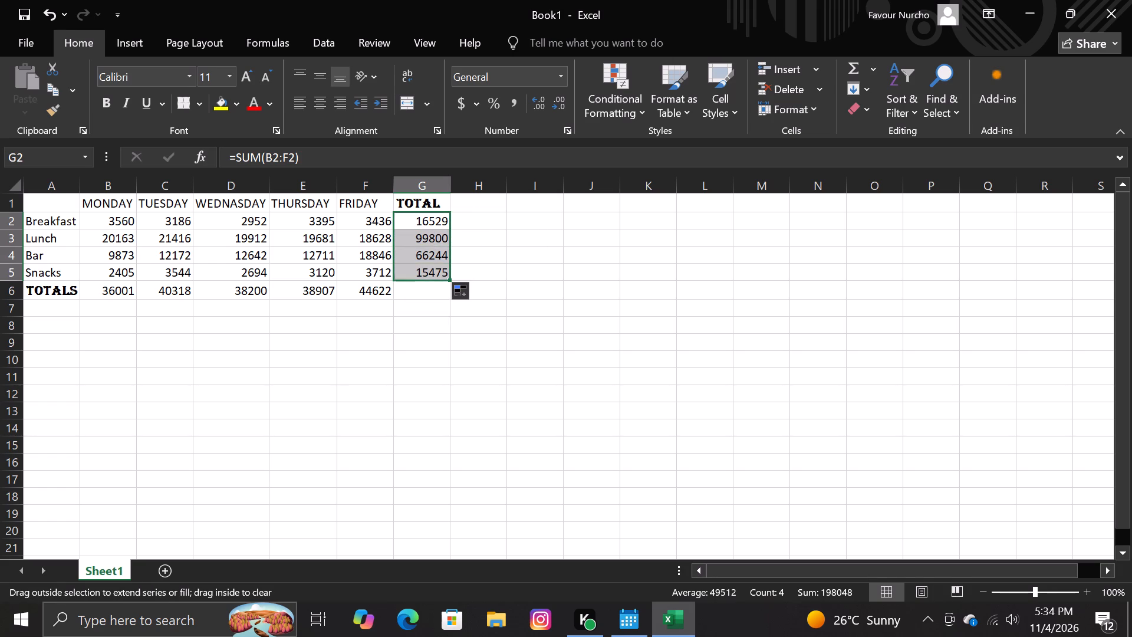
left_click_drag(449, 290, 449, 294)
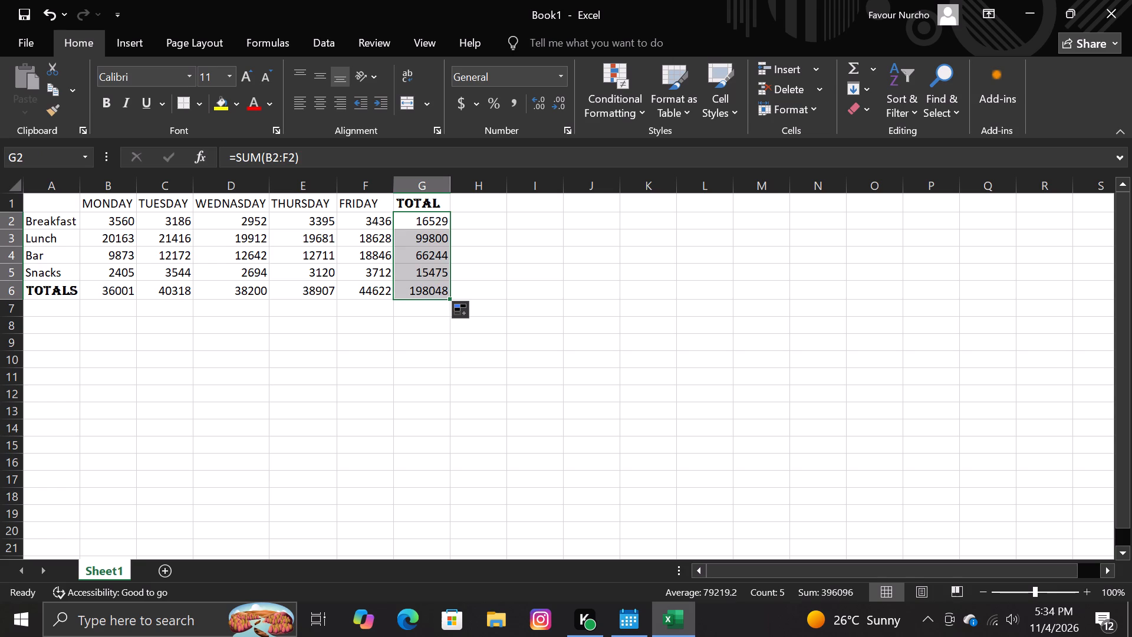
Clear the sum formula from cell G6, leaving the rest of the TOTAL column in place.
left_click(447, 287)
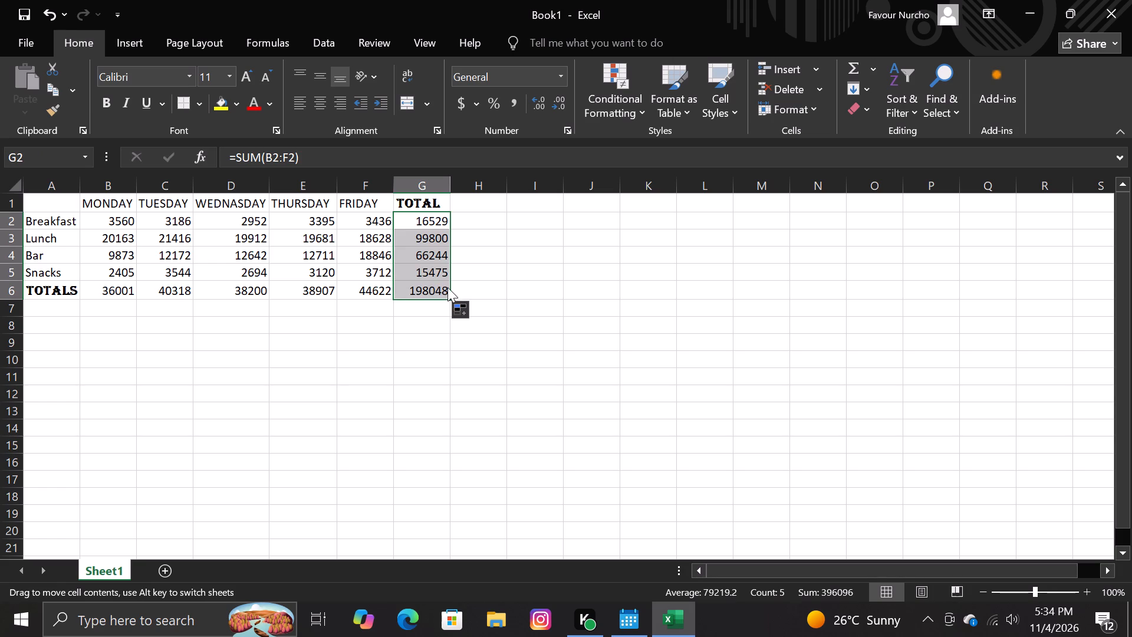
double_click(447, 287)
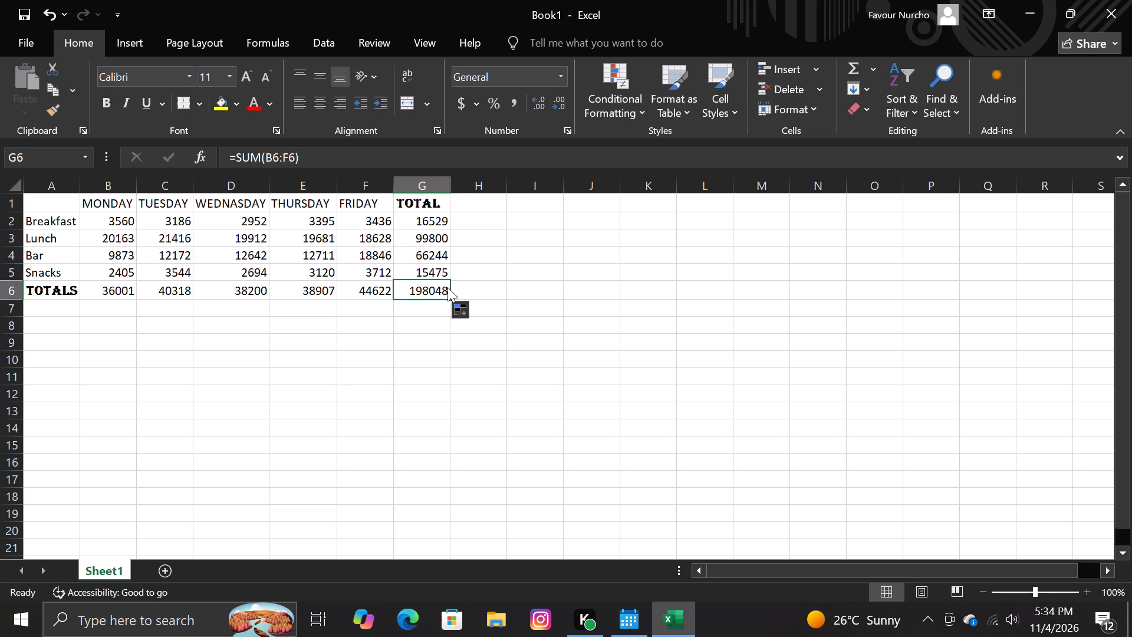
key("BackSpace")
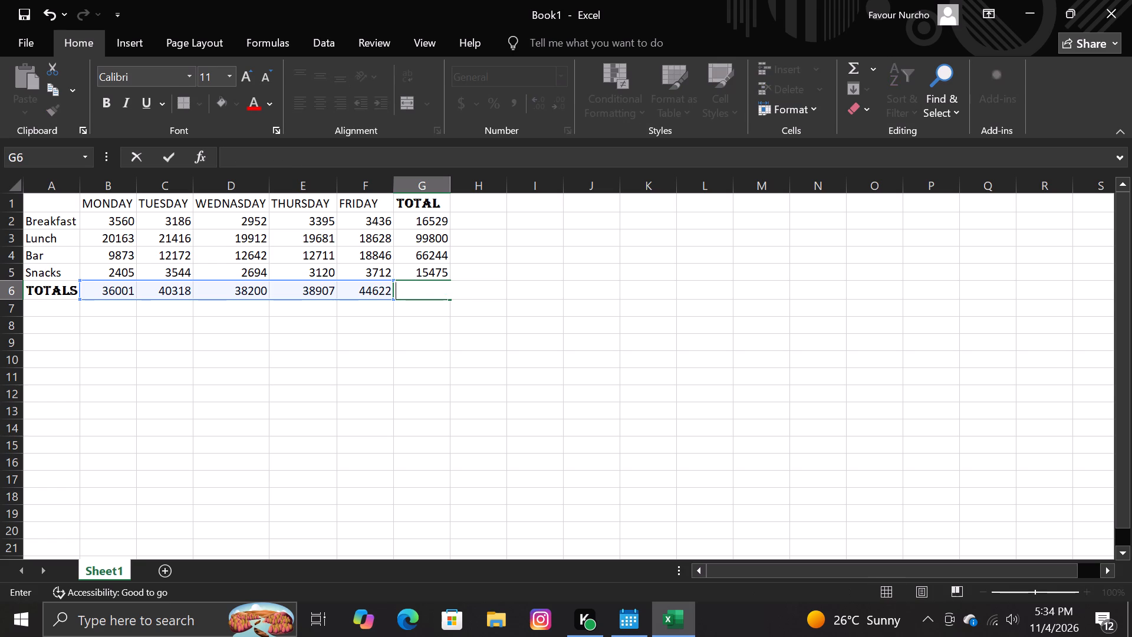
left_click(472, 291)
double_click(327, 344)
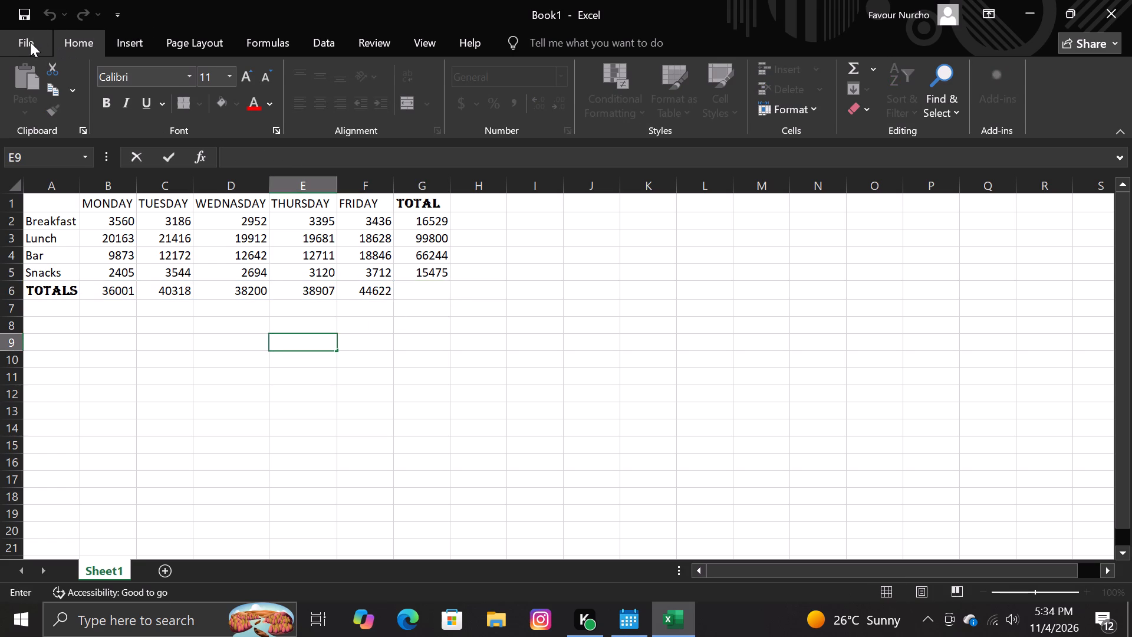
Save the workbook as PRACTICE EXERCISE 1 in the OneDrive Documents folder.
key("ctrl+s")
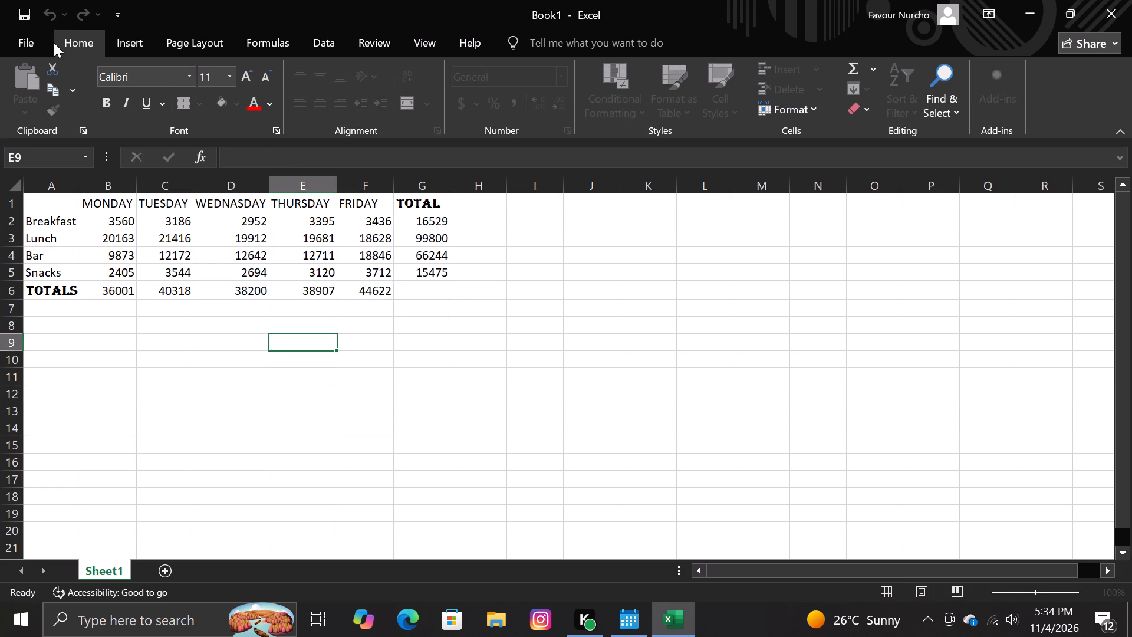
key("BackSpace")
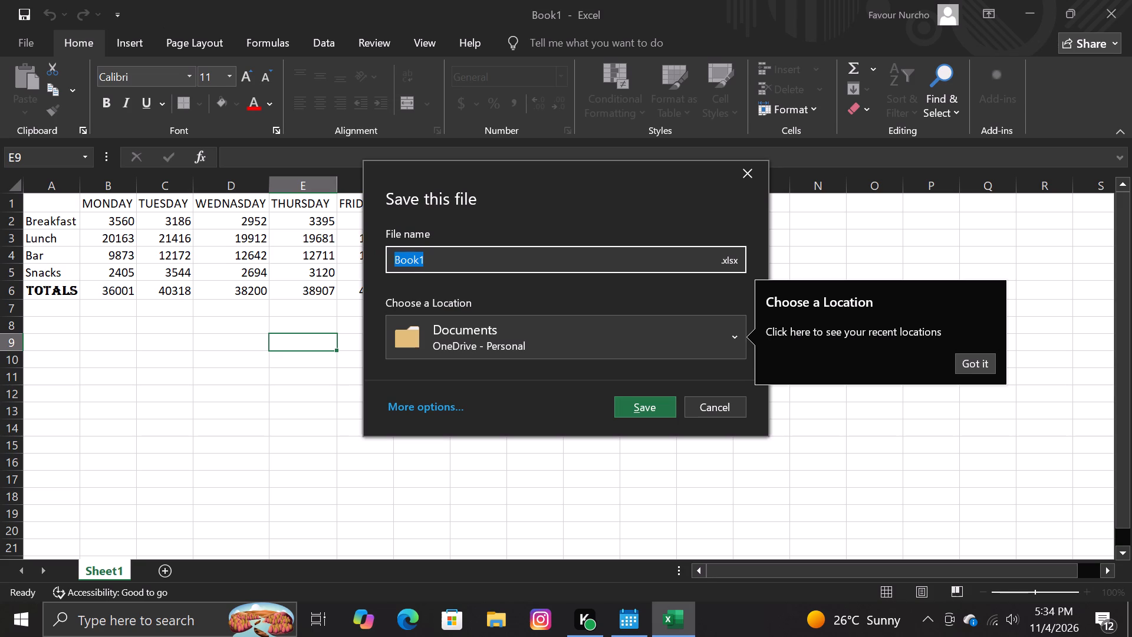
type("PRACTISE")
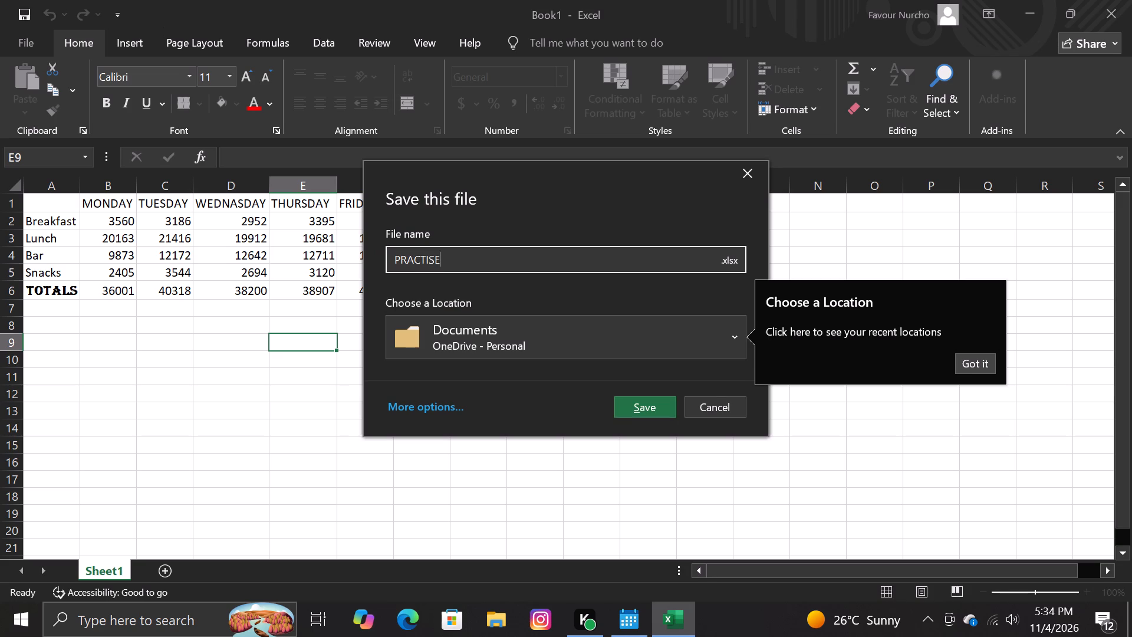
key("BackSpace")
key("BackSpace")
type("CE")
key("space")
type("EXER")
type("CI")
type("SE")
key("space")
key("1")
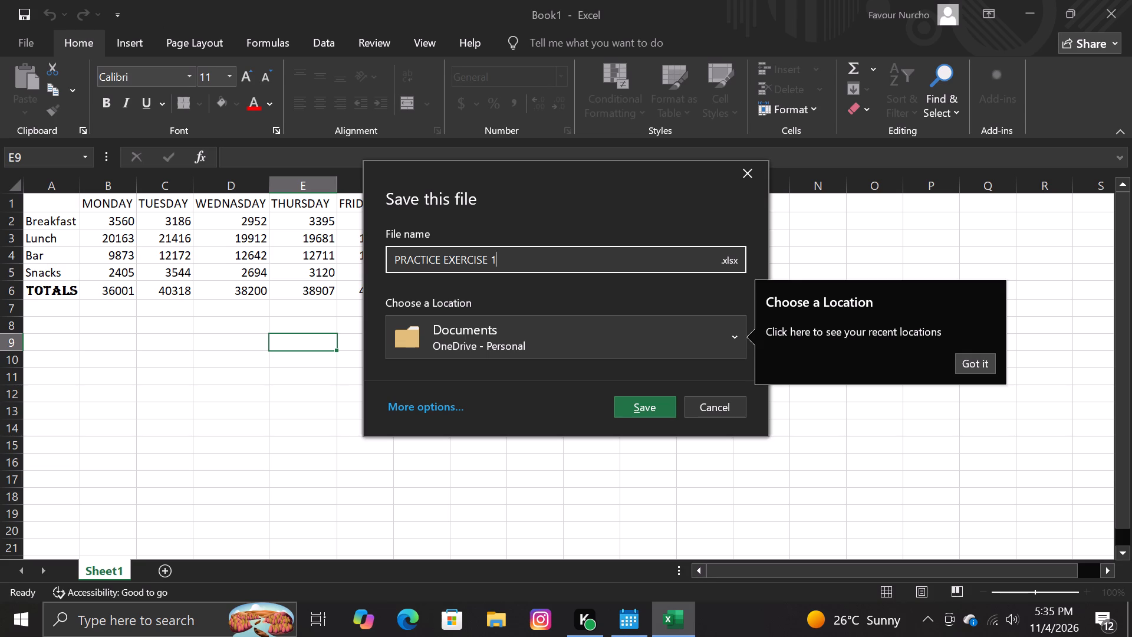
left_click(643, 408)
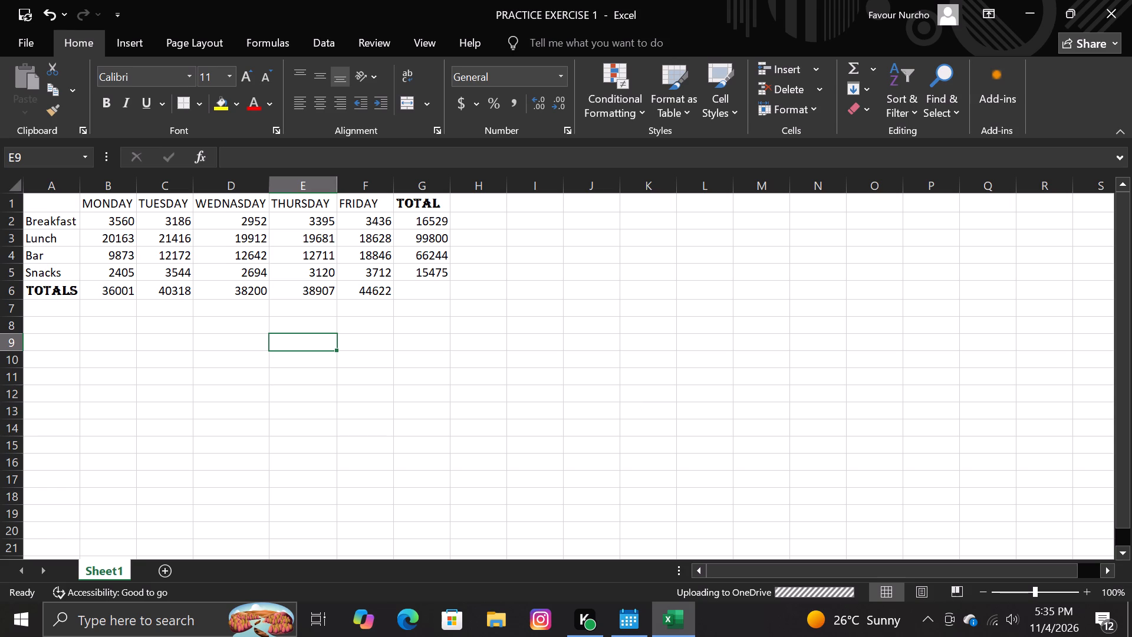
Create a new blank workbook.
left_click(14, 45)
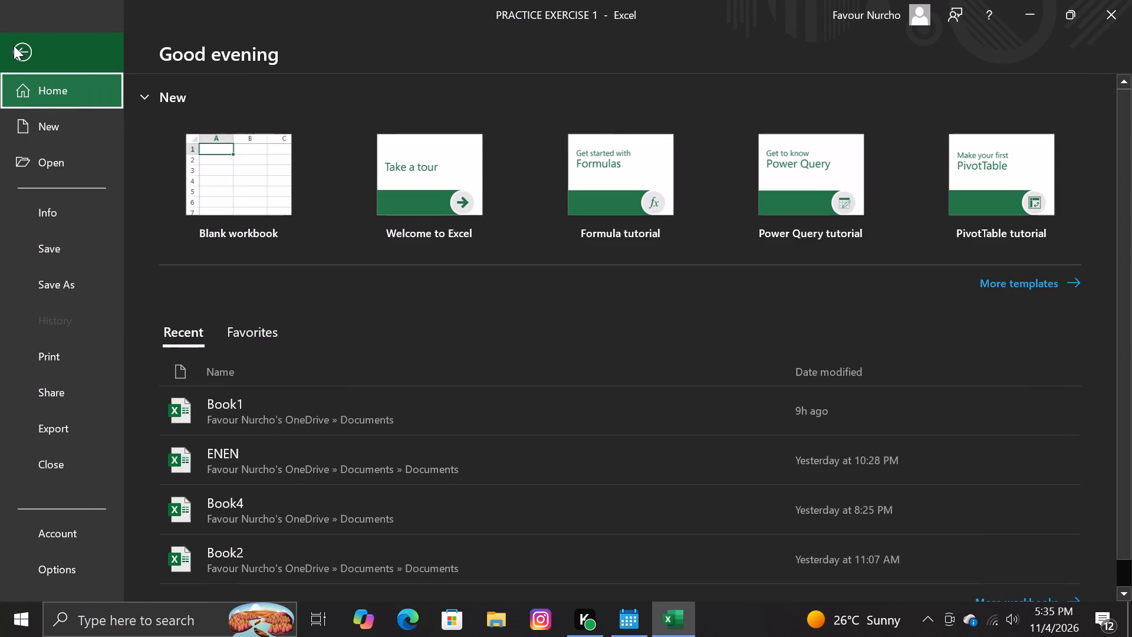
left_click(251, 166)
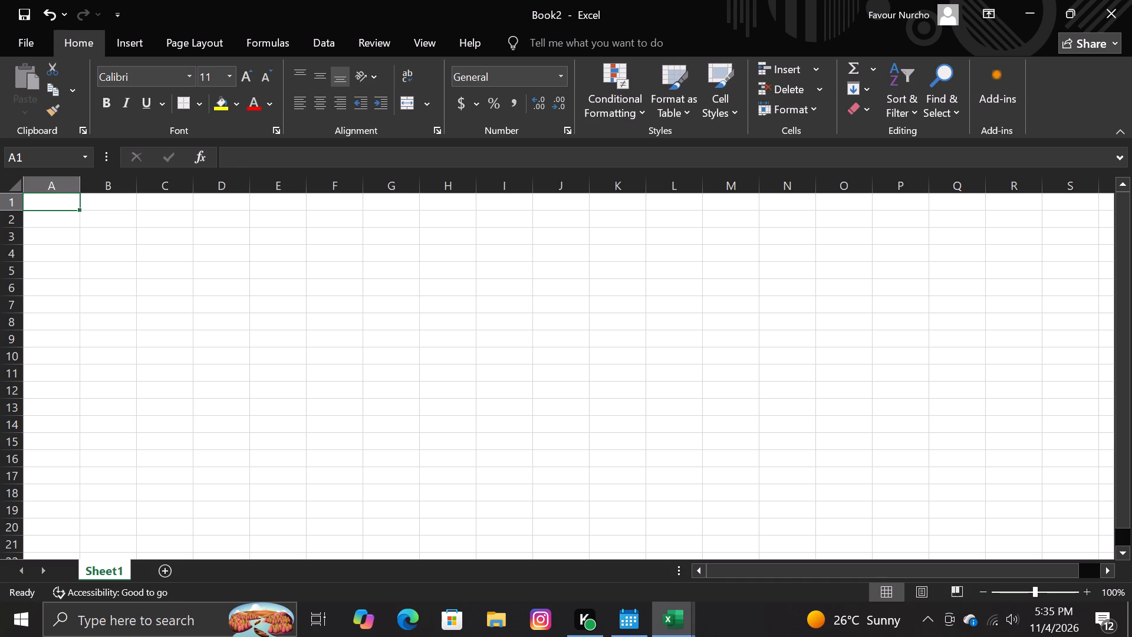
Enter the title Stationary Supplies Ltd in cell A1, with each word capitalised.
key("a")
key("BackSpace")
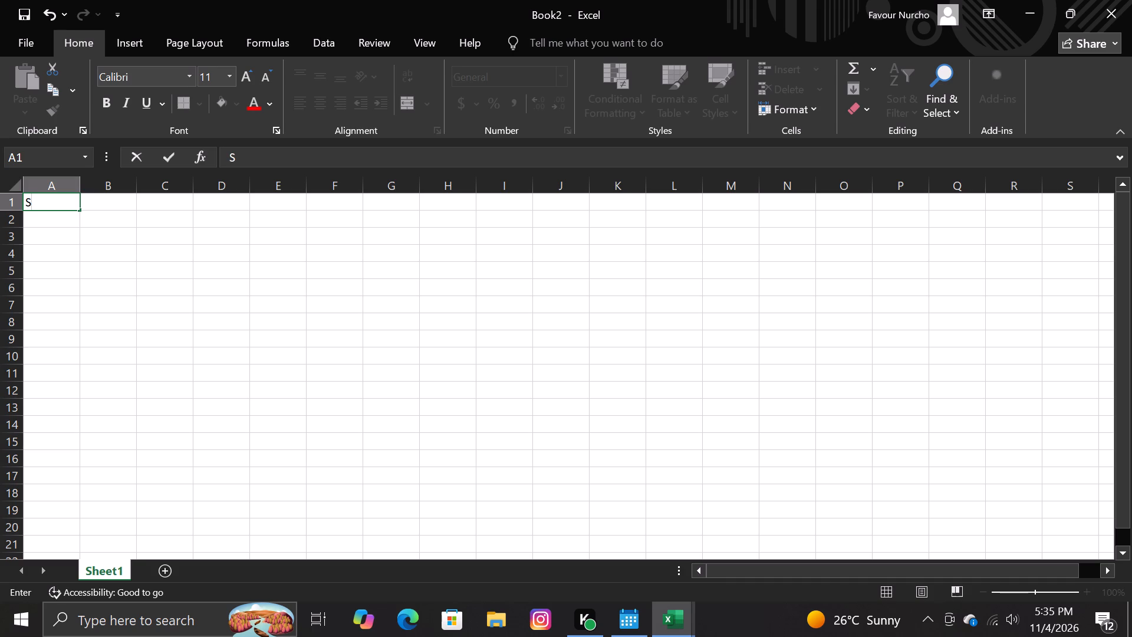
type("ta")
type("tionary suo")
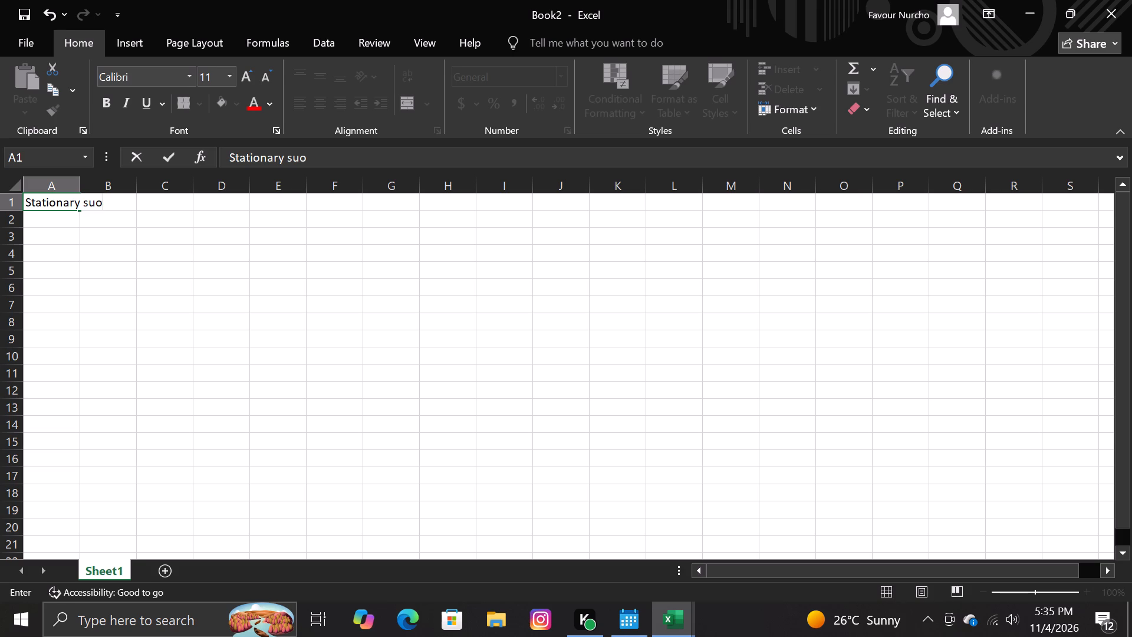
key("BackSpace")
type("ppl")
type("ies")
key("space")
key("l")
type("td")
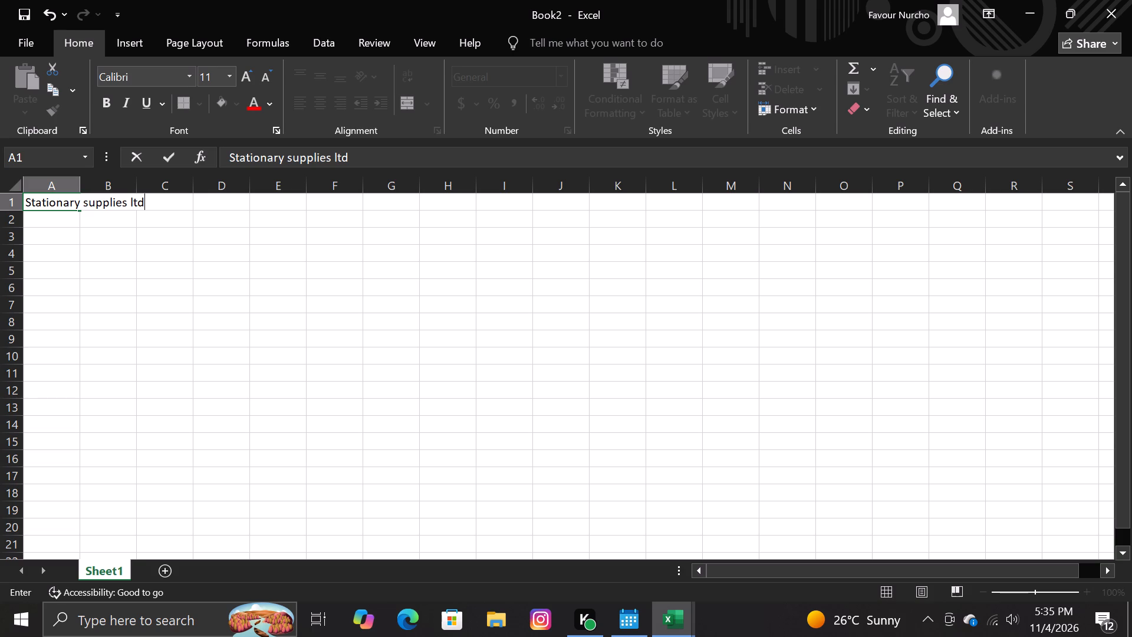
left_click(87, 203)
key("BackSpace")
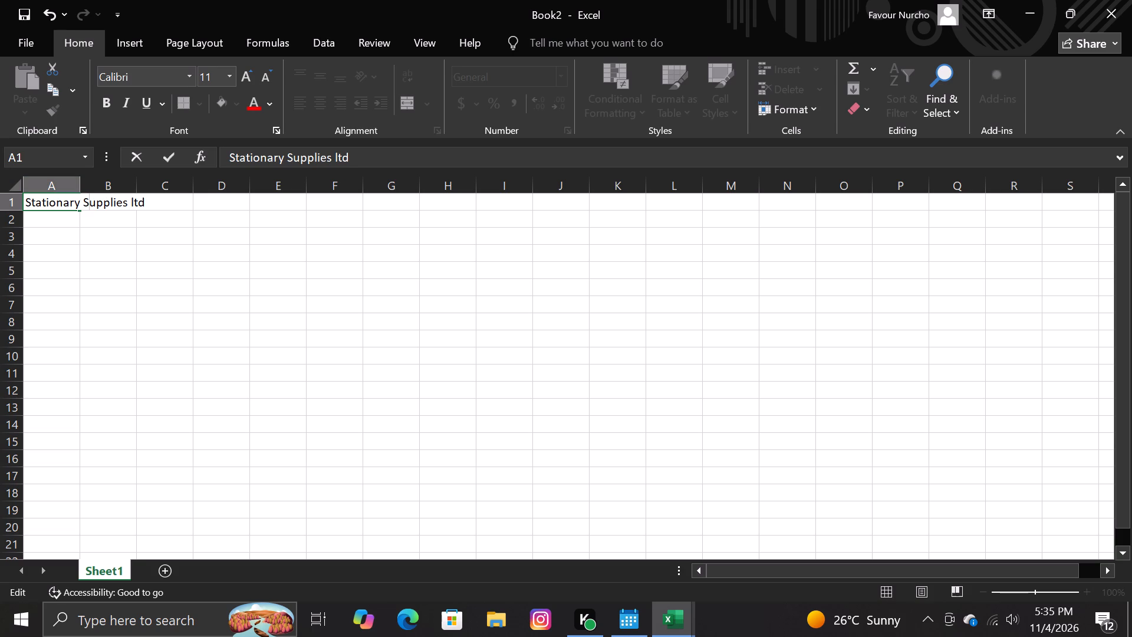
left_click(136, 197)
key("BackSpace")
key("l")
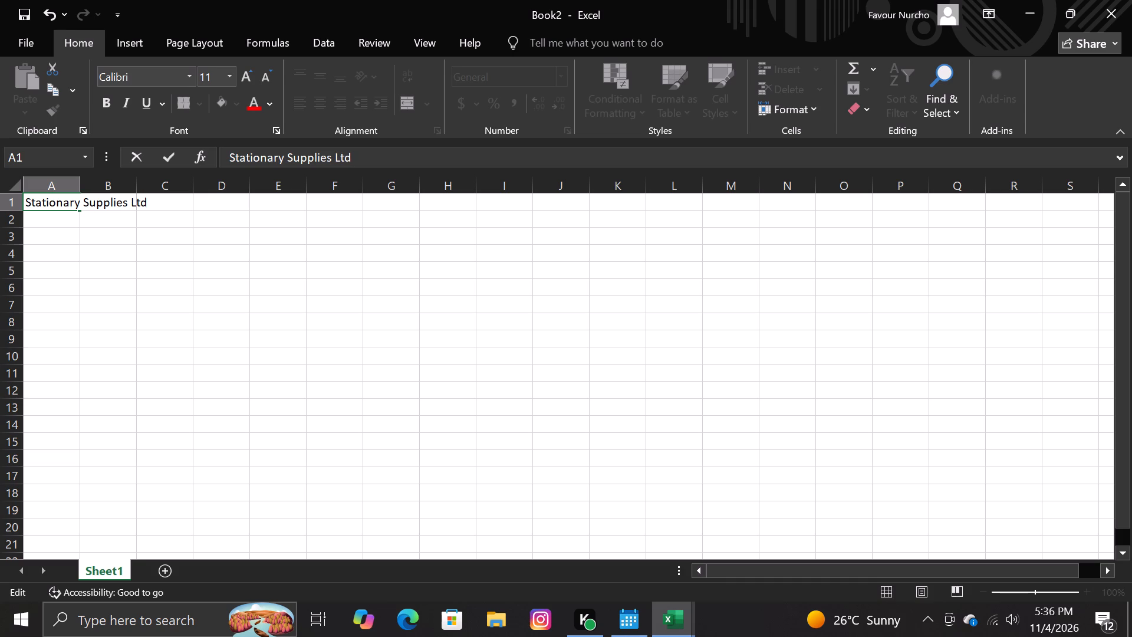
left_click(187, 209)
left_click(97, 203)
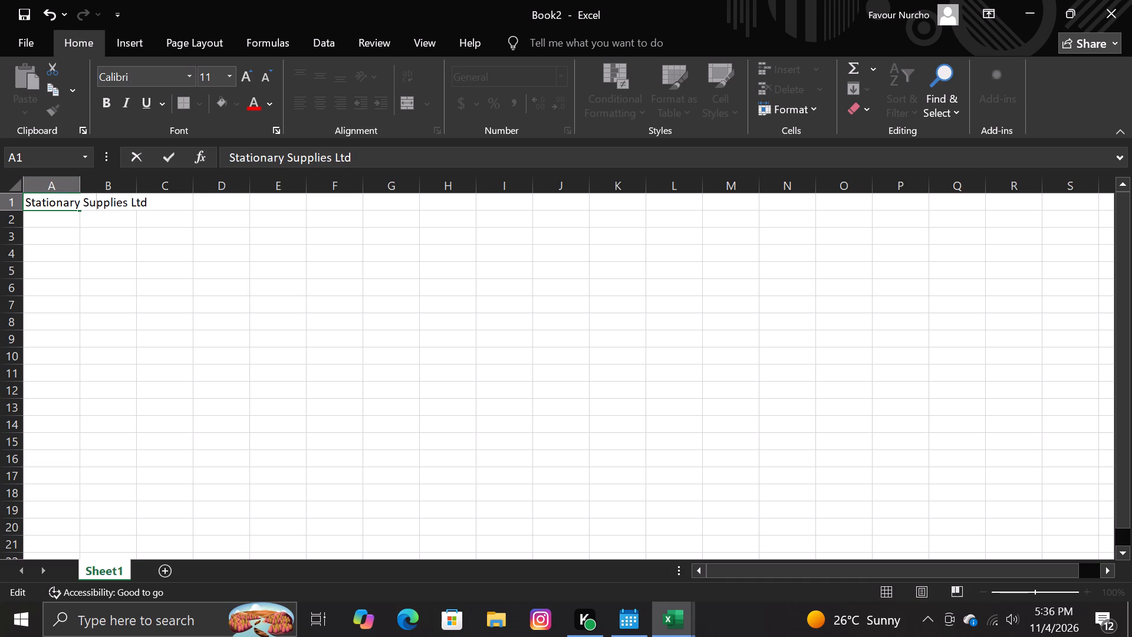
left_click(100, 214)
left_click(96, 206)
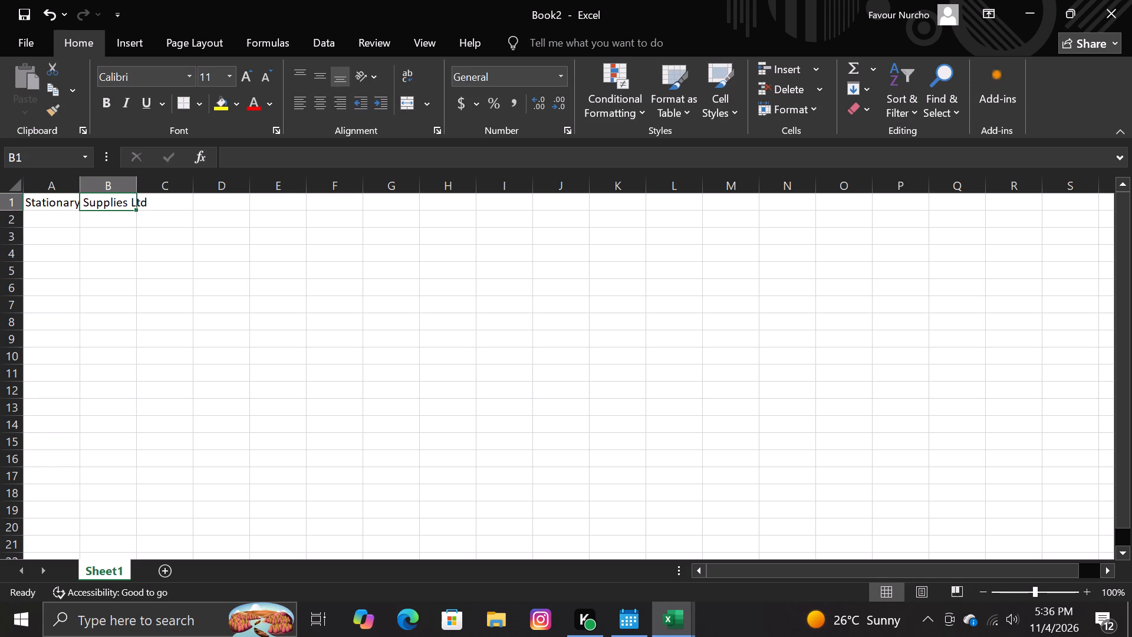
Widen column A so the whole title in A1 fits inside it.
left_click(71, 198)
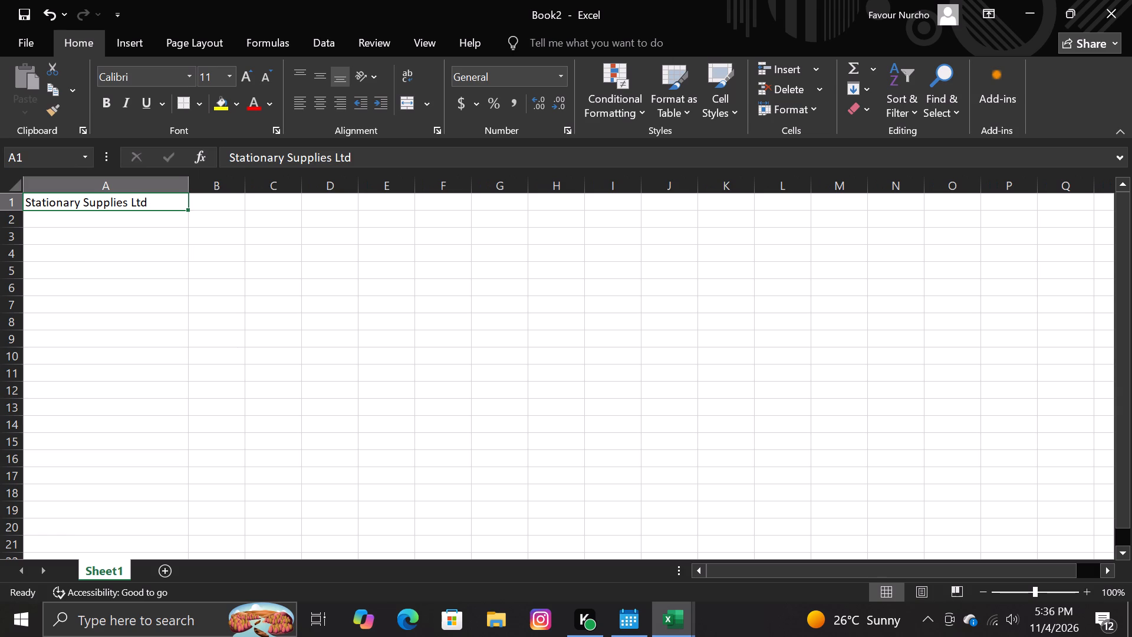
Enter the column headers Date in cell A3 and Salesperson in cell B3.
left_click(101, 234)
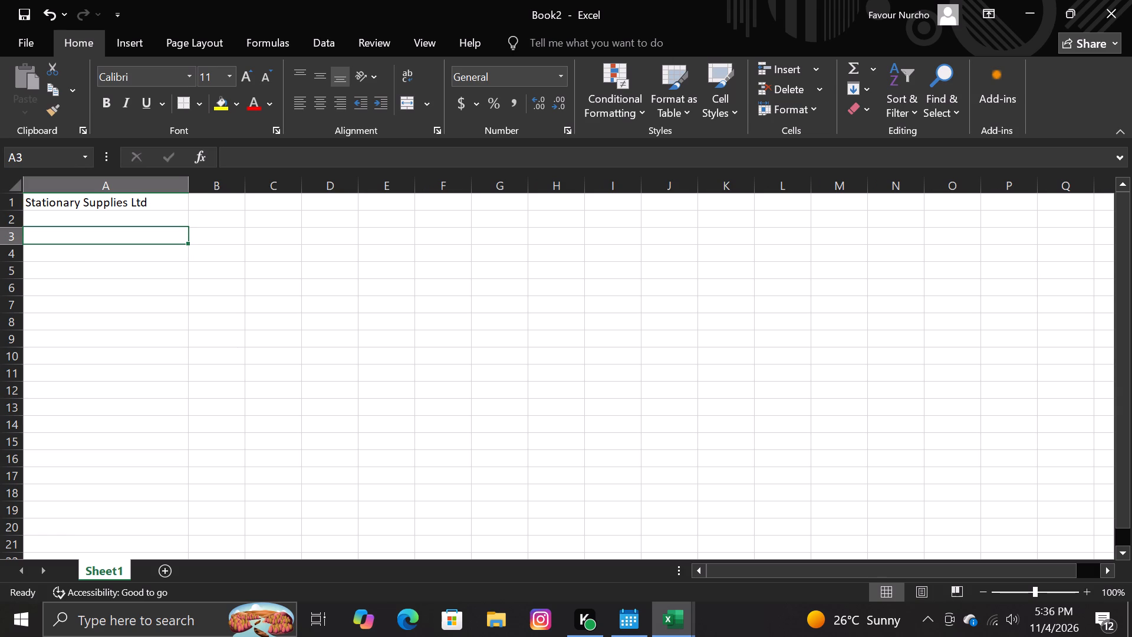
type("ate")
left_click(114, 259)
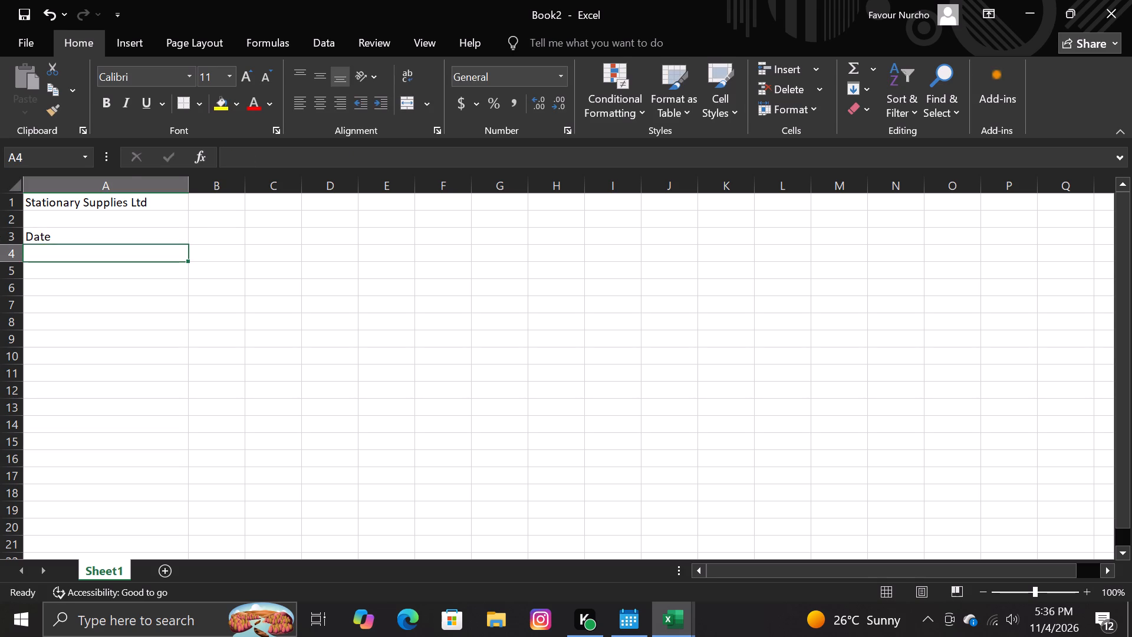
left_click(225, 245)
left_click(223, 239)
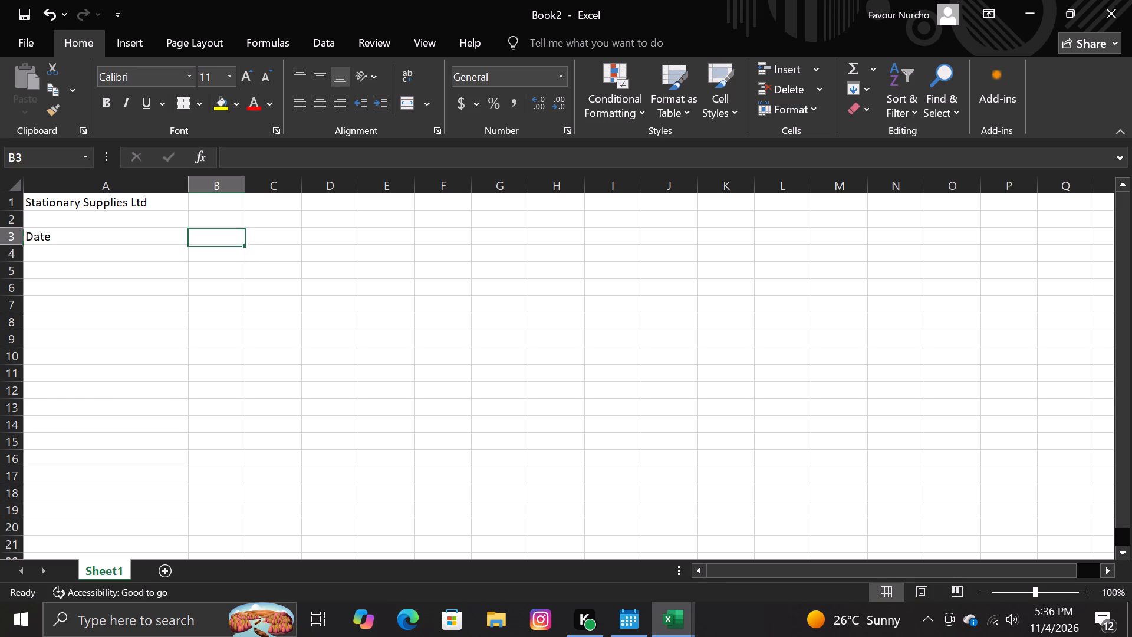
type("ak")
key("BackSpace")
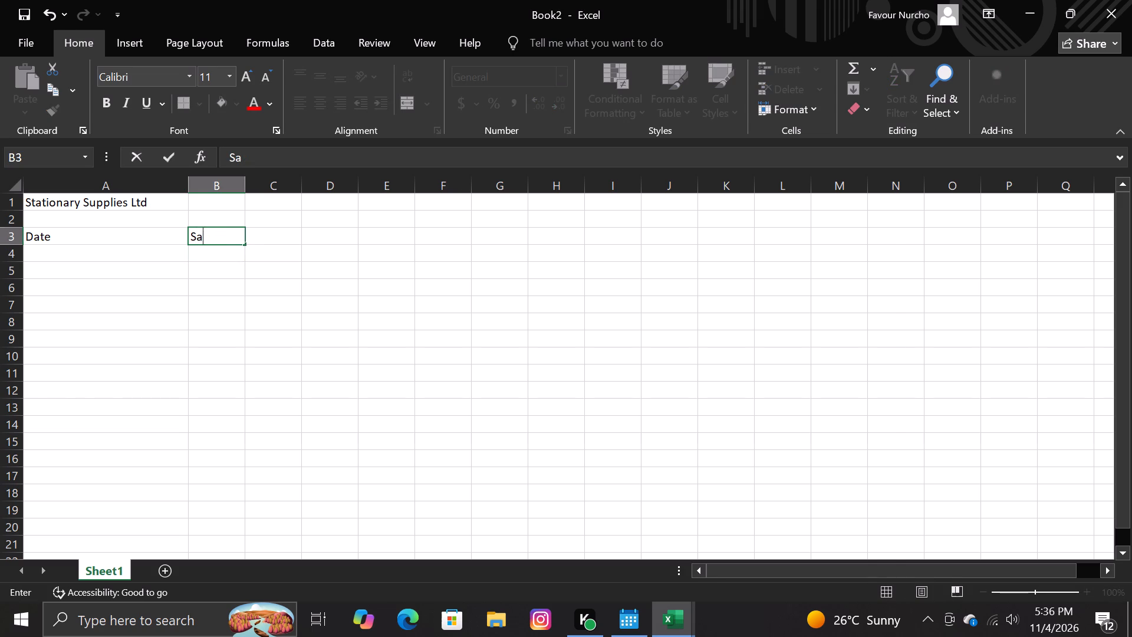
type("les")
type("person")
left_click(234, 211)
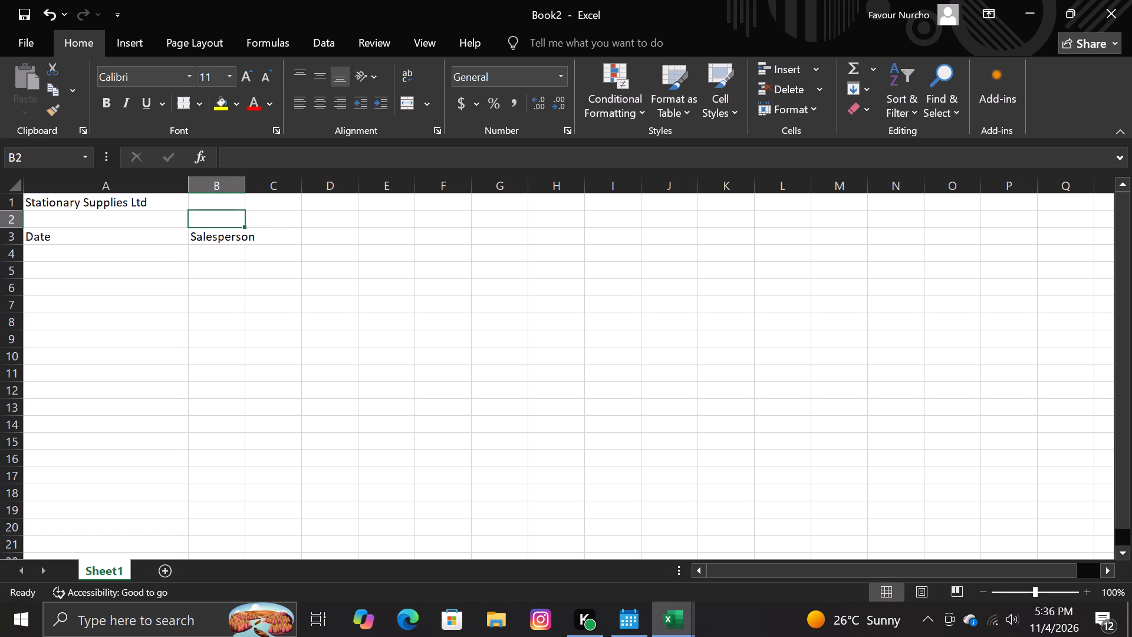
Widen column B so the Salesperson header fits inside it.
left_click_drag(245, 187, 271, 194)
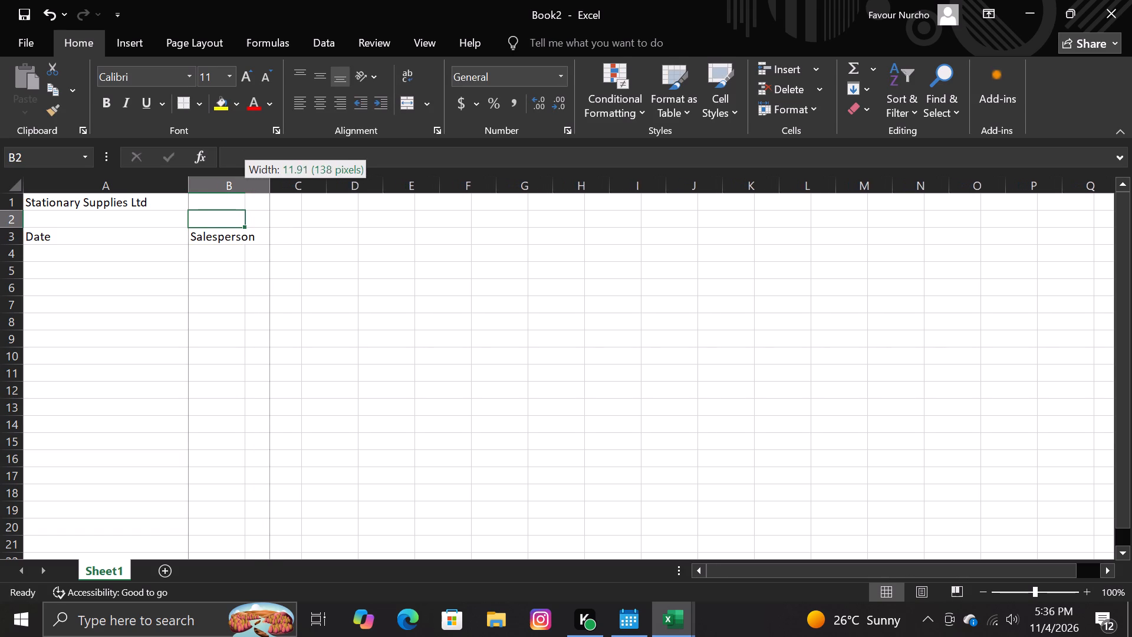
left_click_drag(271, 194, 274, 197)
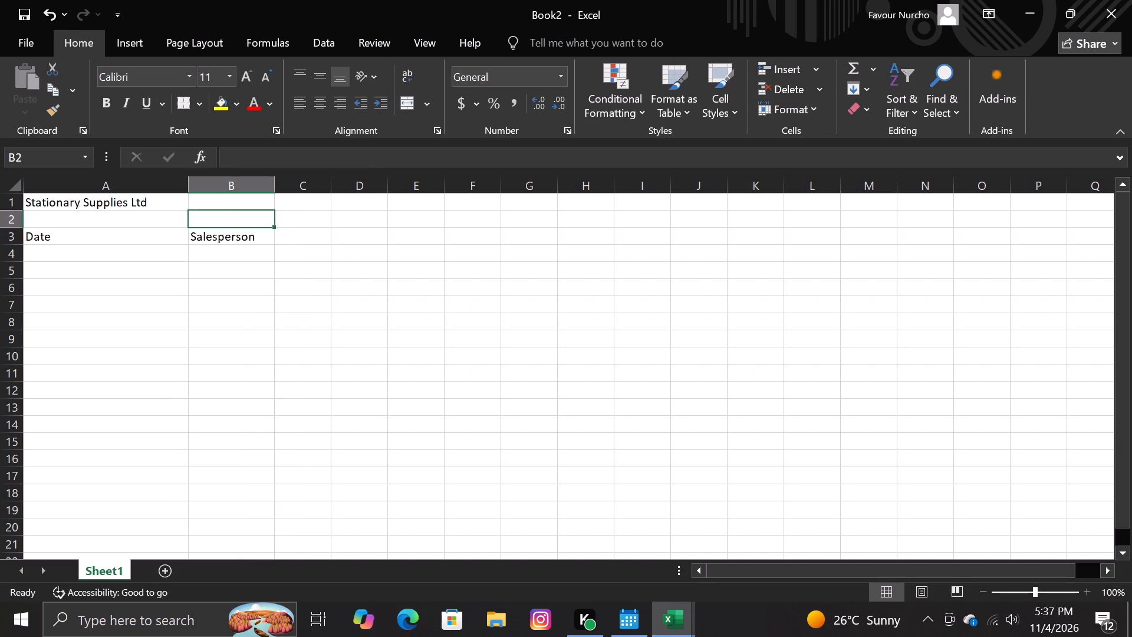
Enter the column headers Item in cell C3 and Receipt No in cell D3.
left_click(291, 236)
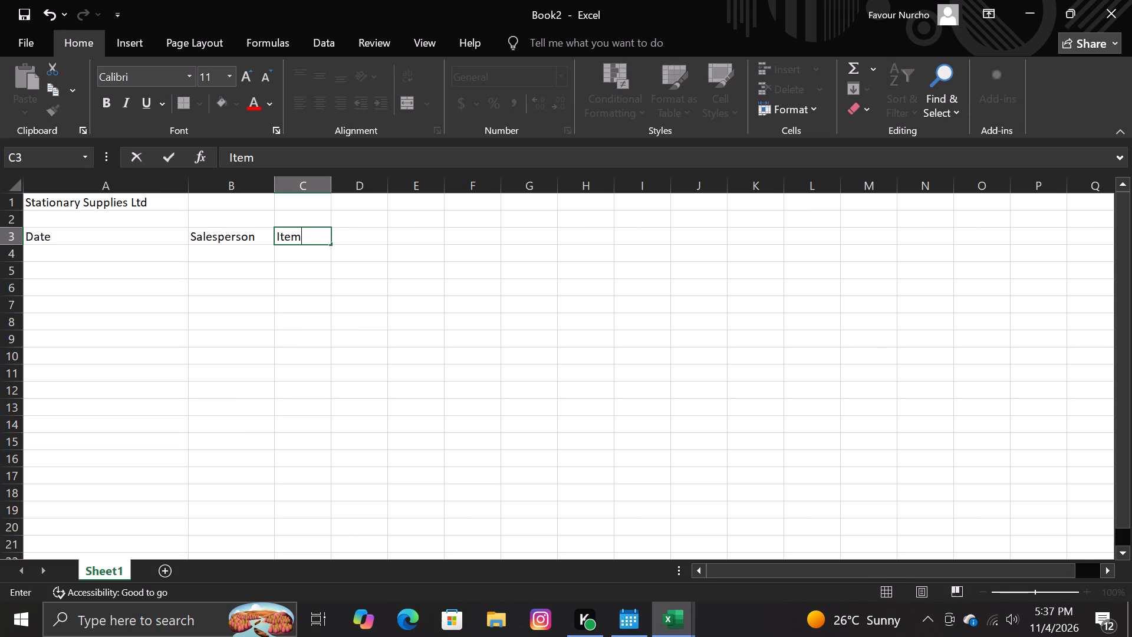
left_click(368, 238)
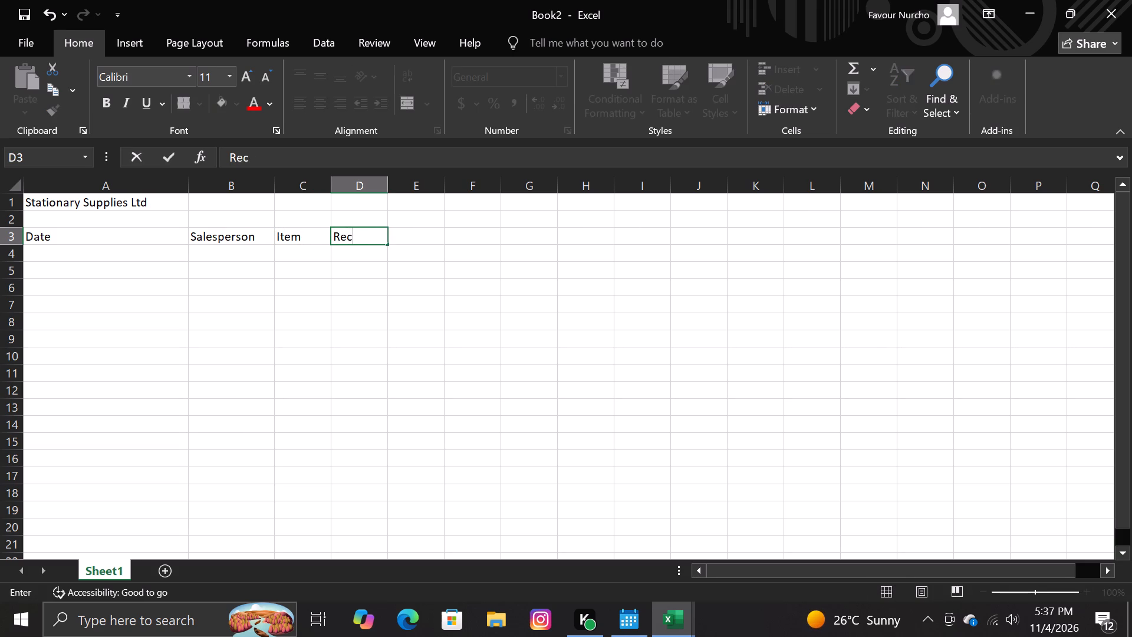
type("eipt")
key("space")
key("o")
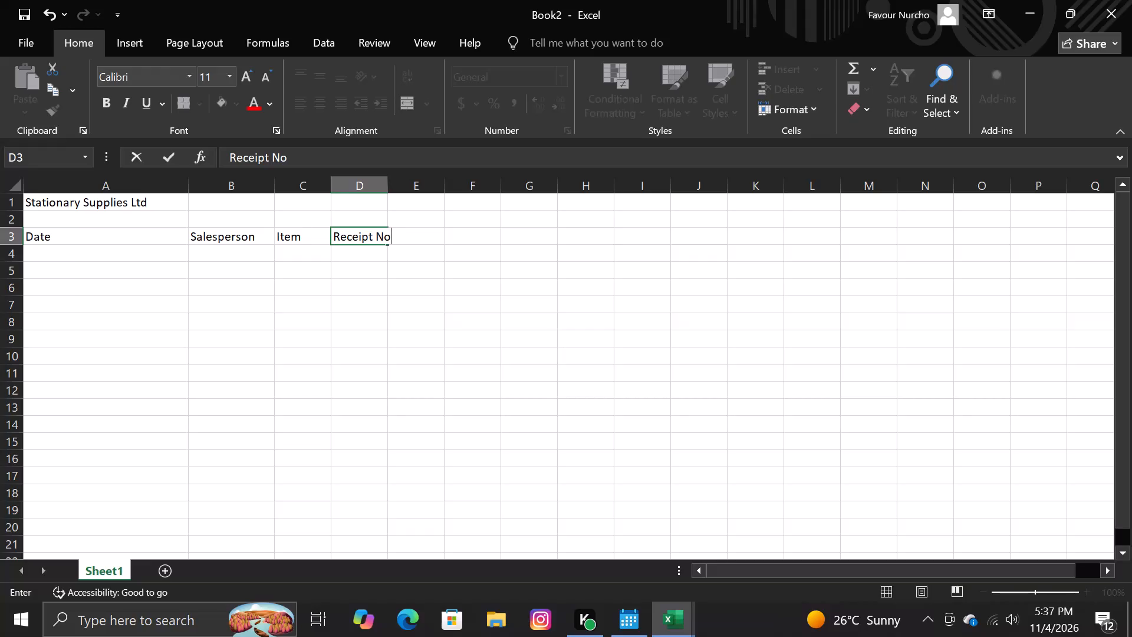
left_click(381, 212)
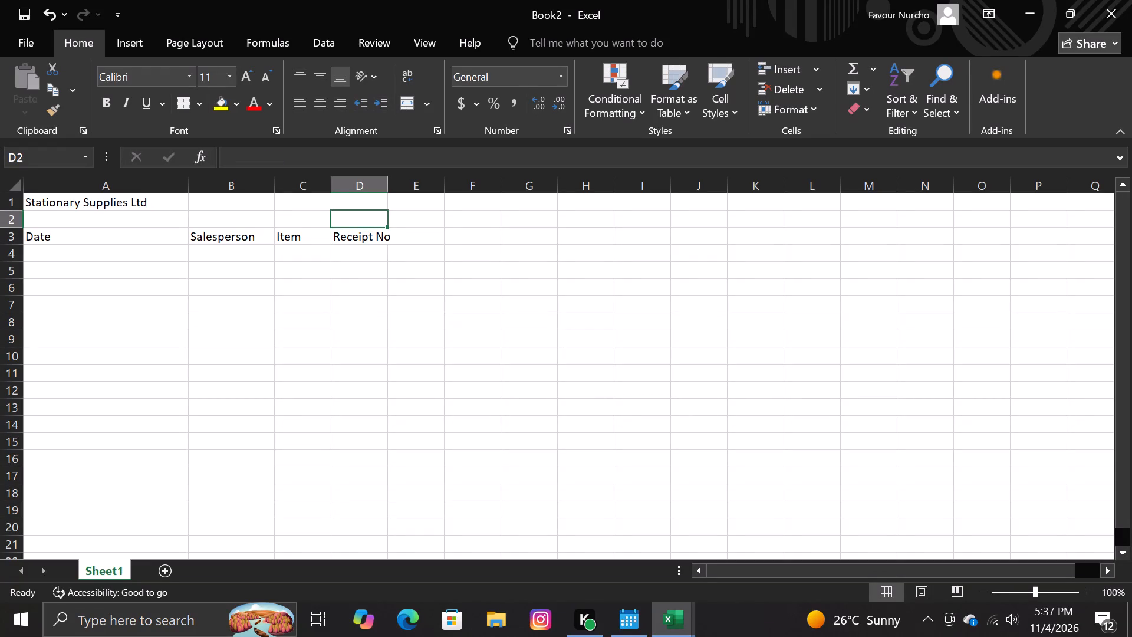
Widen column D so the Receipt No header fits inside it.
left_click_drag(386, 188, 403, 189)
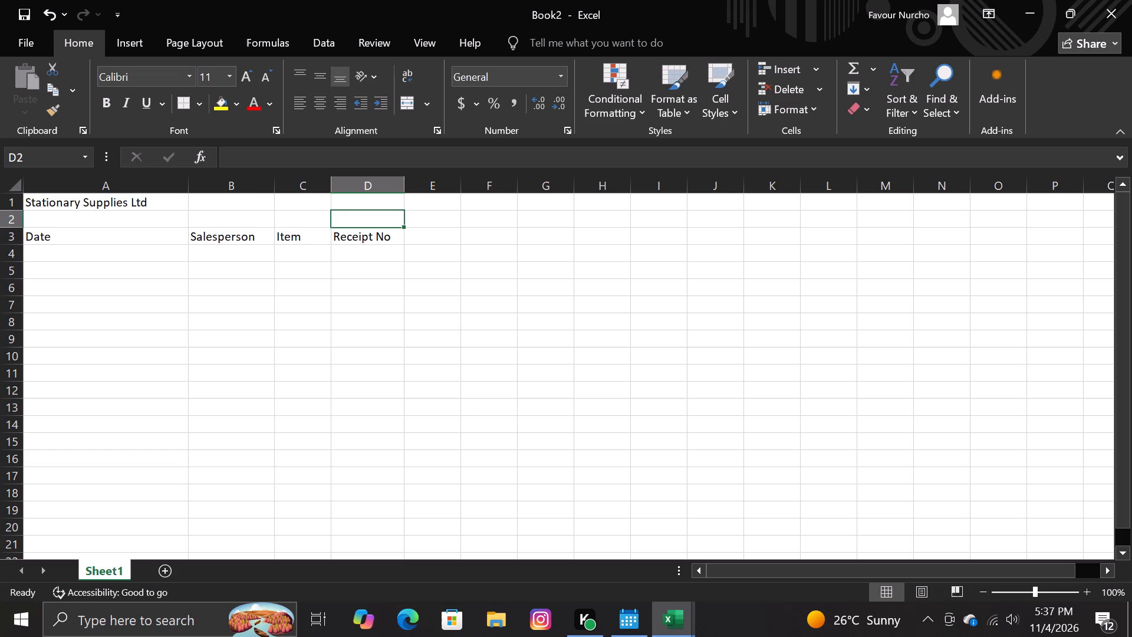
Enter the column header Amount in cell E3.
left_click(448, 237)
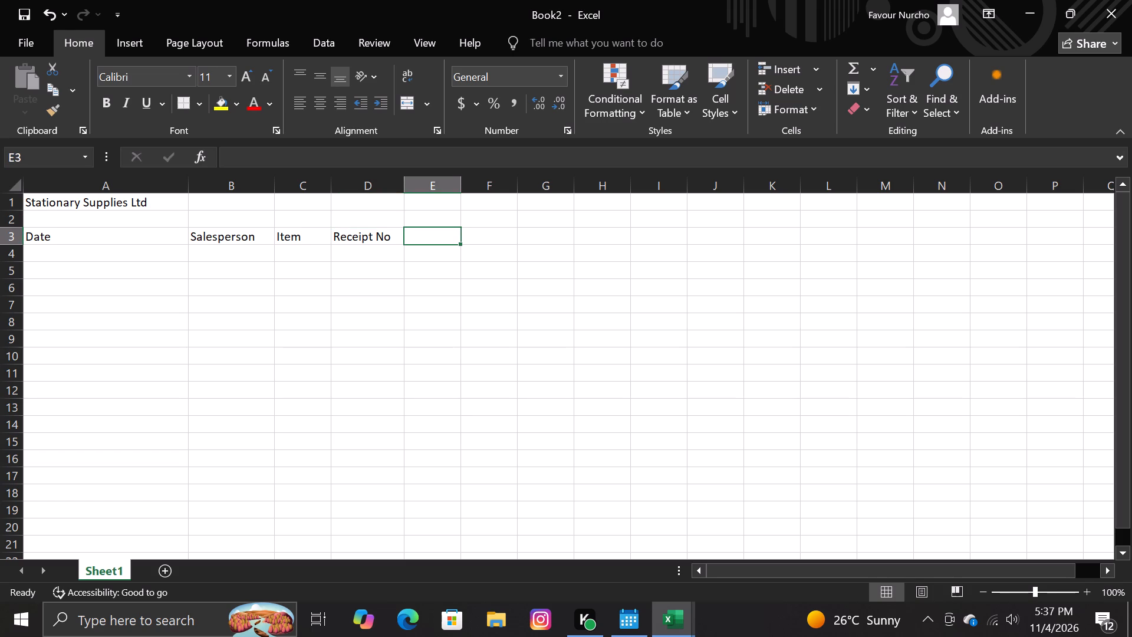
type("mount")
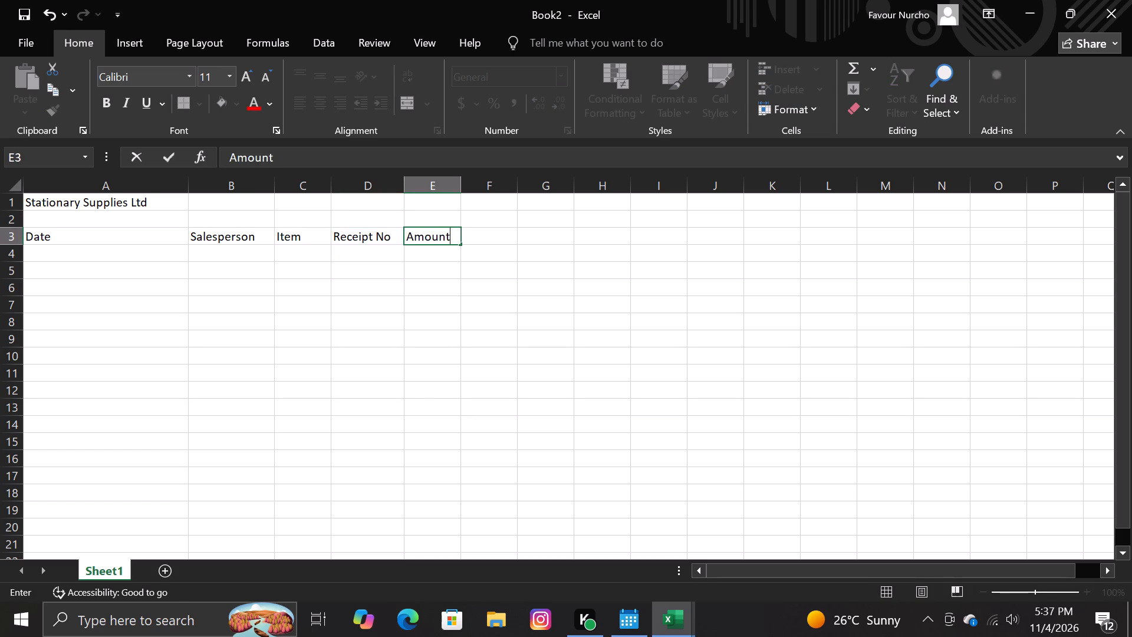
Enter the dates 21-Nov, 26-Nov and 26-Nov in cells A4, A5 and A6 under the Date header.
left_click(129, 255)
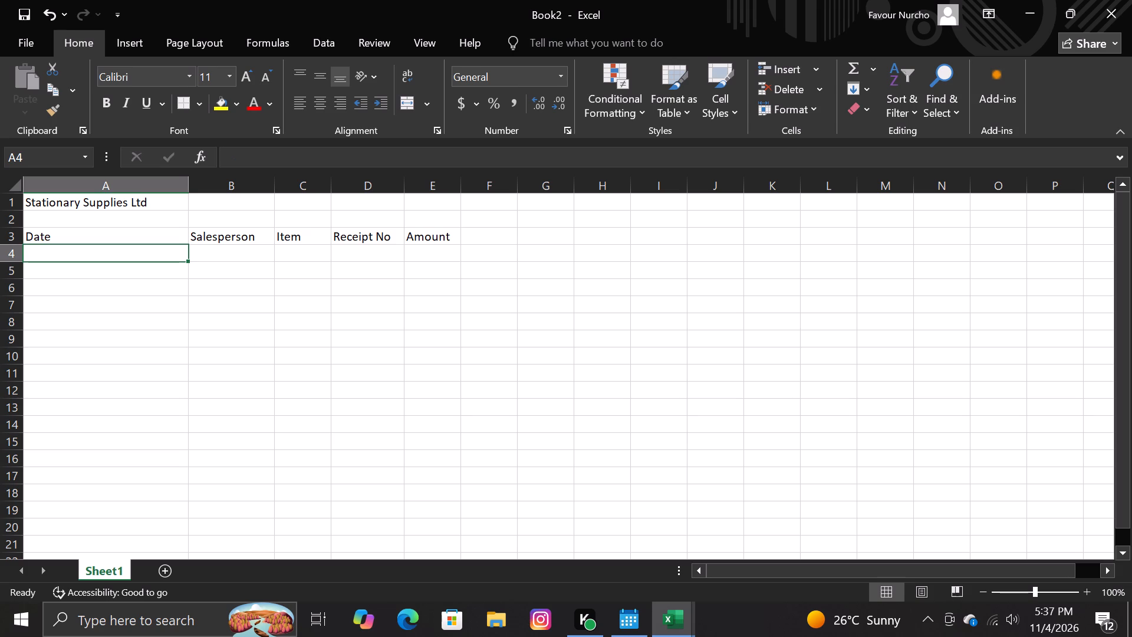
type("21")
key("minus")
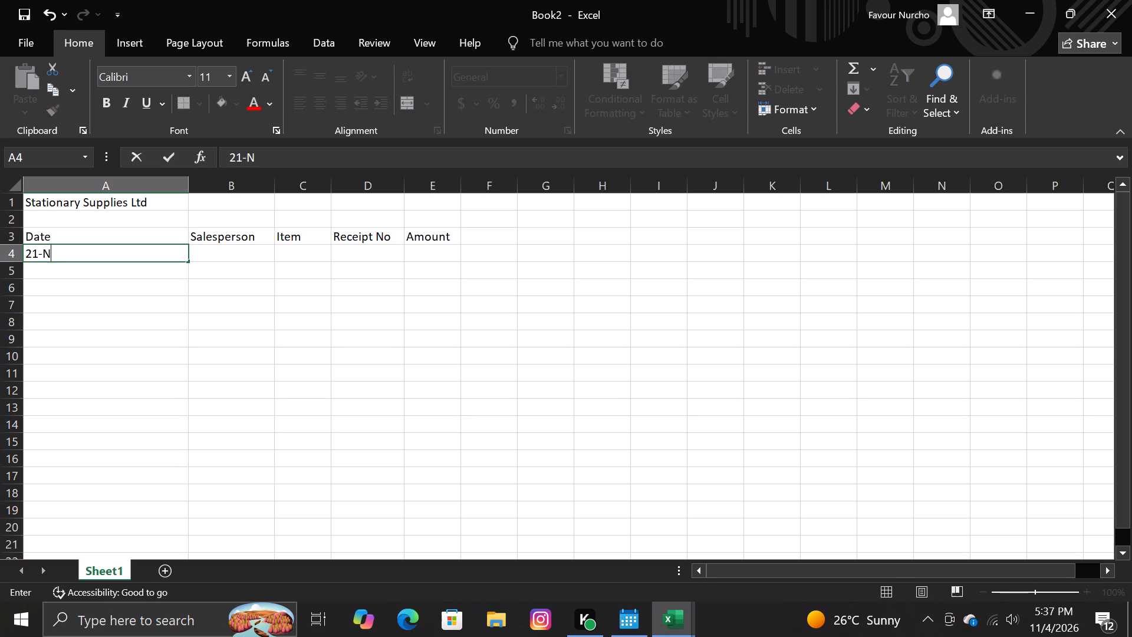
key("i")
type("ov")
key("Down")
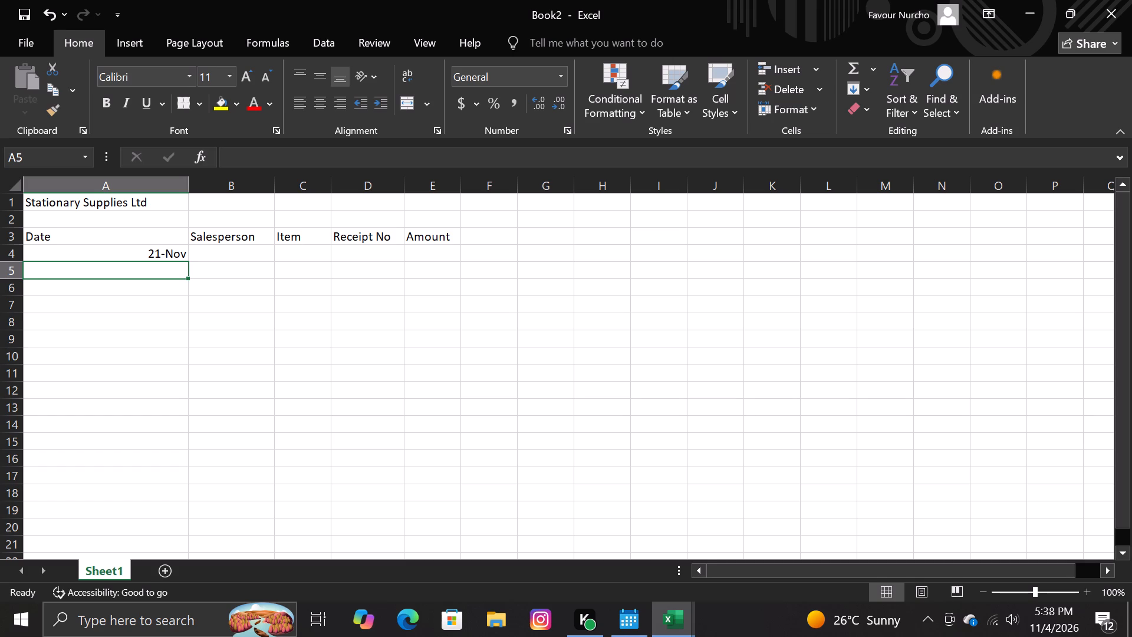
type("26")
key("minus")
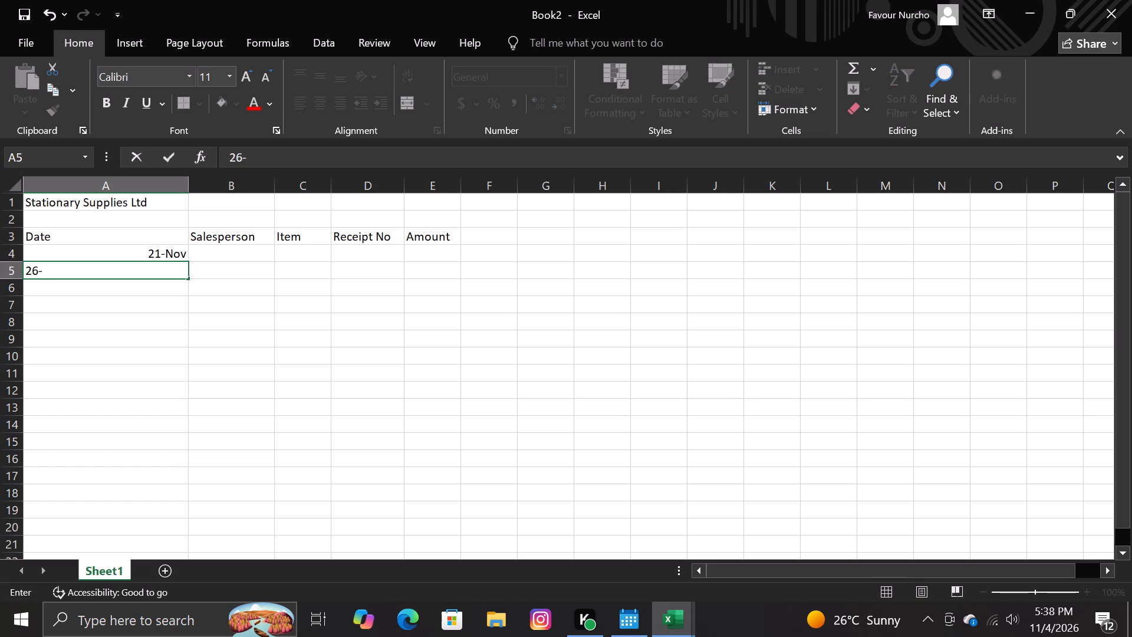
type("ov")
key("Down")
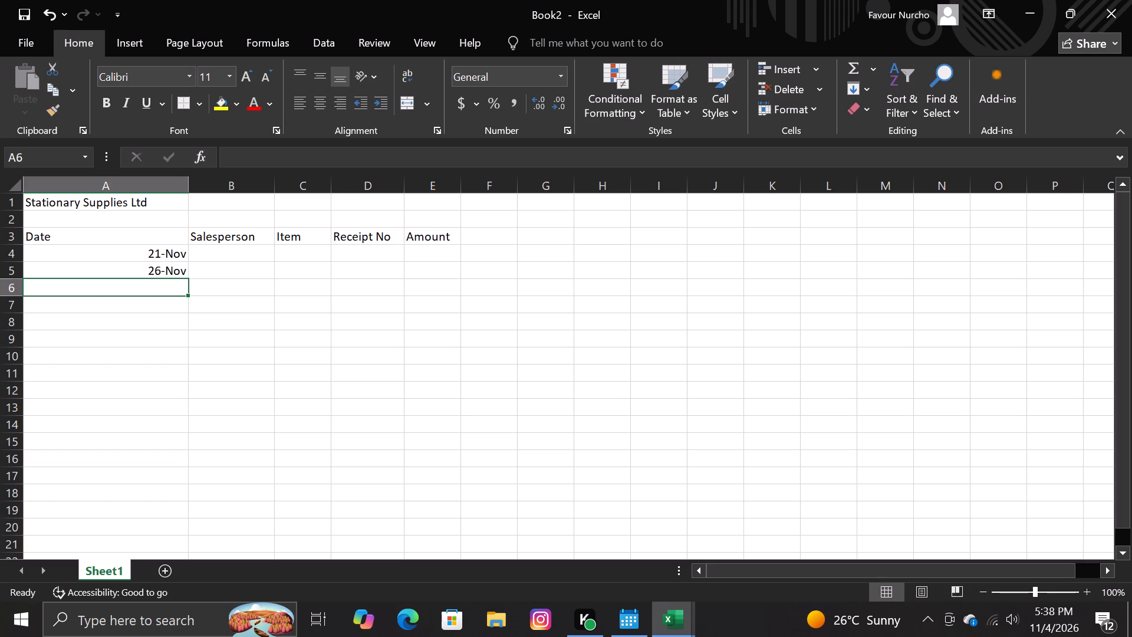
type("26")
key("minus")
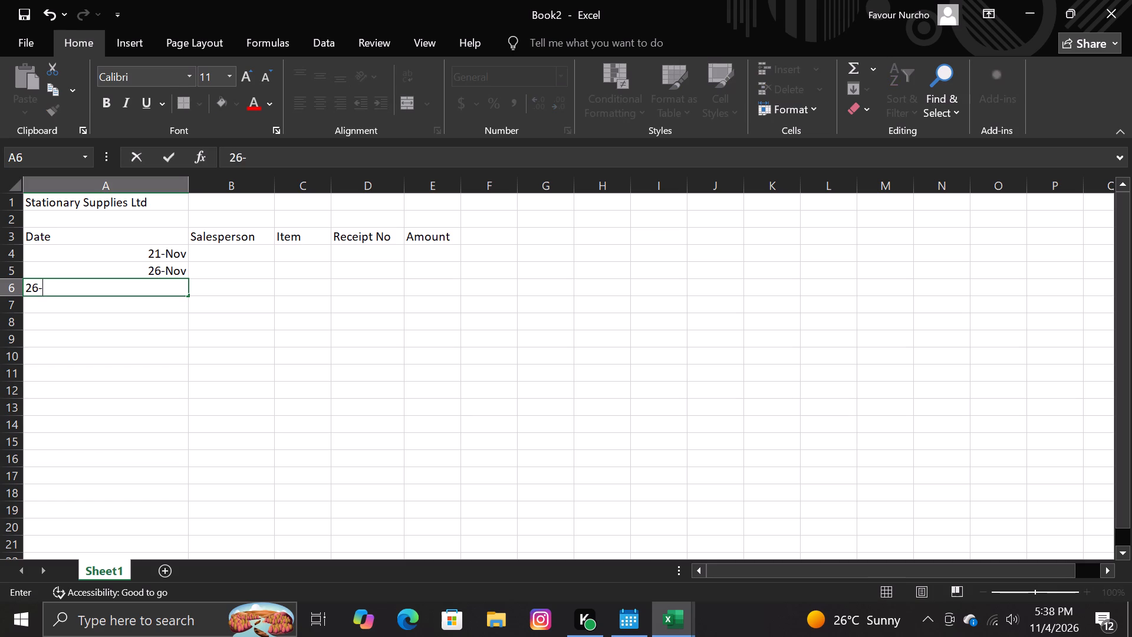
type("ov")
left_click(222, 250)
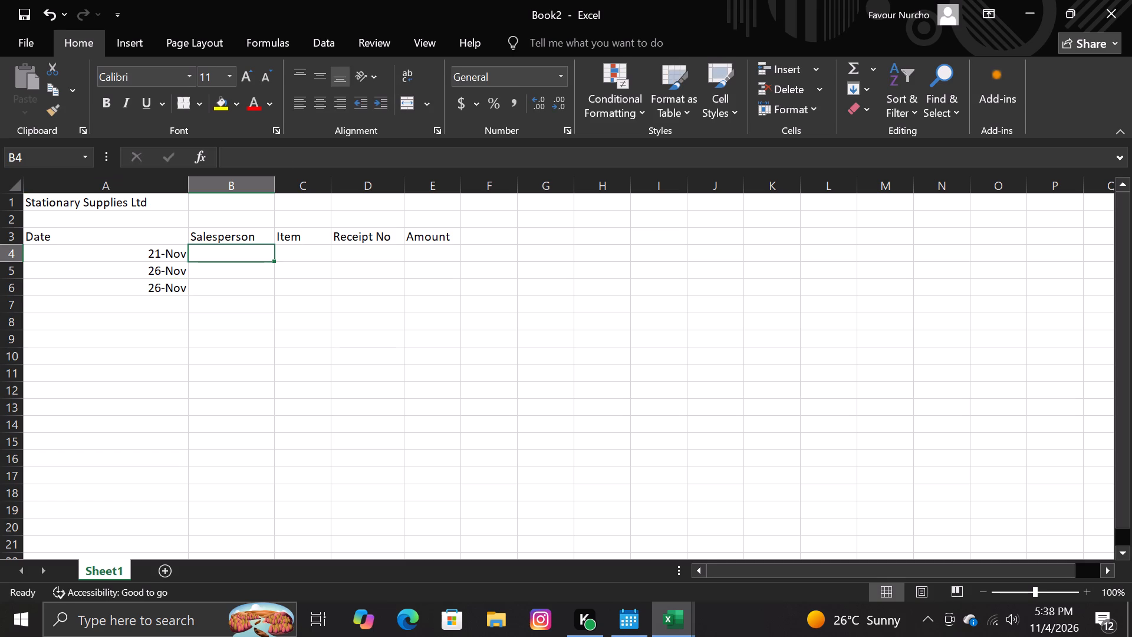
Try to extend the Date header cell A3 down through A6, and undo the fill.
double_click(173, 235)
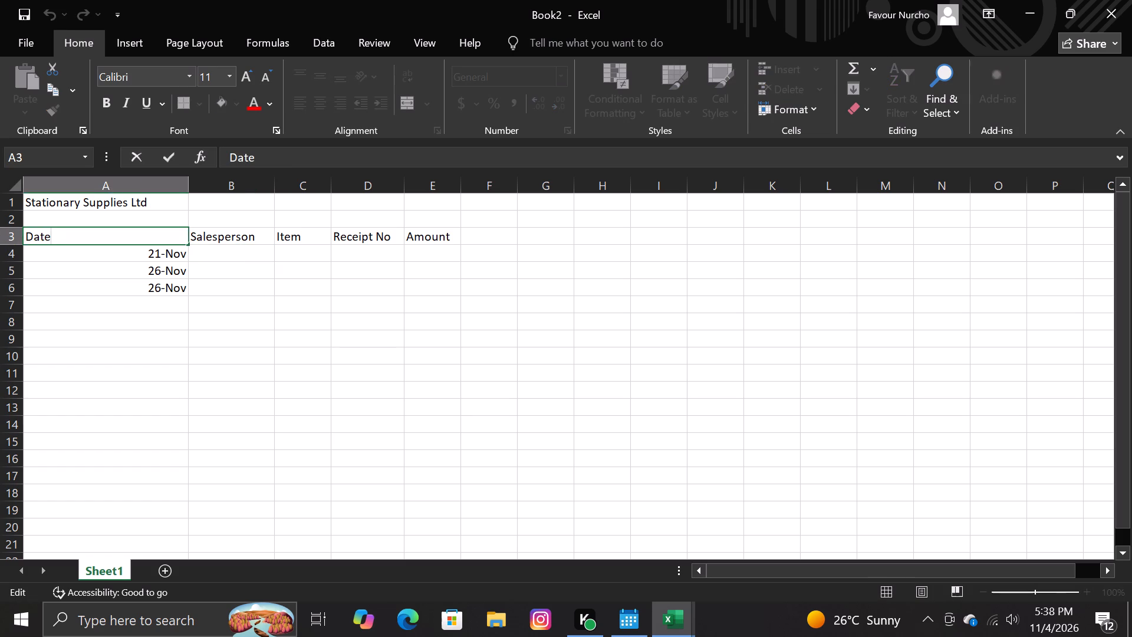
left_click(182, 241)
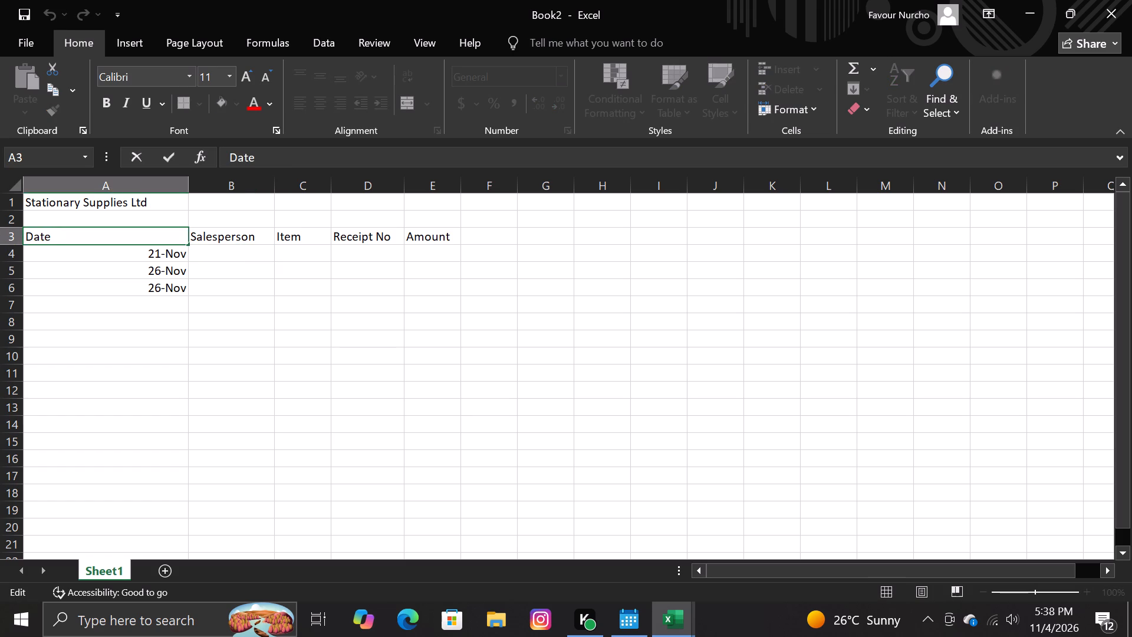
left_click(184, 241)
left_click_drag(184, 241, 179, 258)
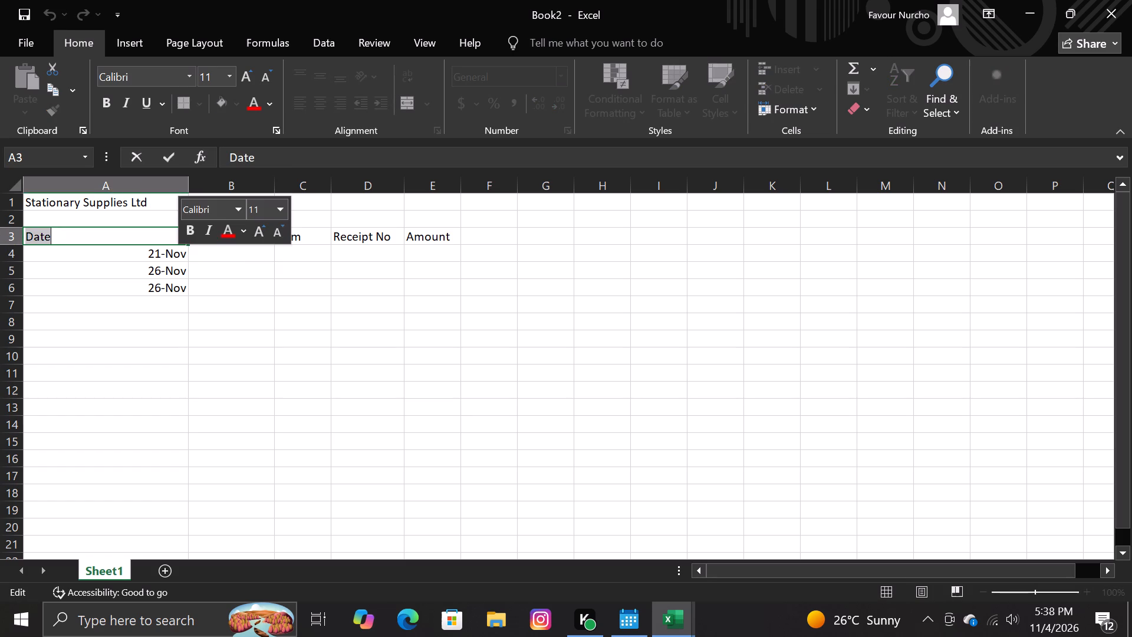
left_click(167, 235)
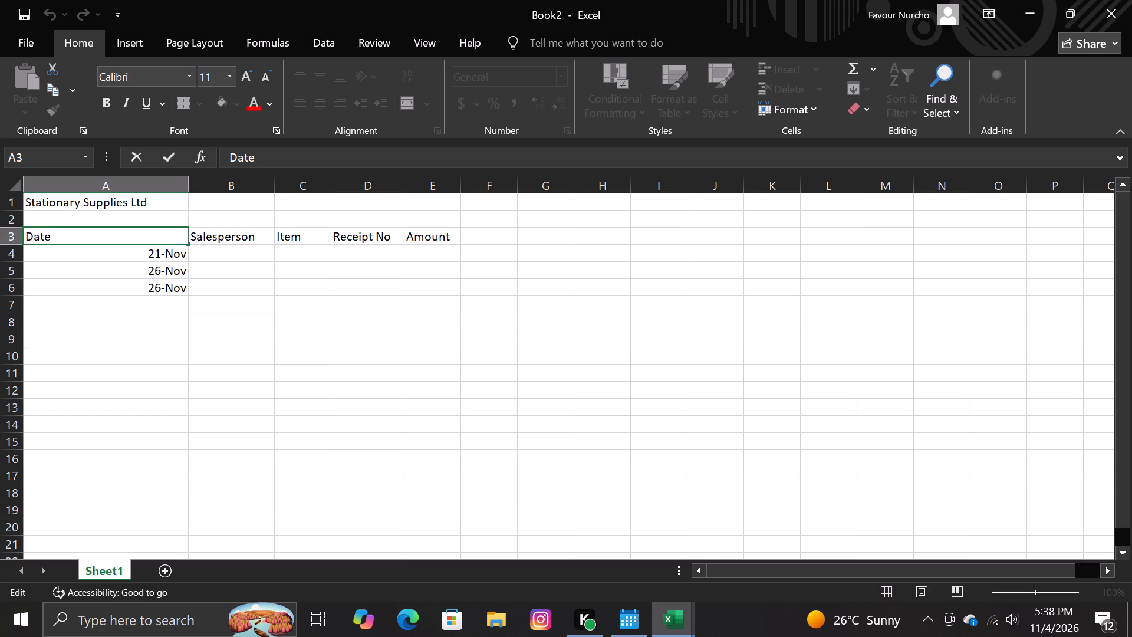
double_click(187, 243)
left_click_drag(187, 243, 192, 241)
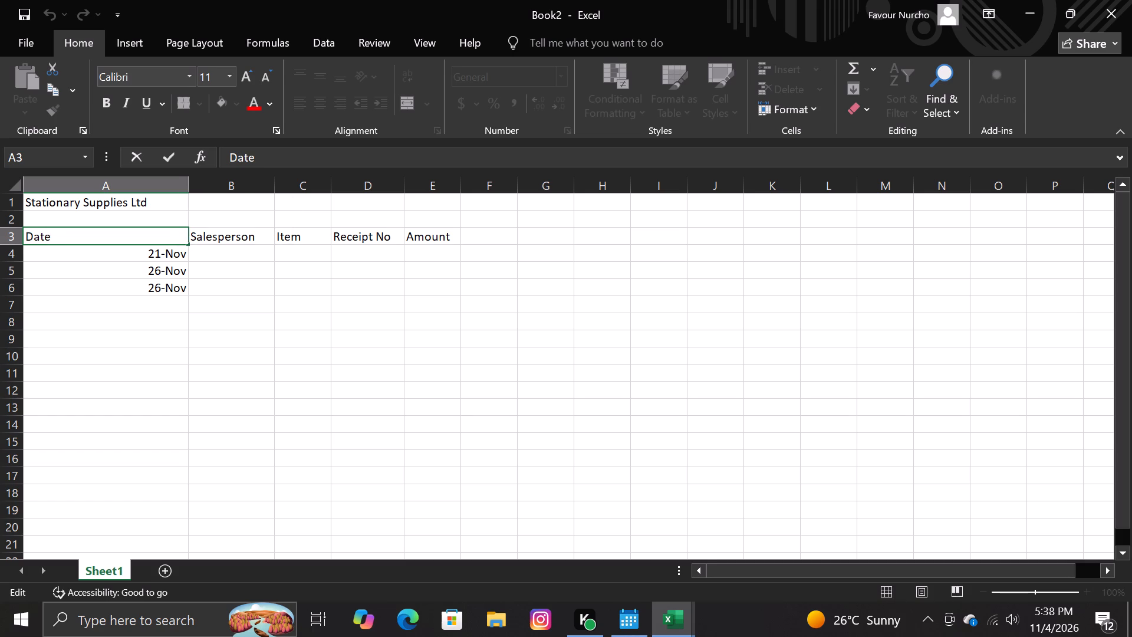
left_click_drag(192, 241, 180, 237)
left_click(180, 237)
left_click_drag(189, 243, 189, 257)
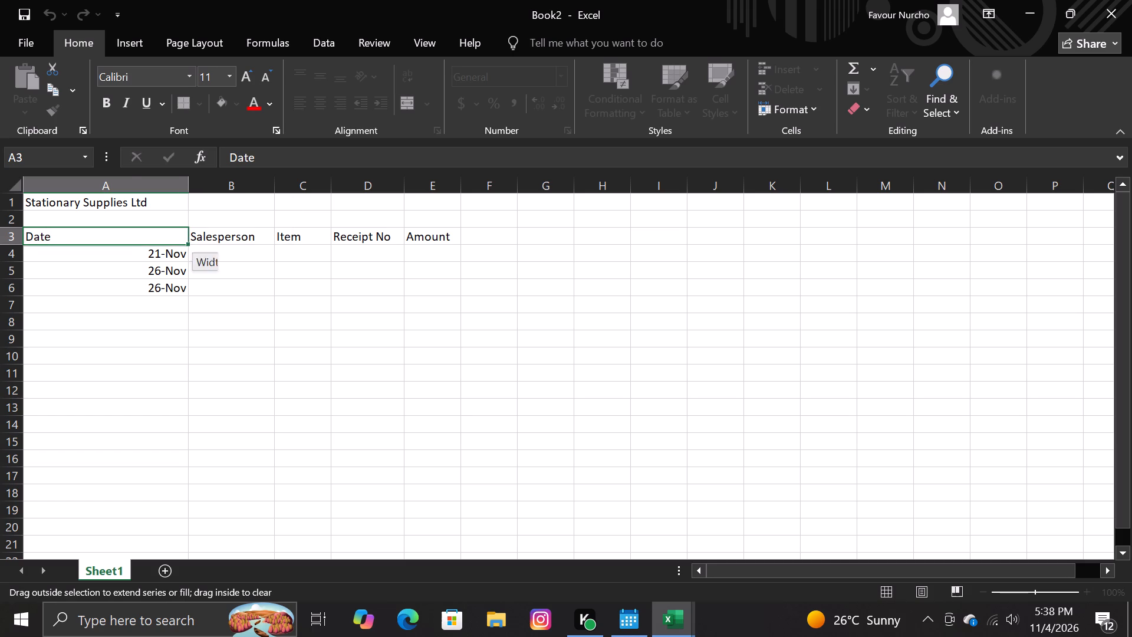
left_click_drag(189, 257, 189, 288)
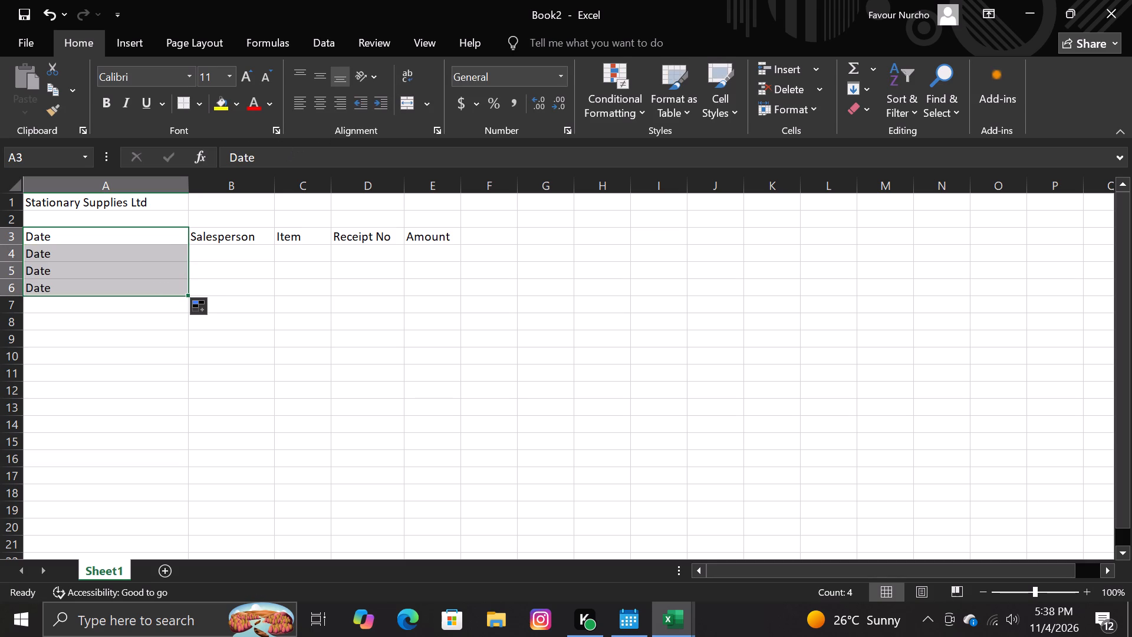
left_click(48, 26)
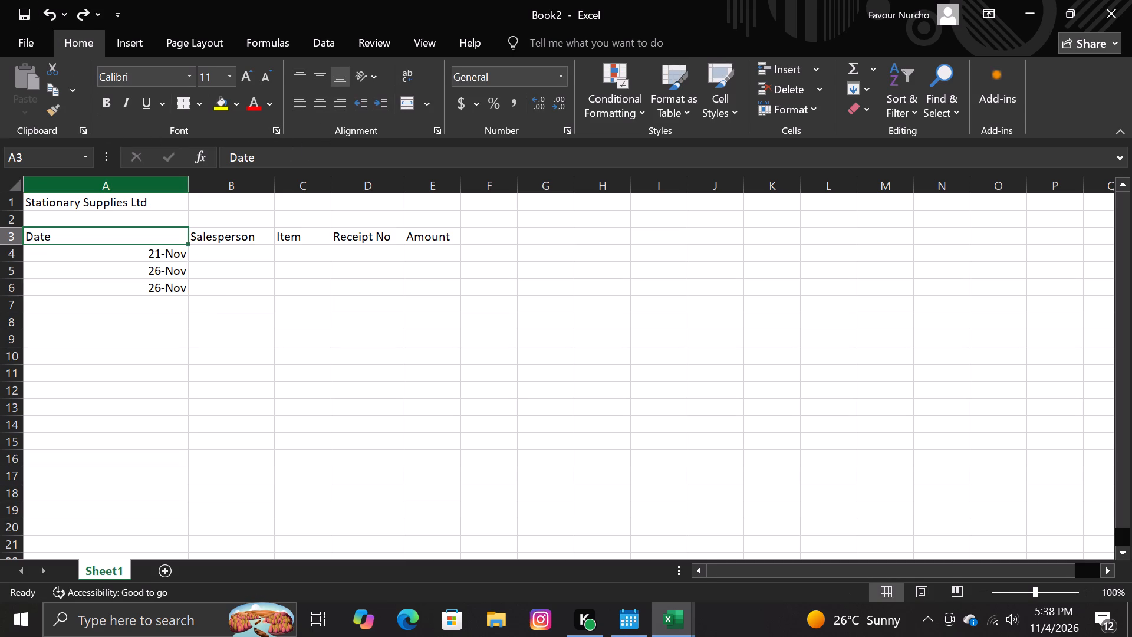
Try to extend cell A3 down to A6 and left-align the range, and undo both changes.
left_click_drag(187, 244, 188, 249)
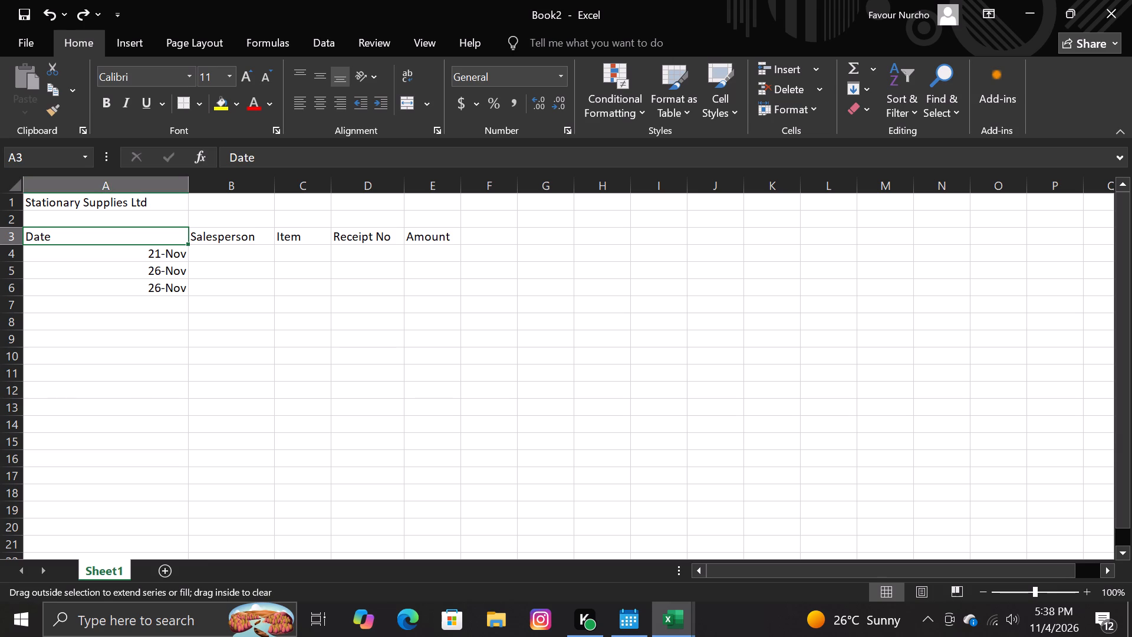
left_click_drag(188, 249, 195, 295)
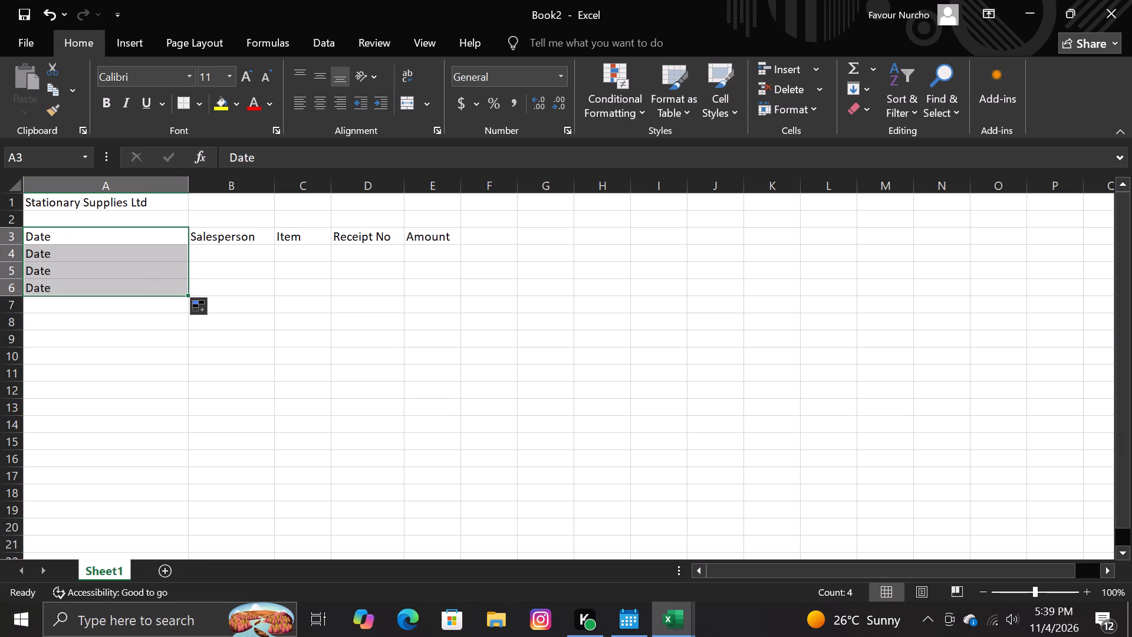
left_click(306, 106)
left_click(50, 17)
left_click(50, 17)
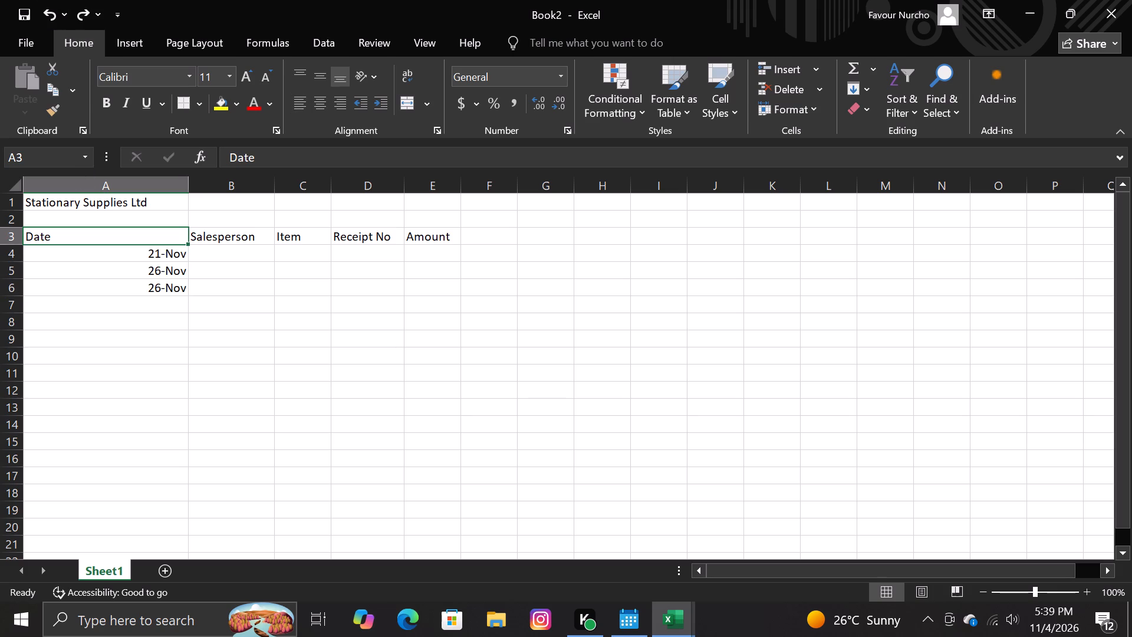
Left-align the Date header and the three dates in cells A3 to A6.
left_click_drag(55, 235, 73, 303)
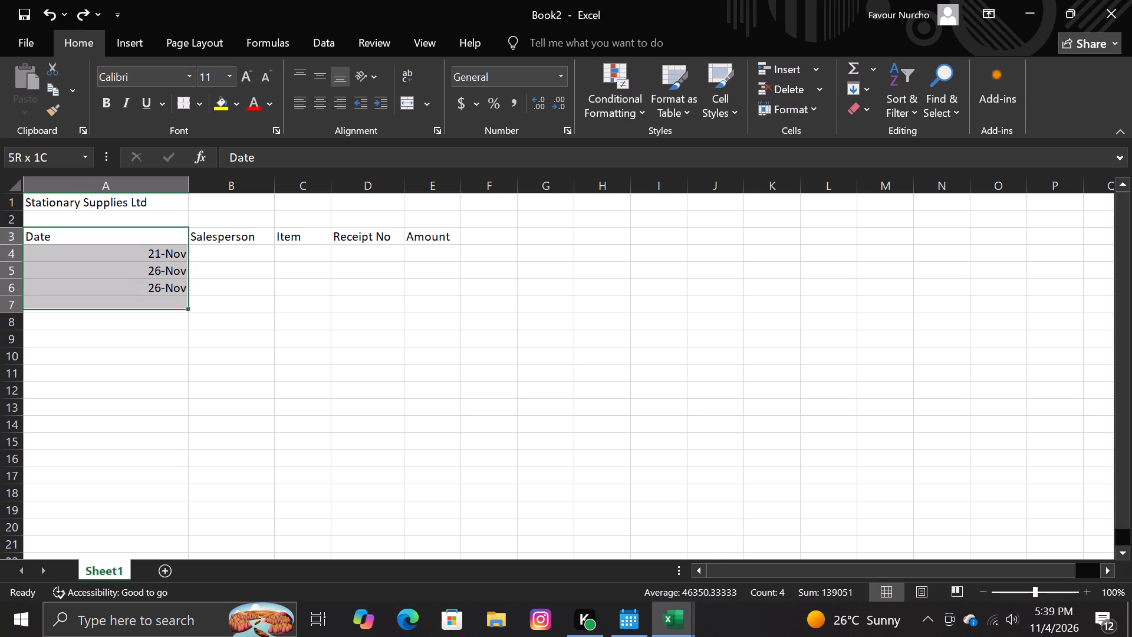
left_click_drag(73, 303, 75, 289)
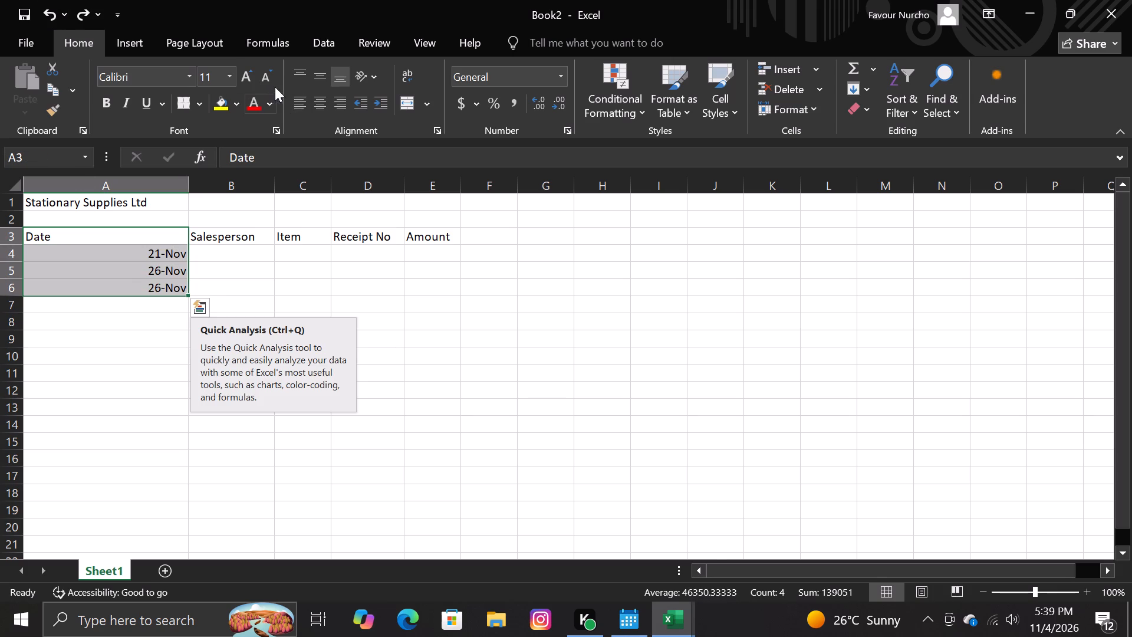
left_click(297, 101)
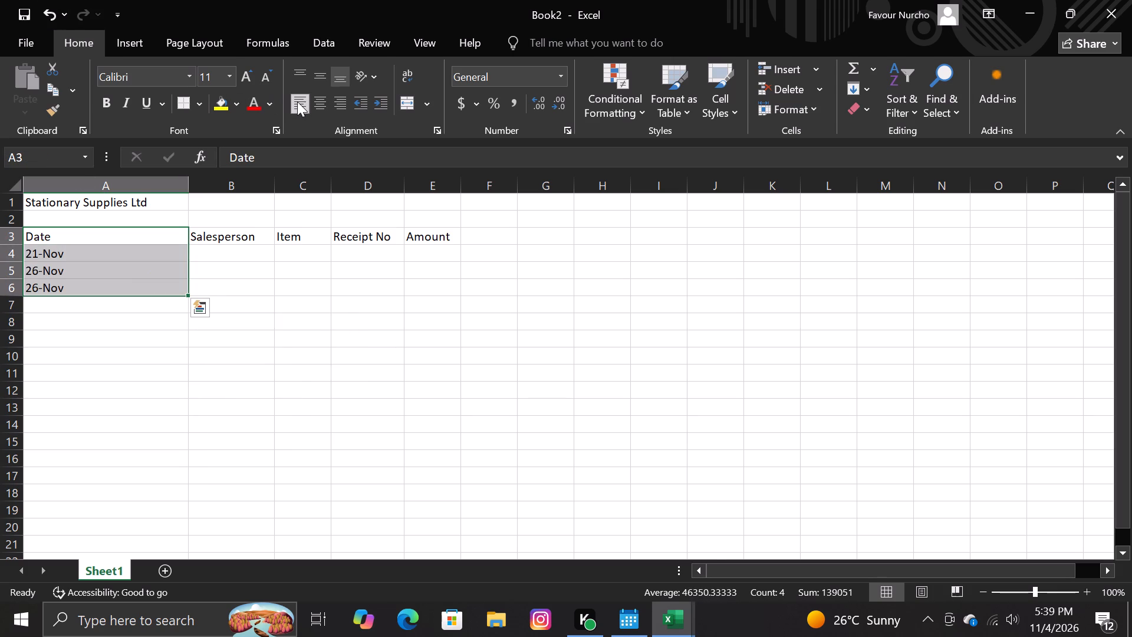
Enter Carl as the salesperson in cells B4, B5 and B6.
left_click(246, 262)
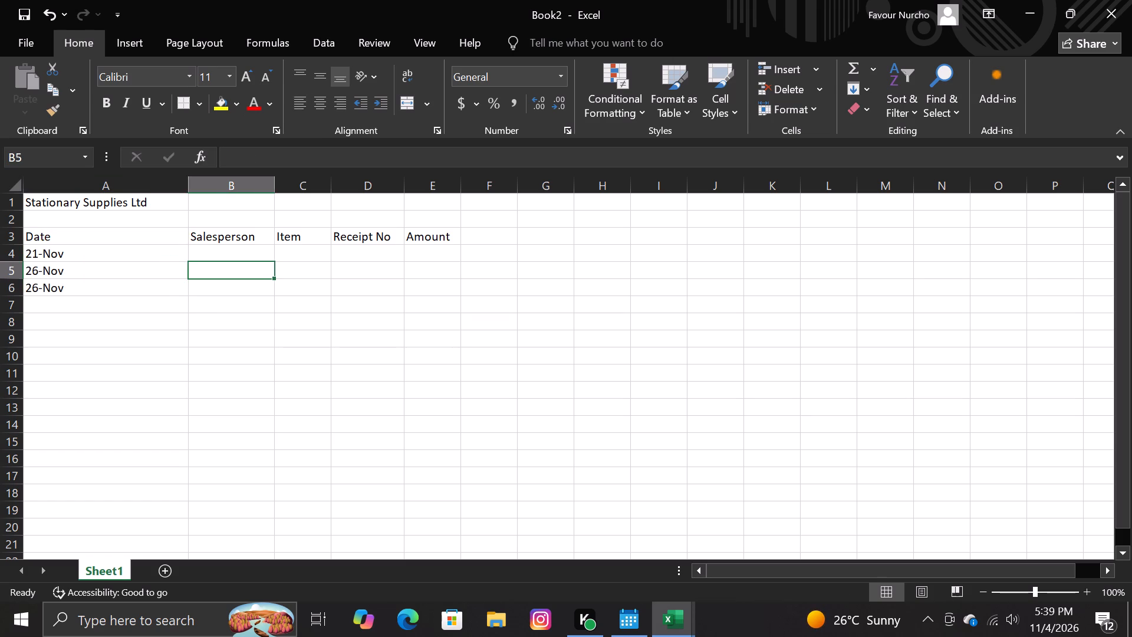
left_click(253, 247)
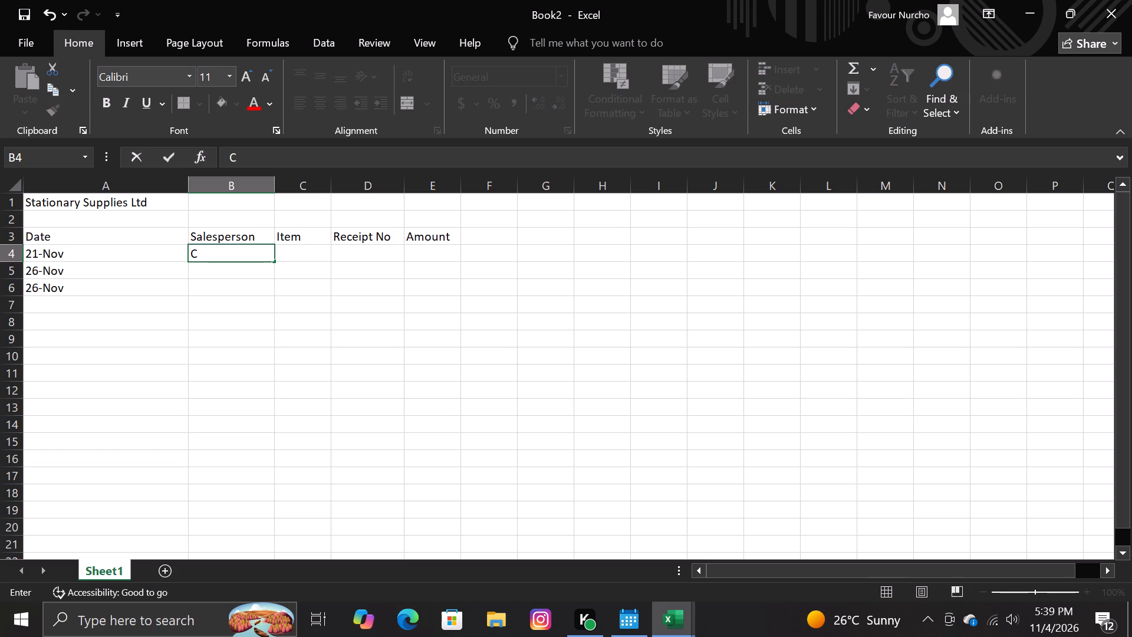
type("ar")
key("l")
key("Down")
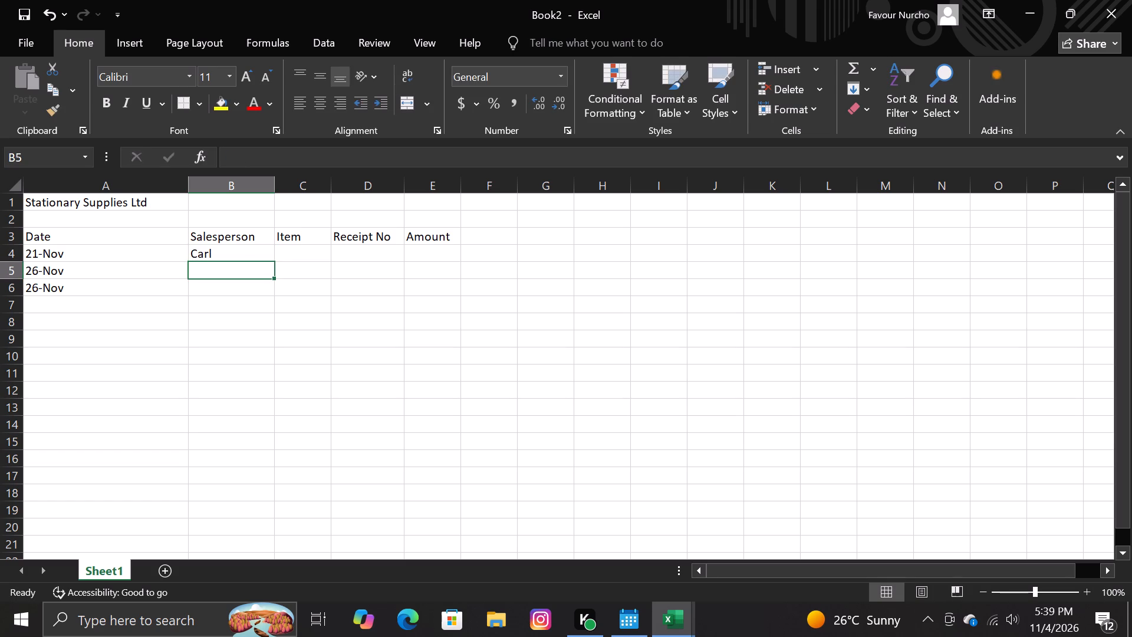
key("c")
type("arl")
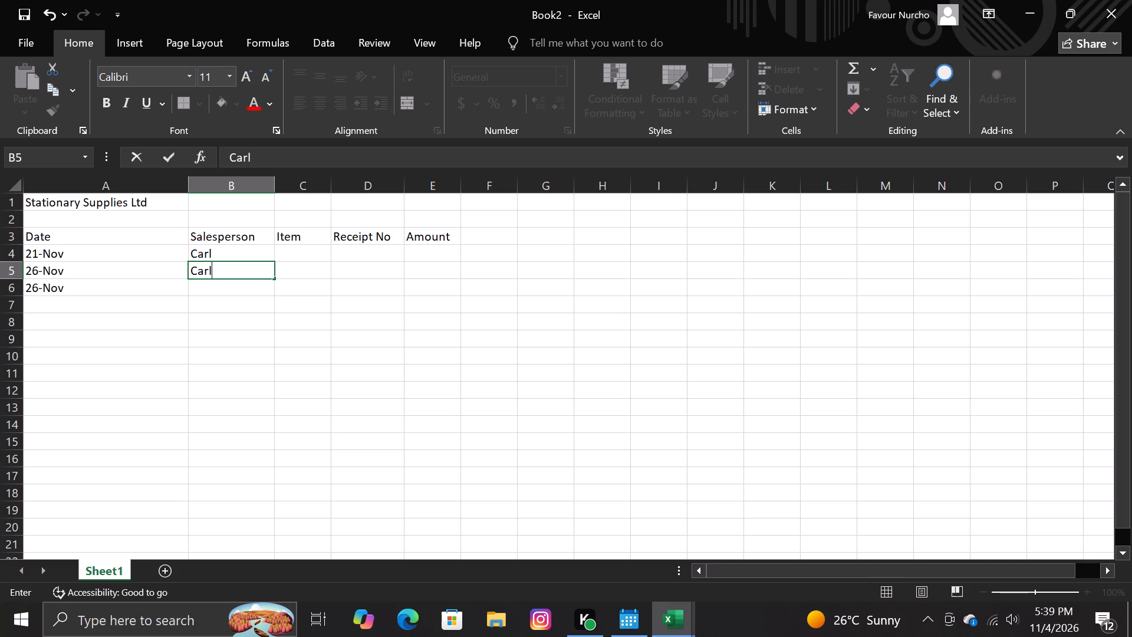
key("Down")
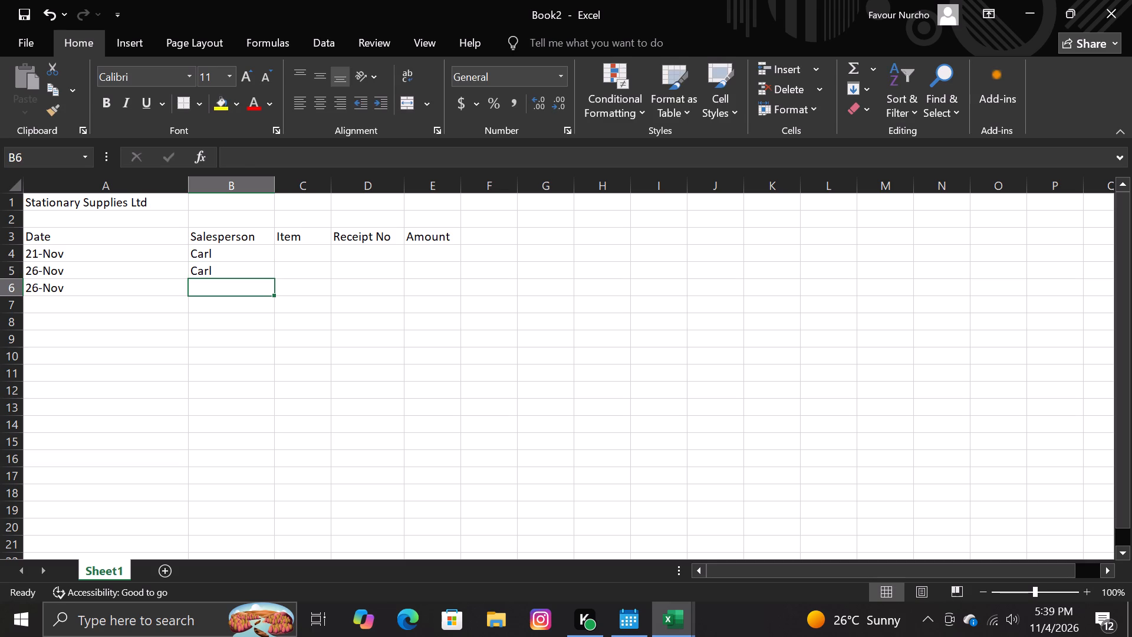
key("c")
type("ar")
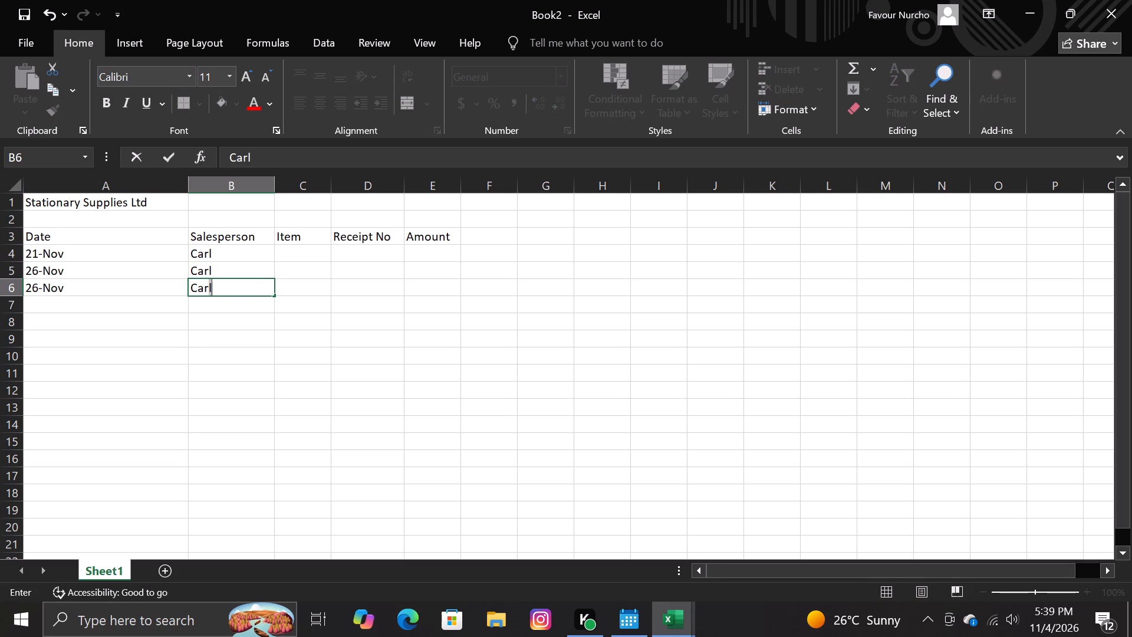
key("l")
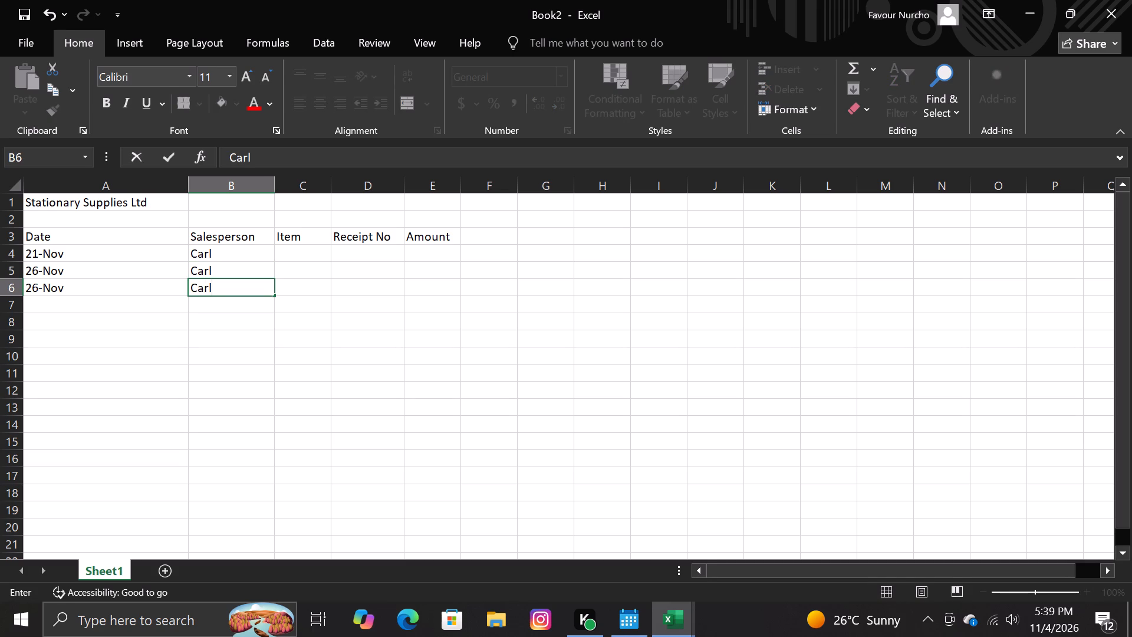
Enter the items Toys, Stationary and Toys in cells C4, C5 and C6 under the Item header.
left_click(300, 255)
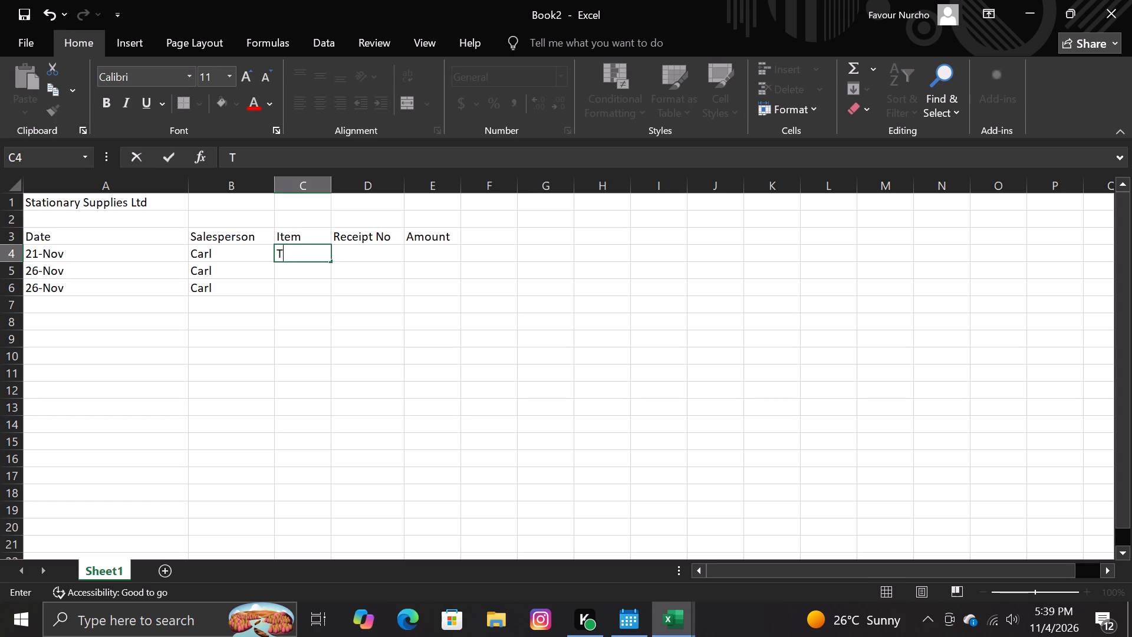
type("OYS")
key("BackSpace")
key("BackSpace")
key("BackSpace")
type("oys")
key("Down")
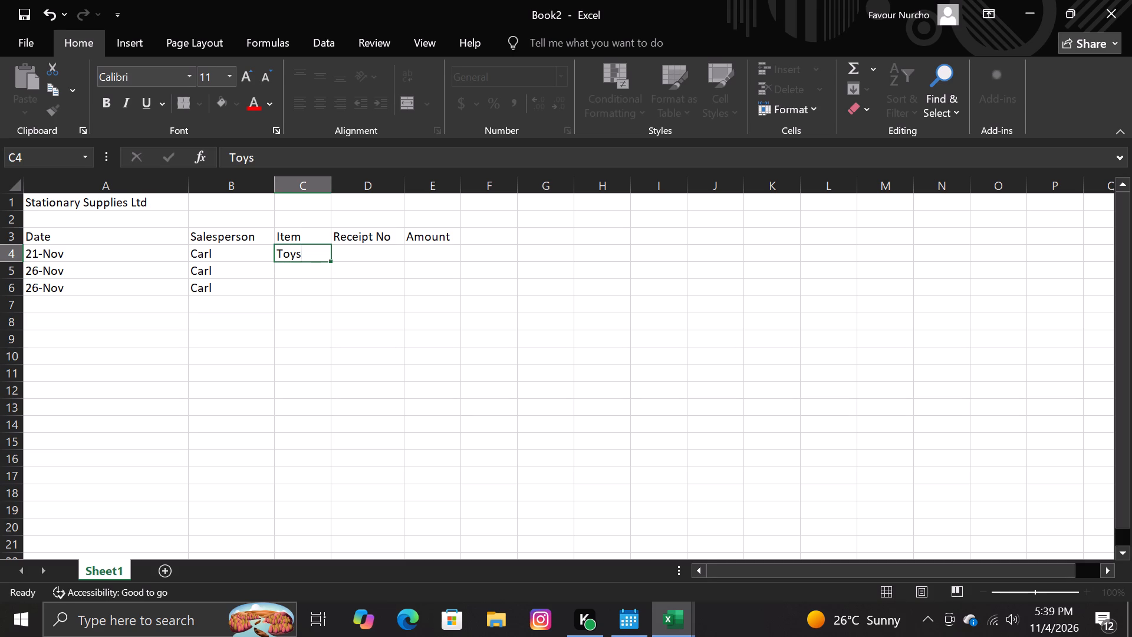
key("s")
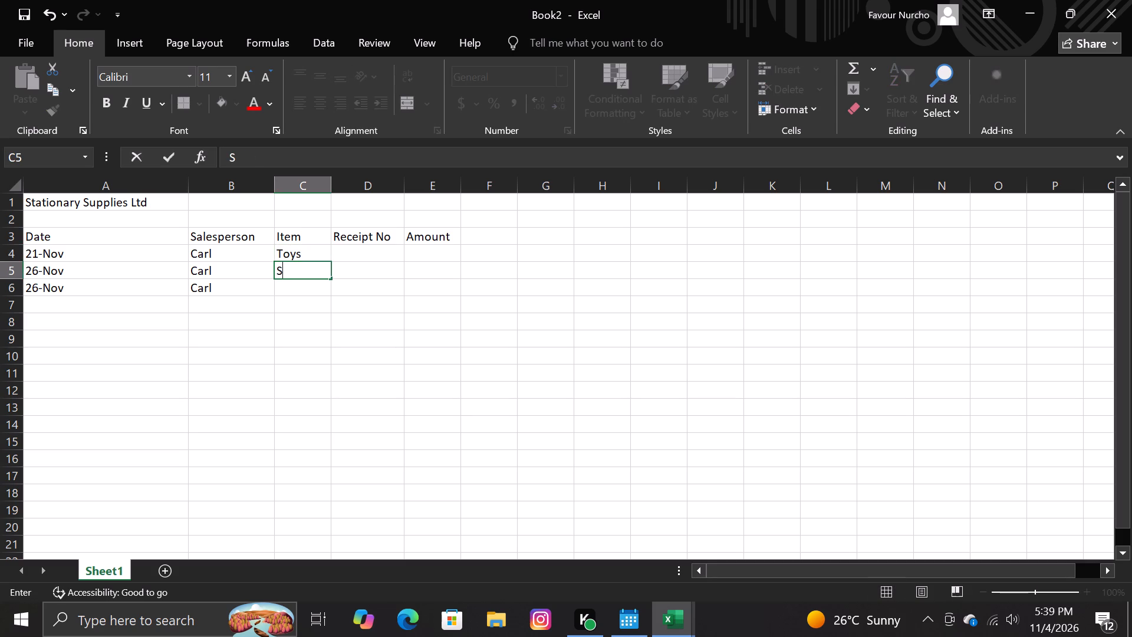
key("t")
type("at")
type("ionary")
key("Down")
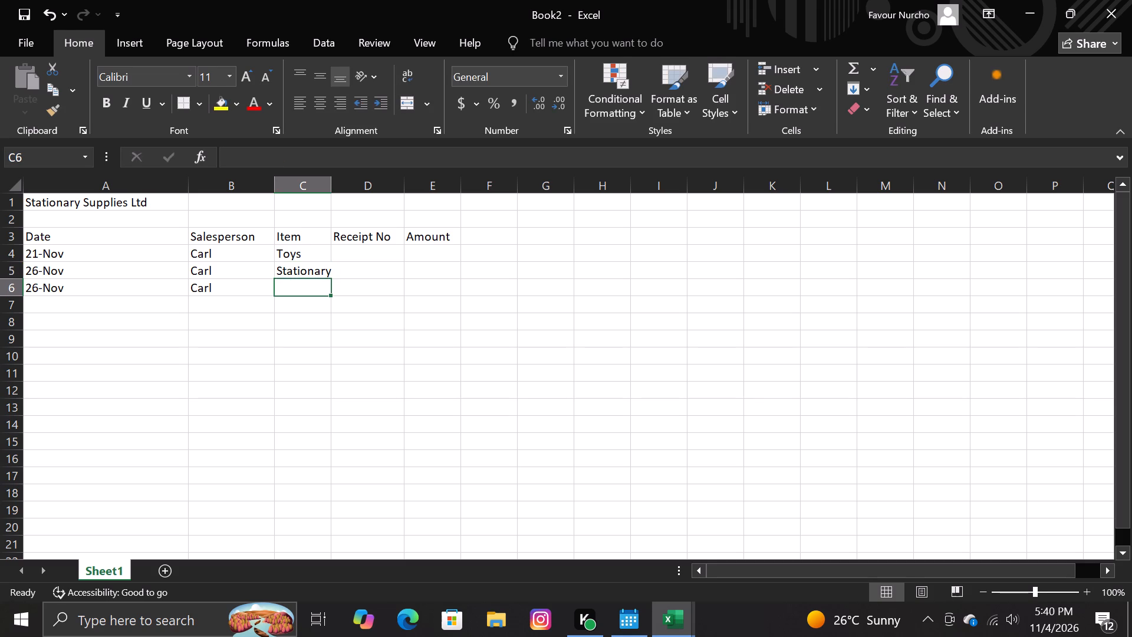
key("t")
type("oys")
left_click(358, 257)
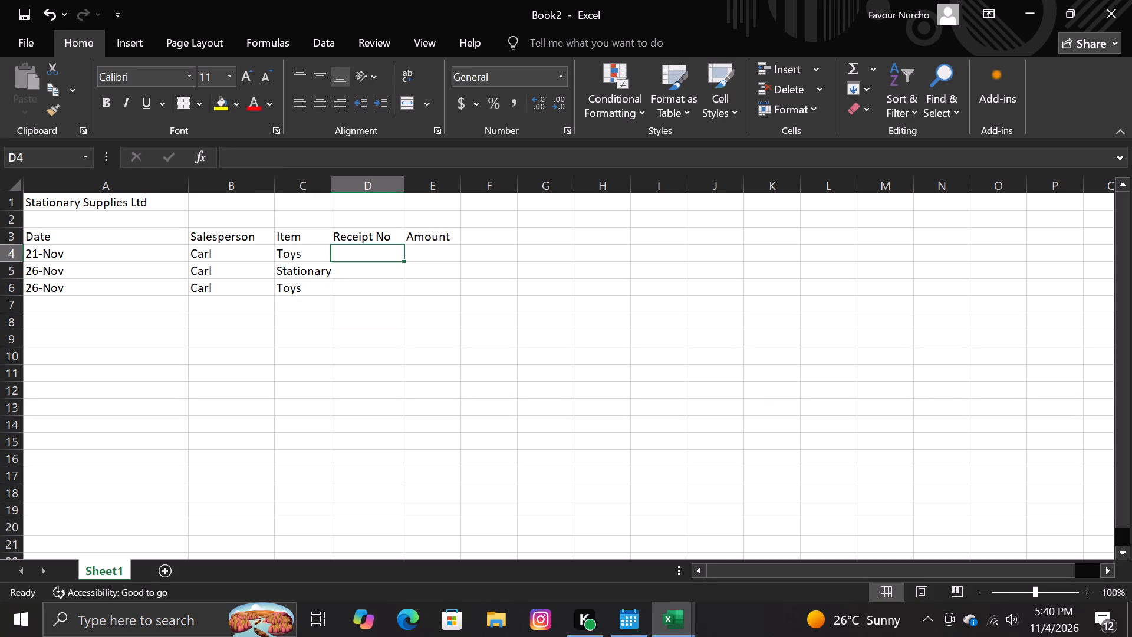
Widen column C slightly so it fits the Stationary entry.
left_click_drag(333, 189, 340, 194)
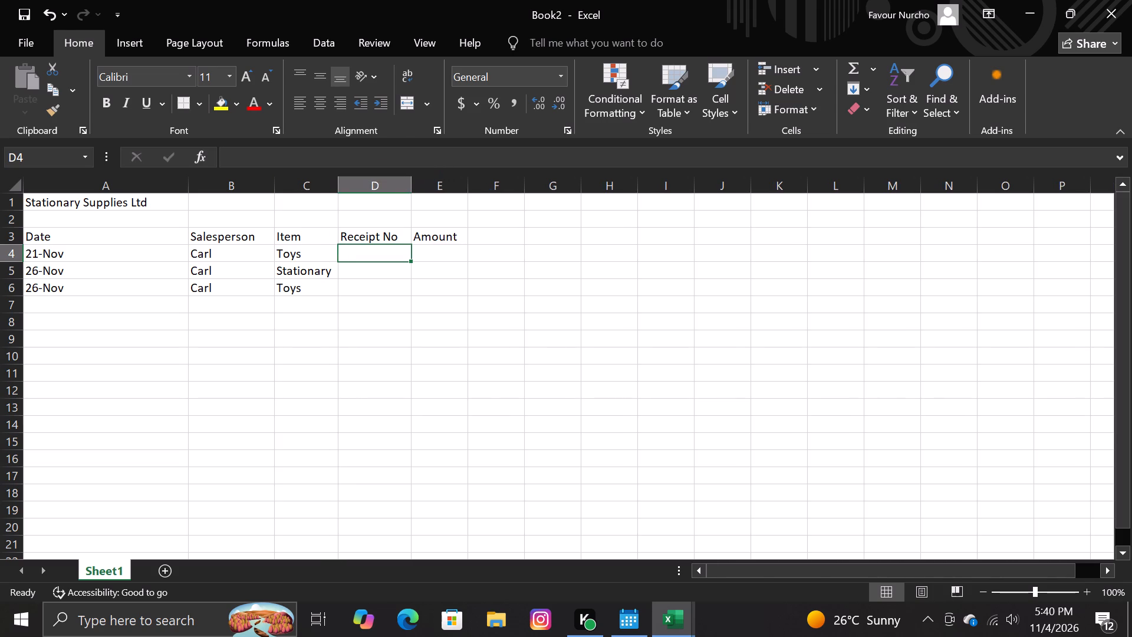
Enter the receipt numbers 1238, 1255 and 1395 in cells D4, D5 and D6.
type("12")
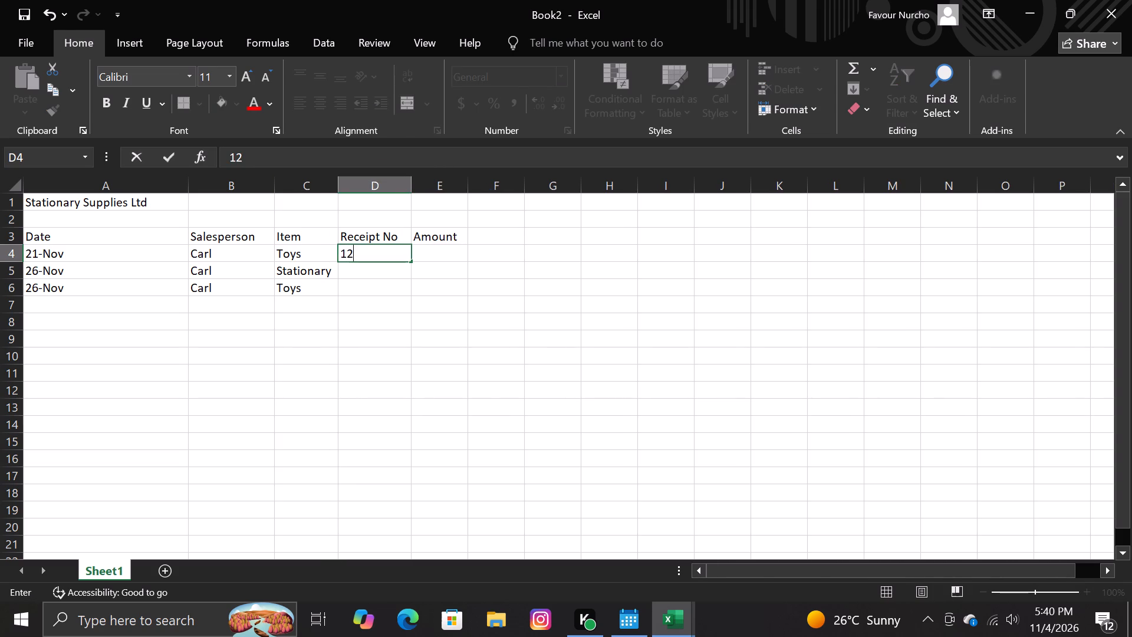
type("38")
key("Down")
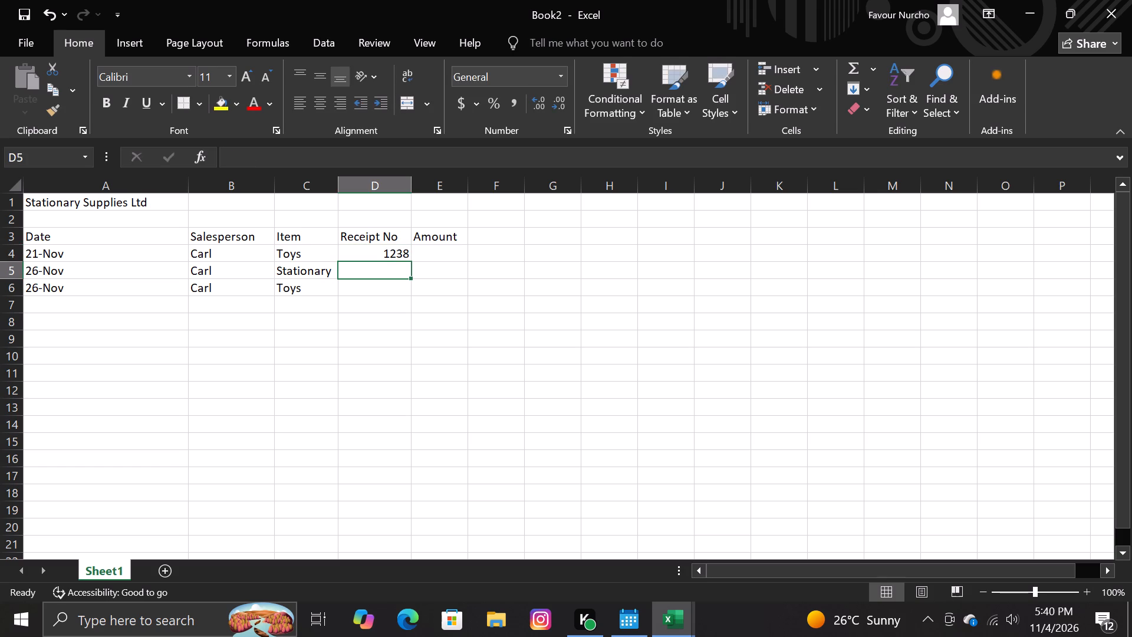
type("1255")
key("Down")
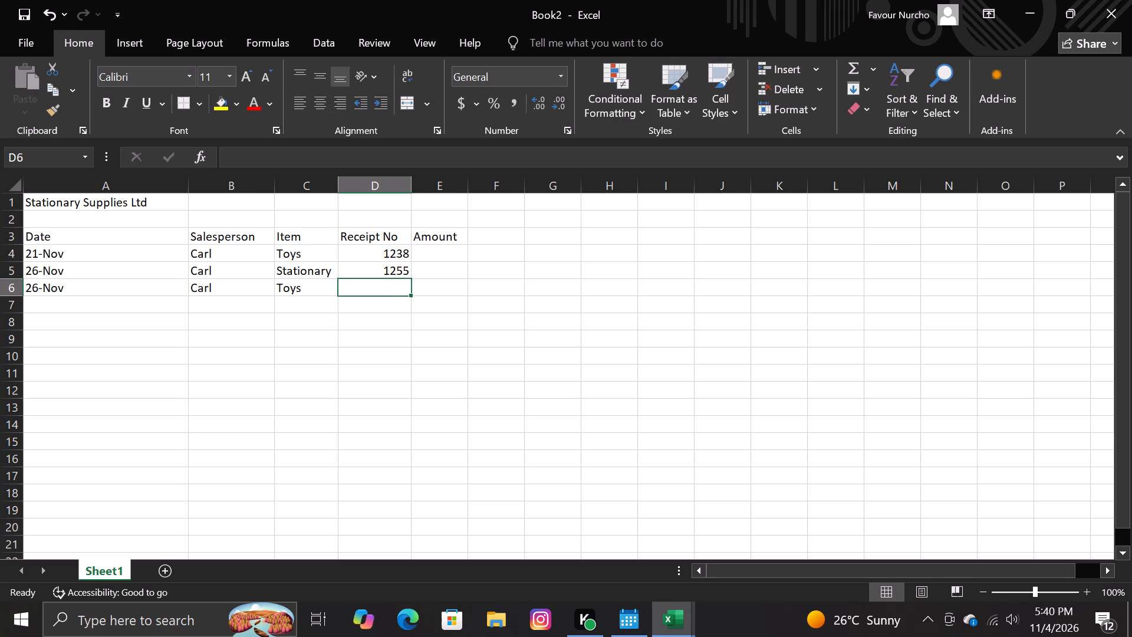
type("1395")
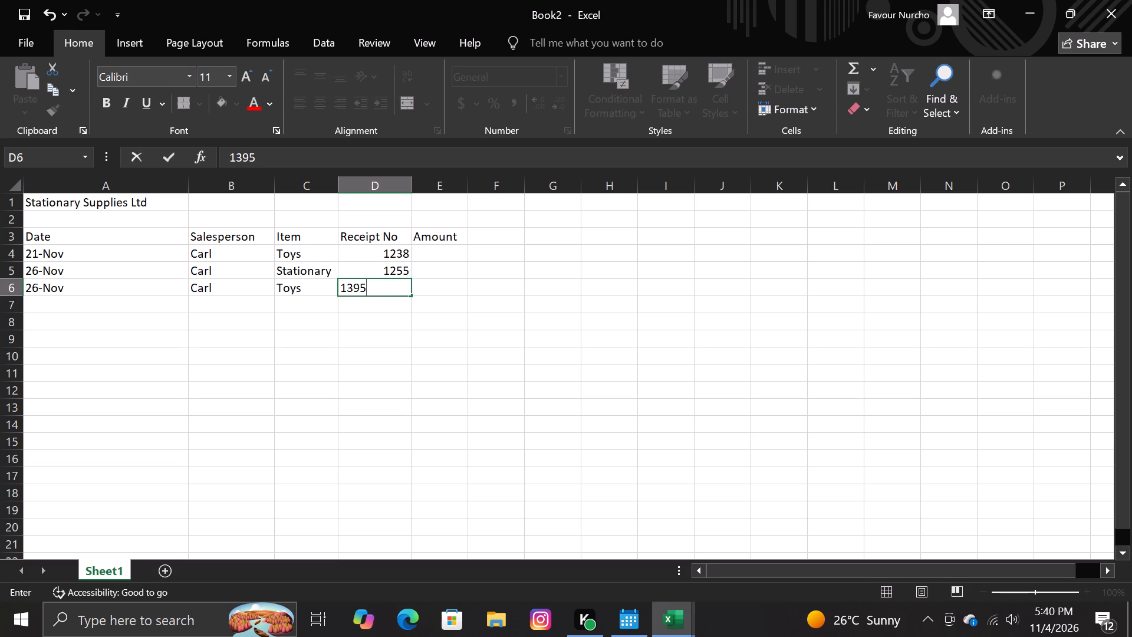
Enter the label Carls total in cell D7 below the receipt numbers.
left_click(372, 307)
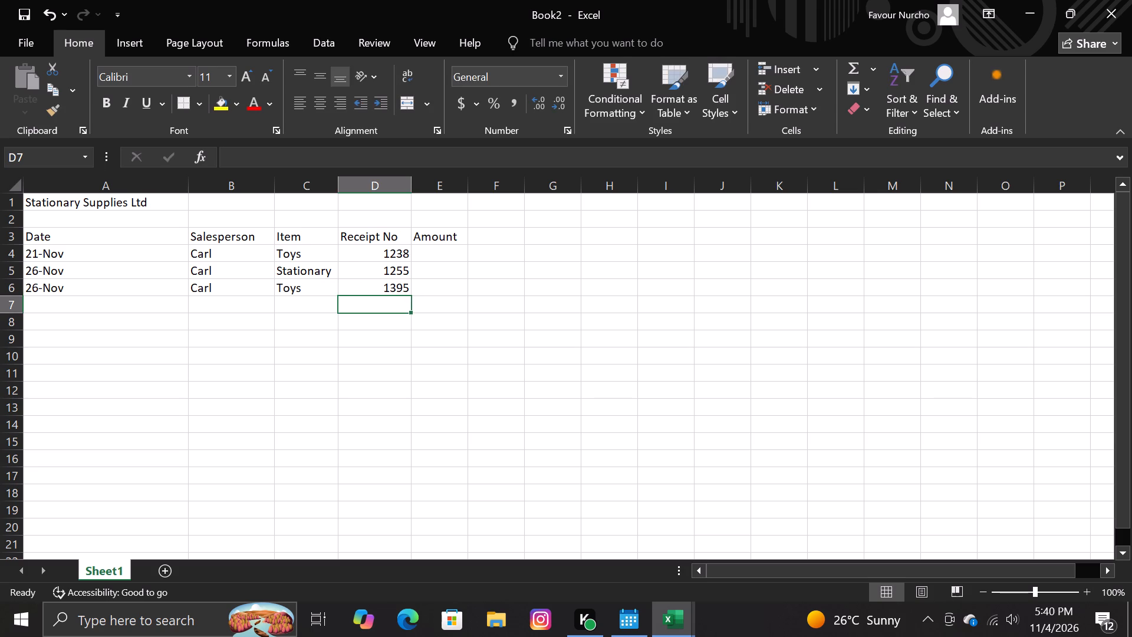
type("arls")
key("space")
type("total")
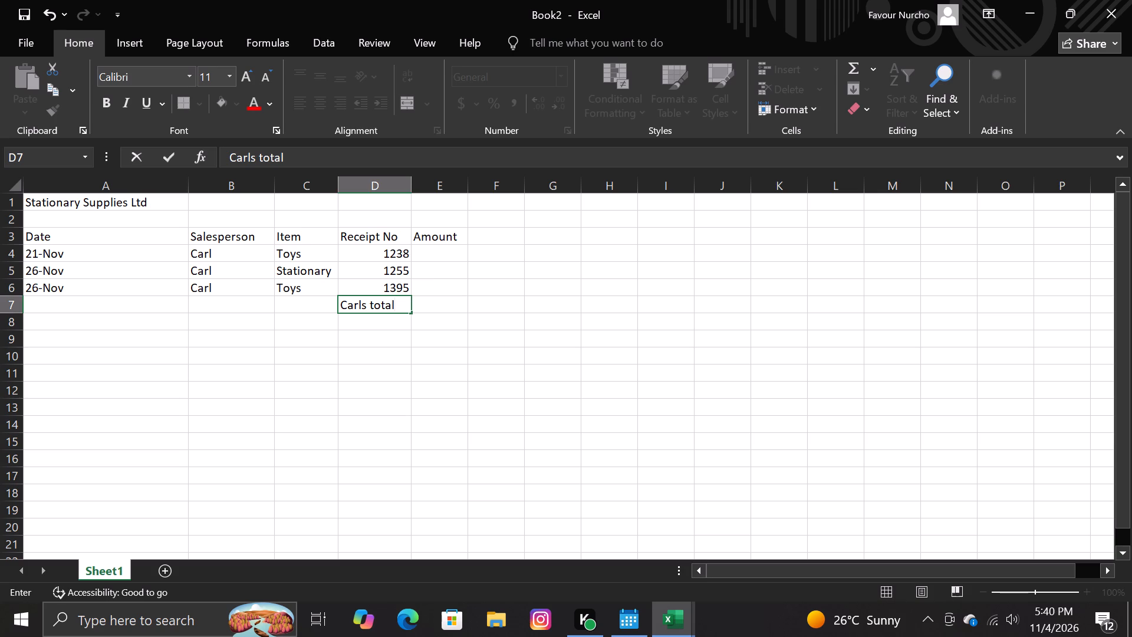
left_click(427, 239)
left_click(429, 252)
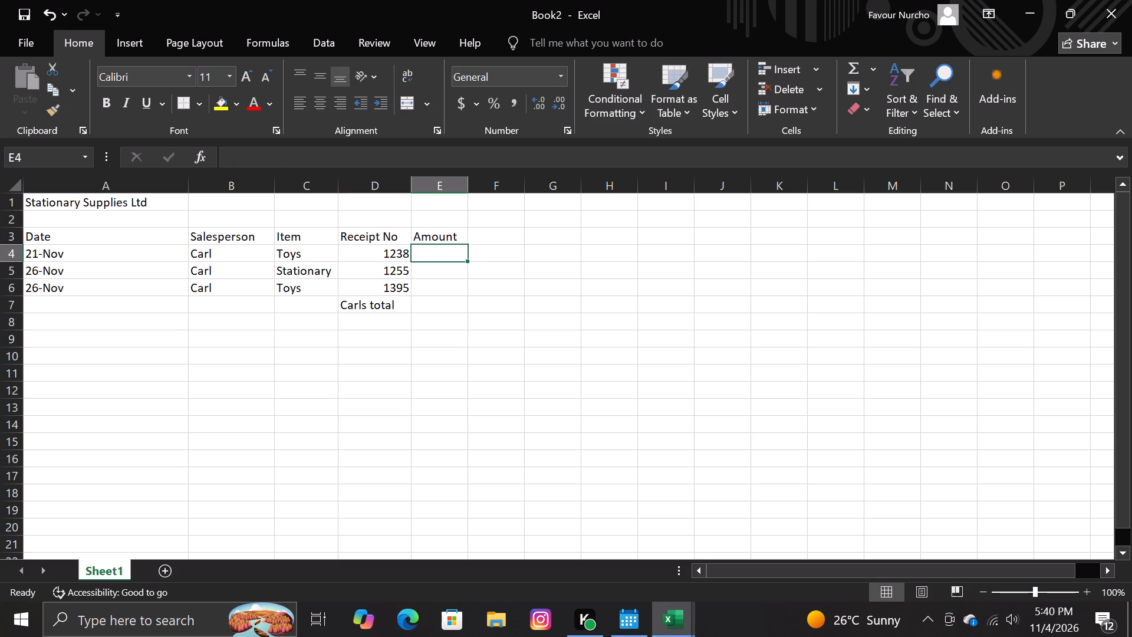
Correct the label in cell D7 to read Carl's total by adding the missing apostrophe.
left_click(364, 305)
double_click(364, 305)
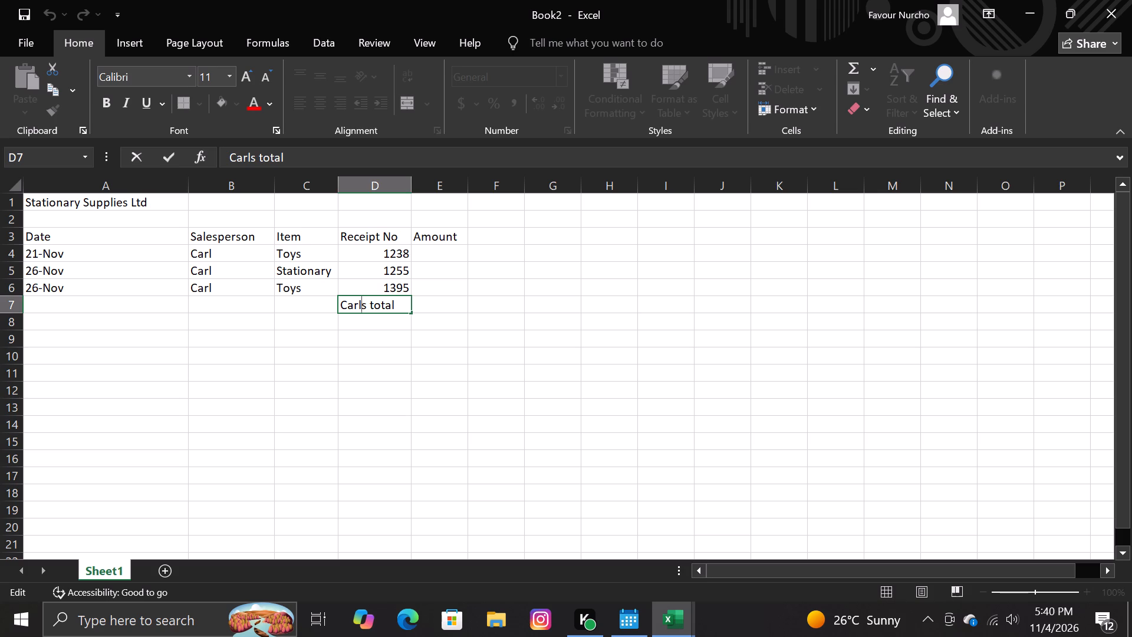
left_click(387, 301)
double_click(365, 303)
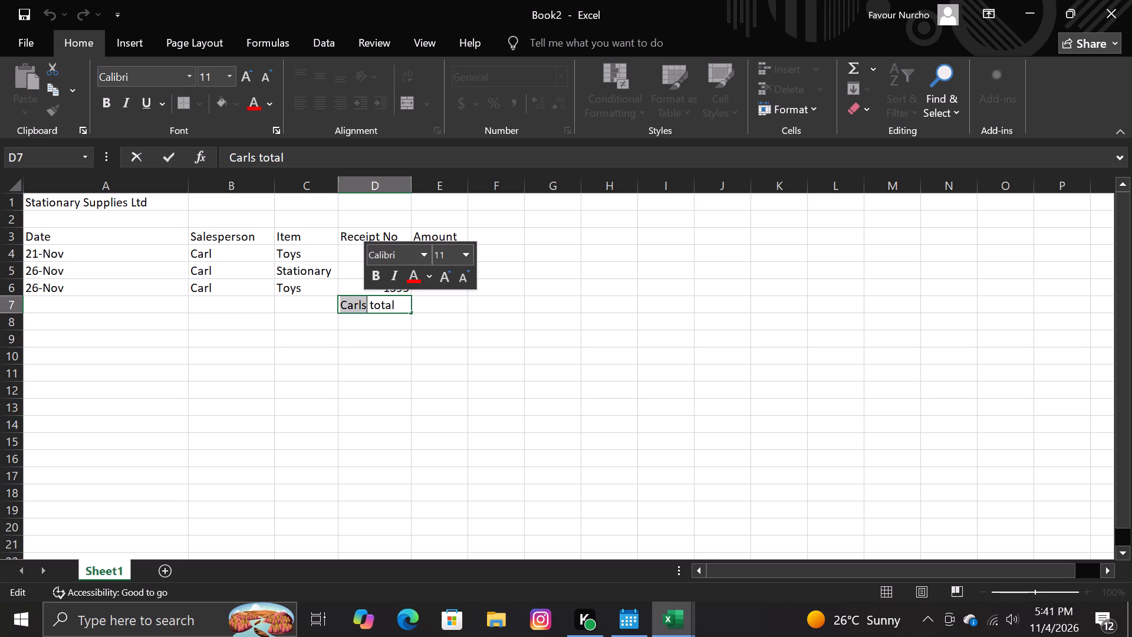
double_click(362, 303)
double_click(362, 303)
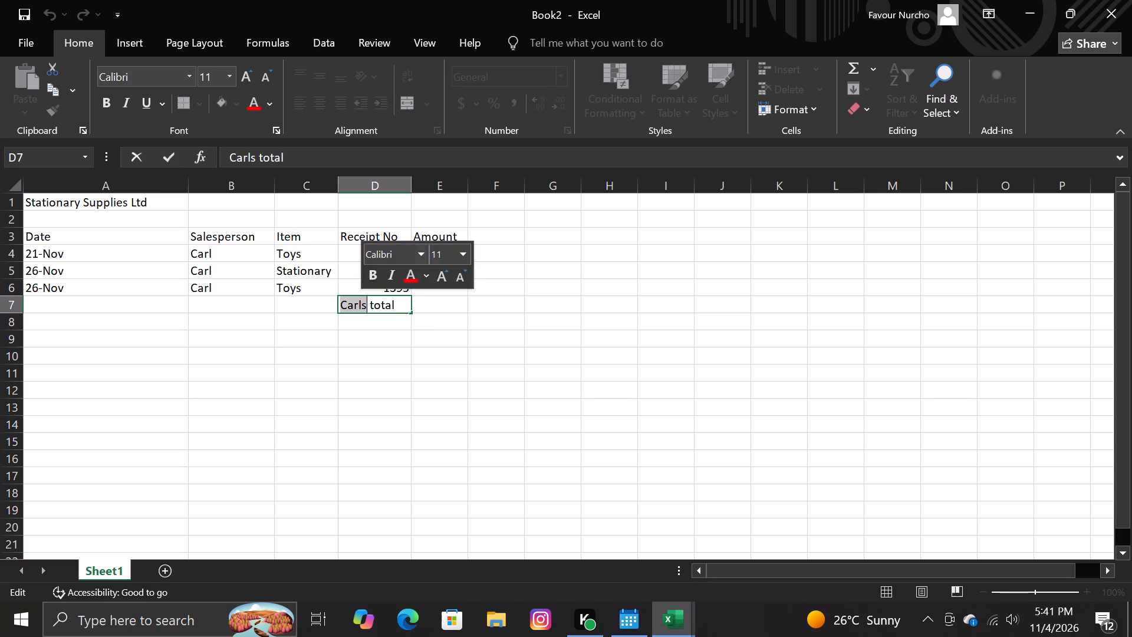
left_click(362, 303)
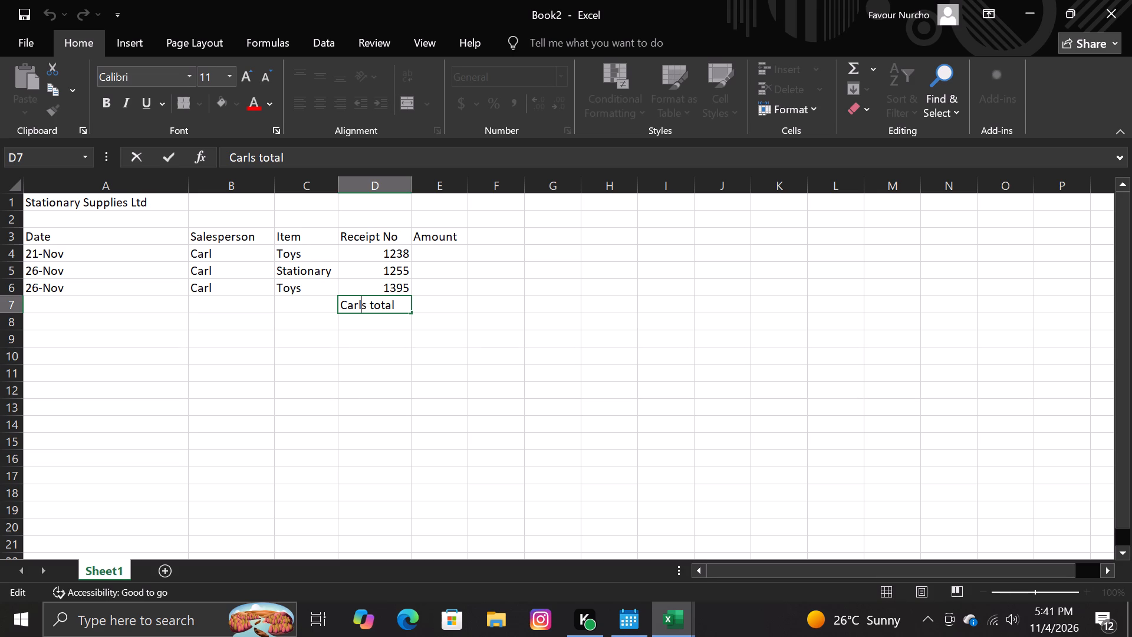
key("shift+quotedbl")
key("shift+BackSpace")
key("shift+greater")
key("shift+BackSpace")
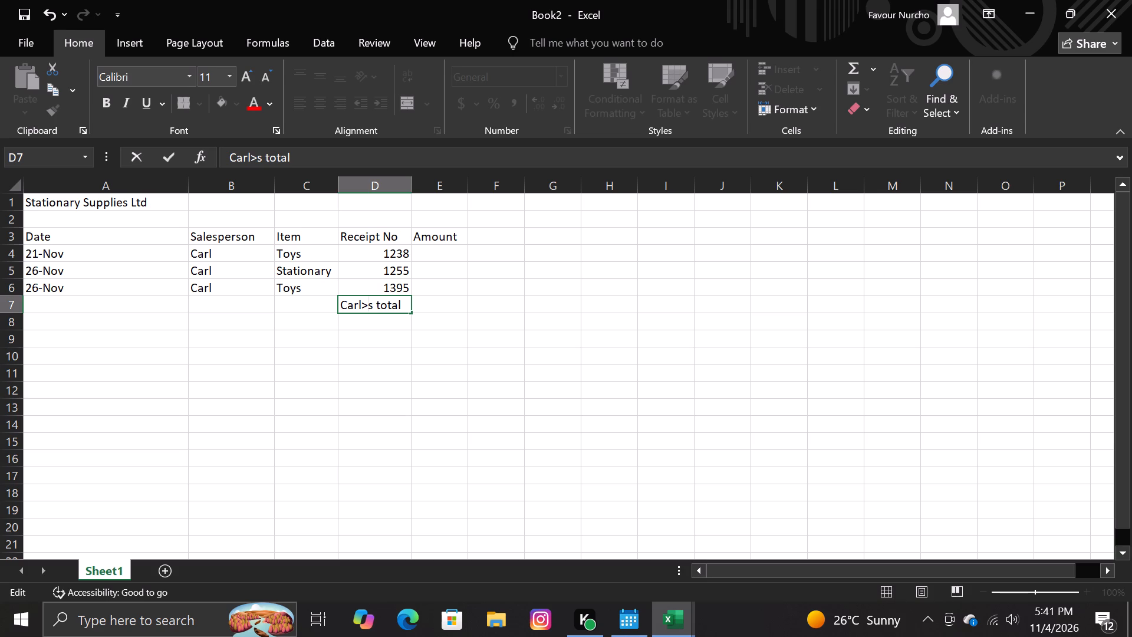
key("shift+less")
key("shift+BackSpace")
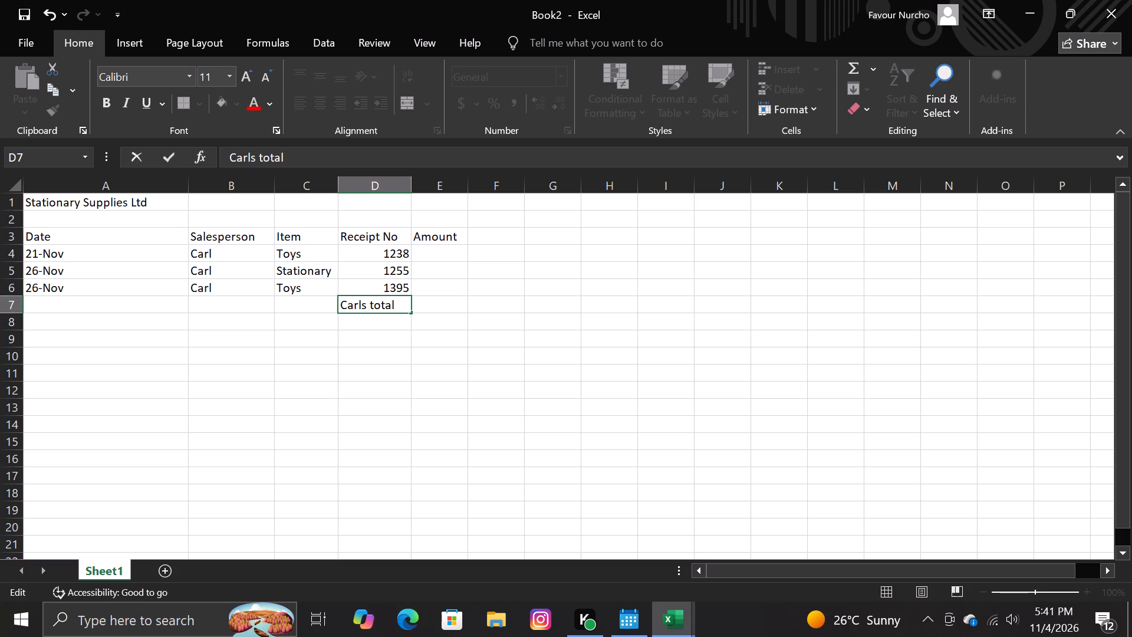
key("shift+p")
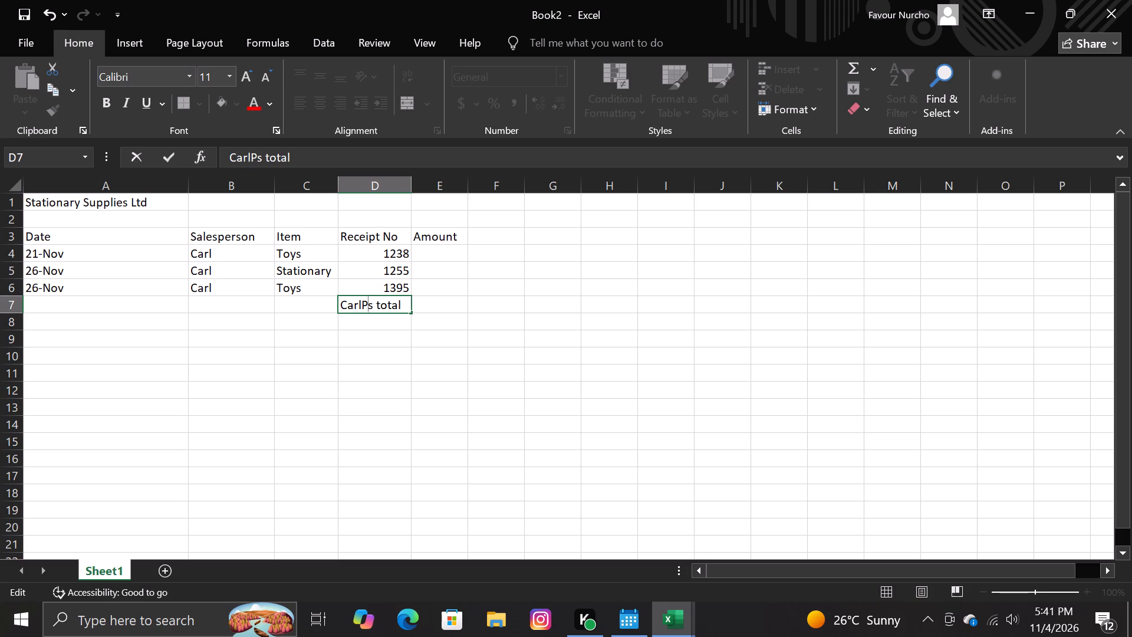
key("shift+BackSpace")
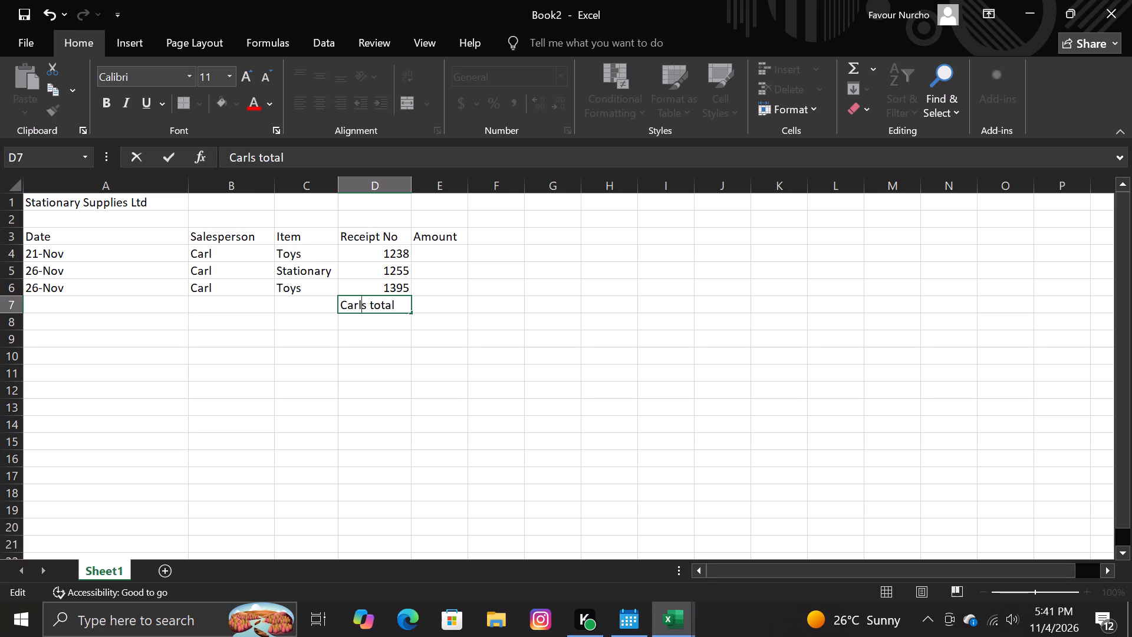
key("apostrophe")
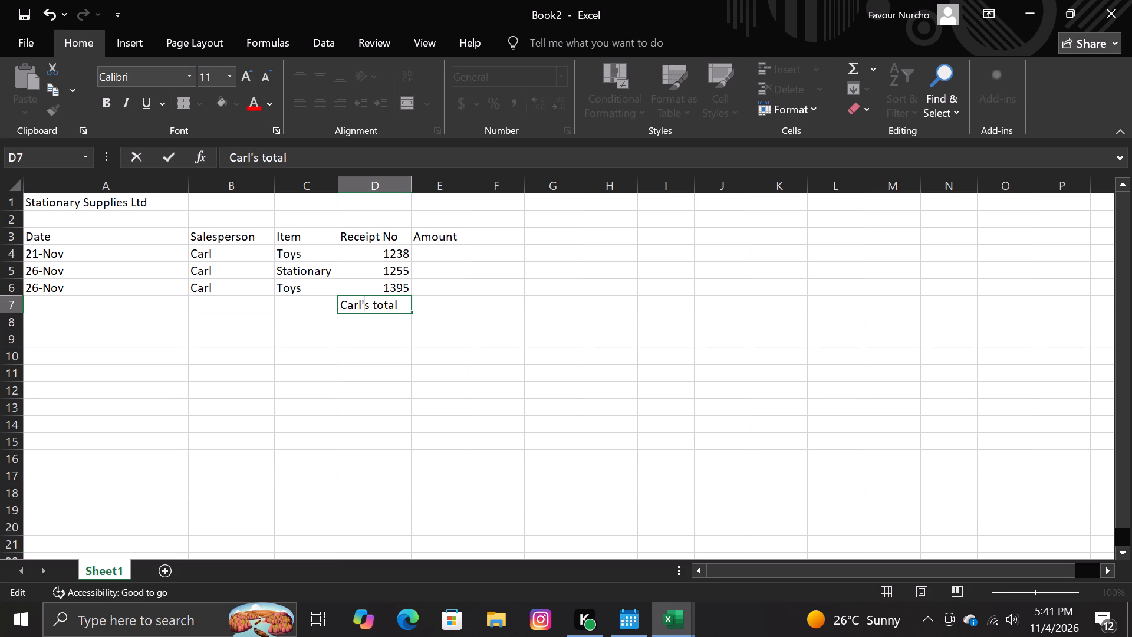
Enter the amounts 1782.1, 4835.55 and 51.35 in cells E4, E5 and E6 under the Amount header.
left_click(442, 252)
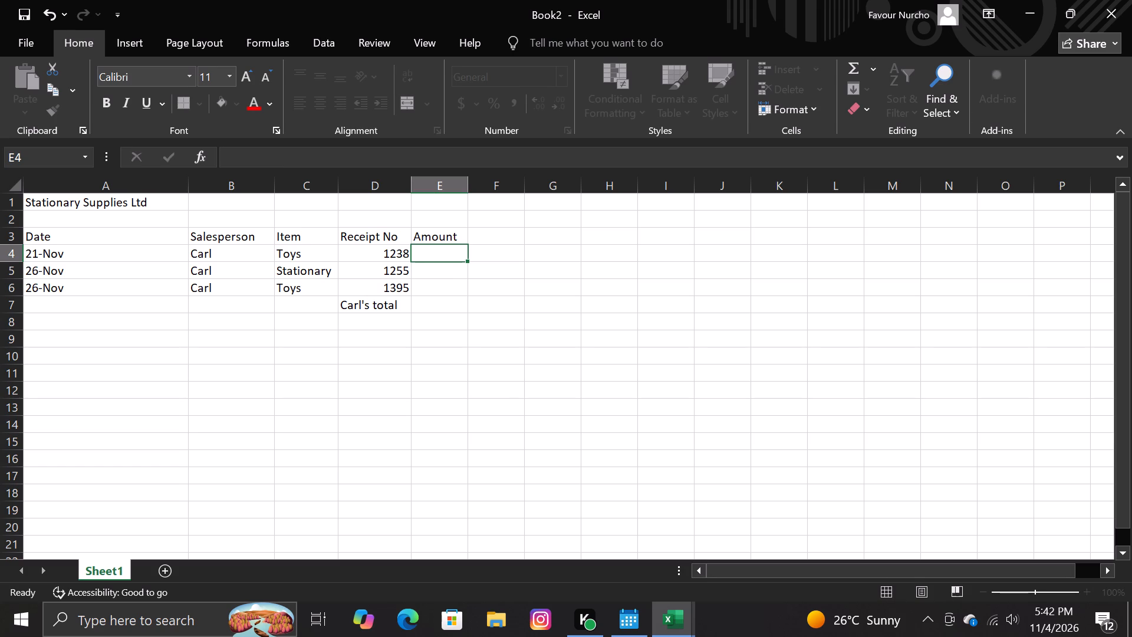
type("17")
type("82")
type(".1")
key("Down")
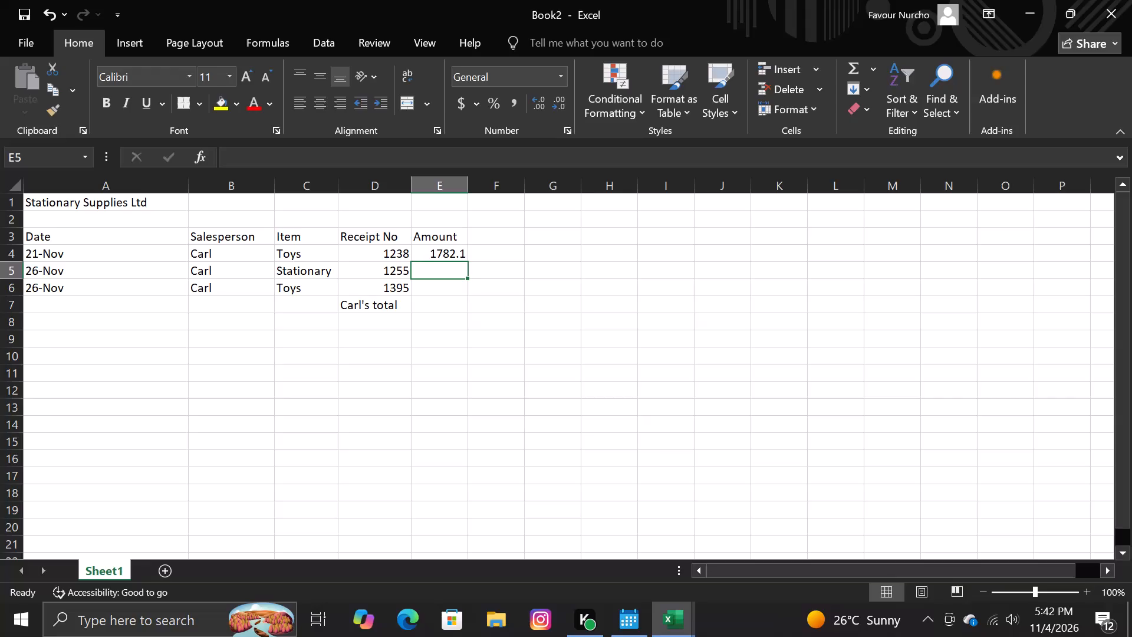
type("48")
type("35")
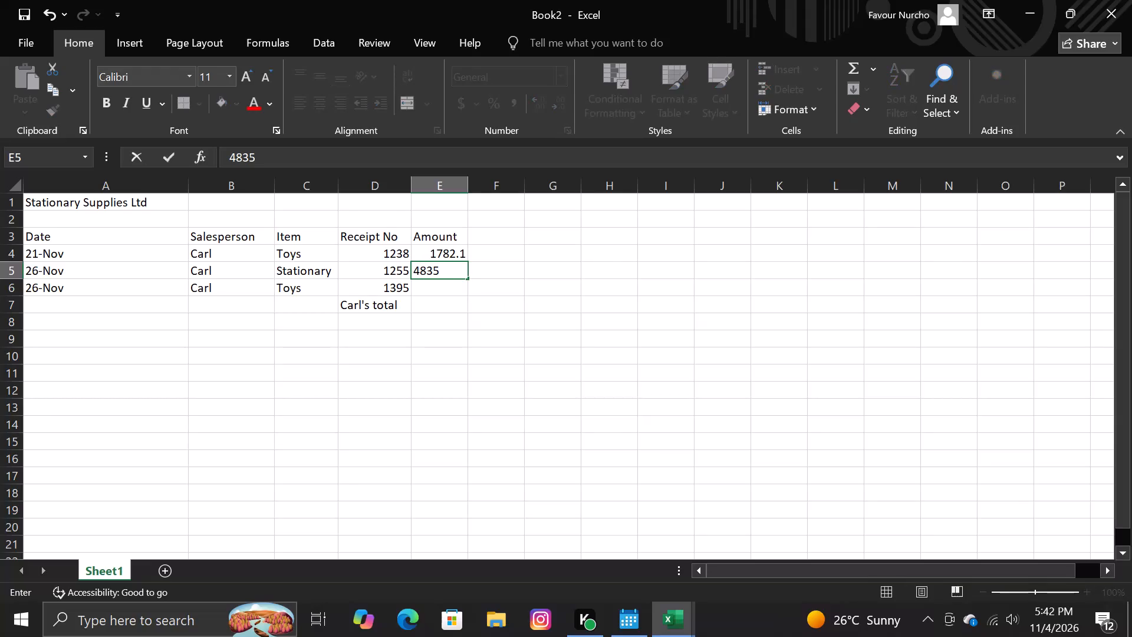
key("period")
type("55")
key("Down")
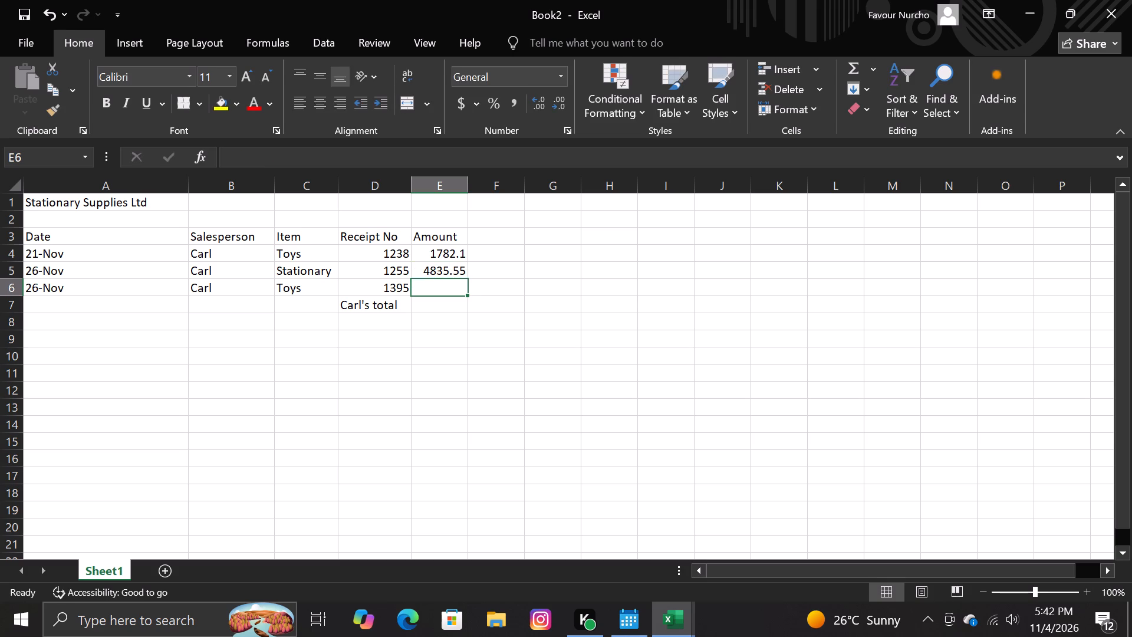
type("51")
key("period")
type("35")
left_click(430, 301)
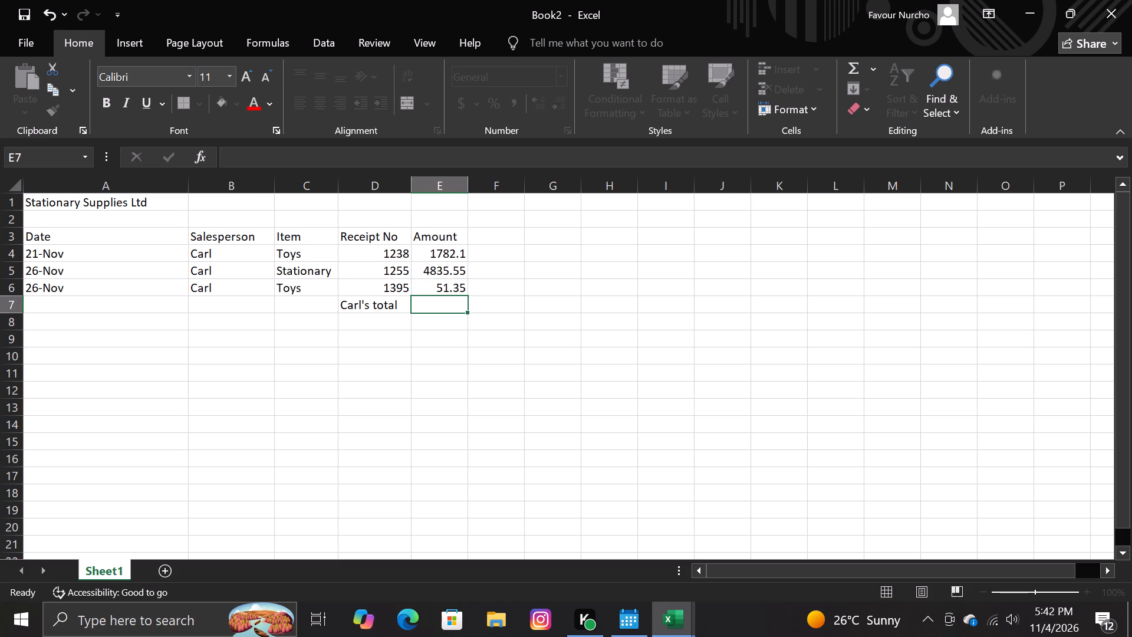
Enter the dates 21-Nov and 24-Nov in cells A8 and A9 of the Date column.
left_click(132, 323)
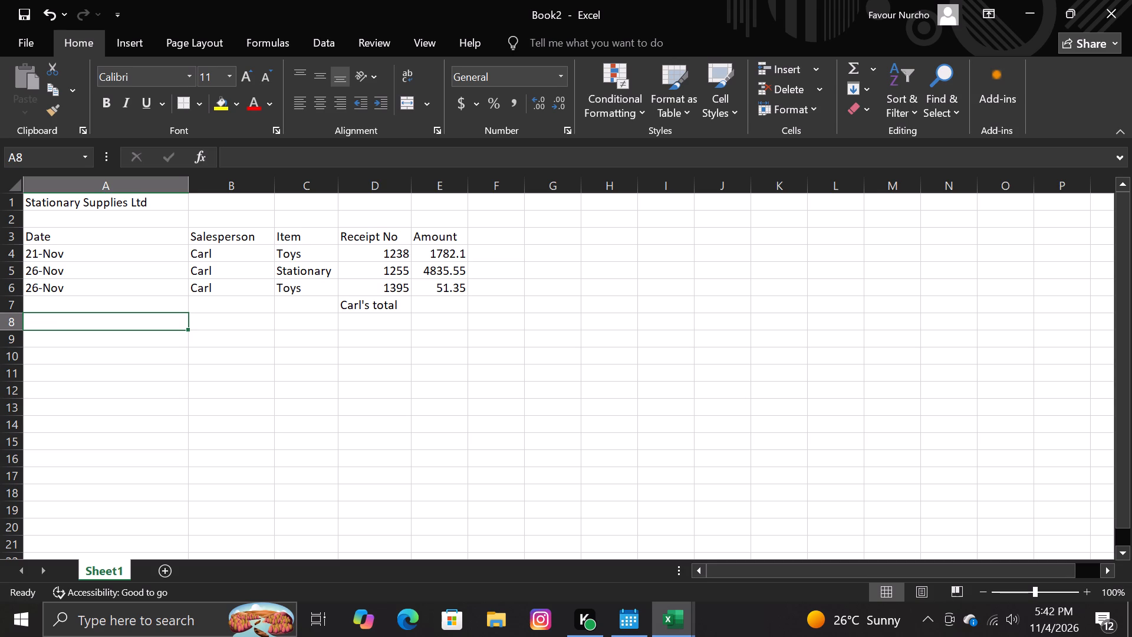
type("21")
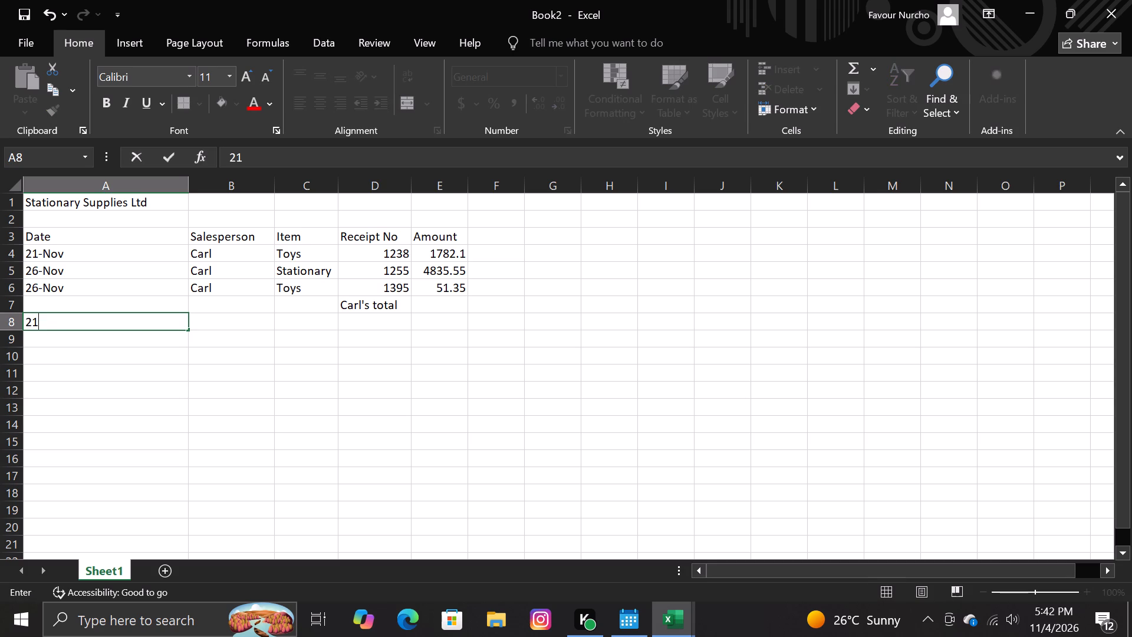
key("minus")
key("o")
key("v")
key("Down")
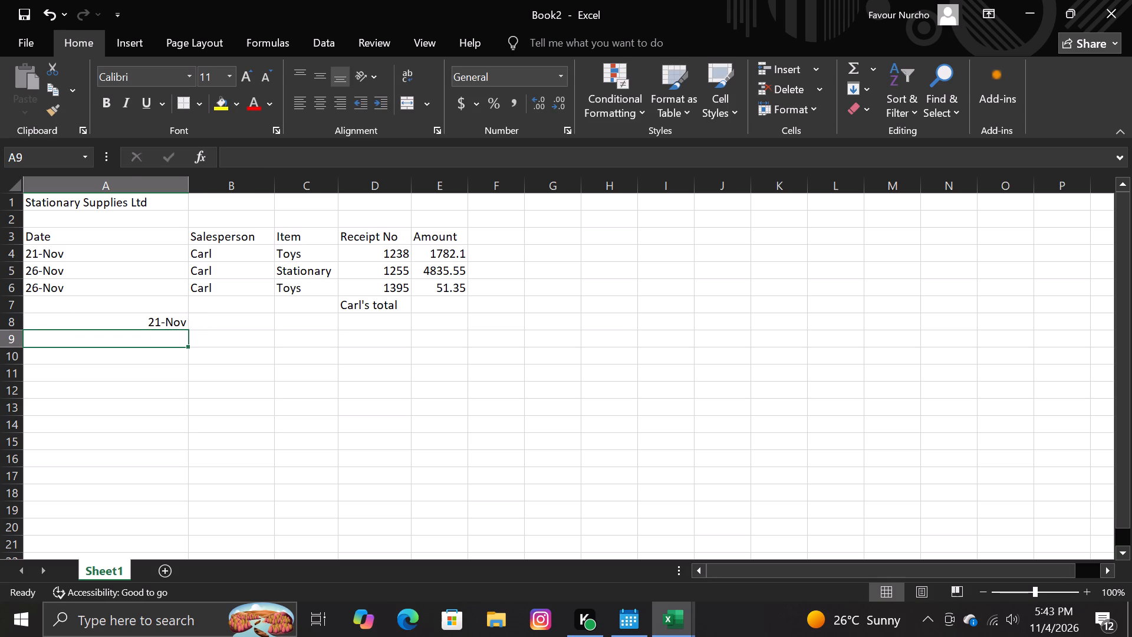
type("24")
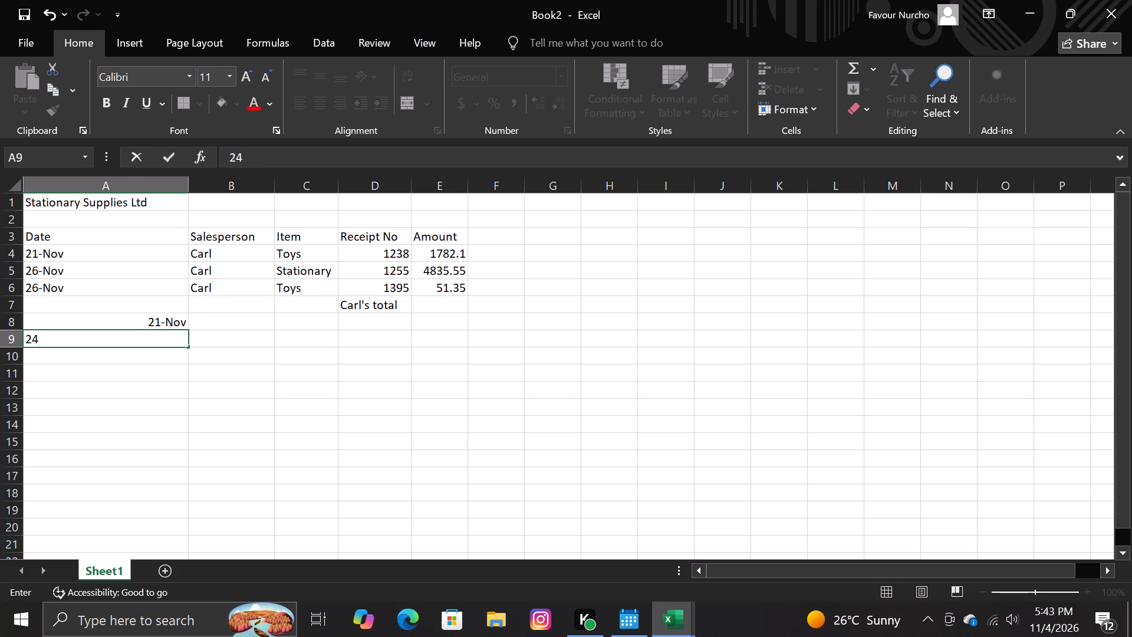
key("minus")
key("n")
type("ov")
key("Down")
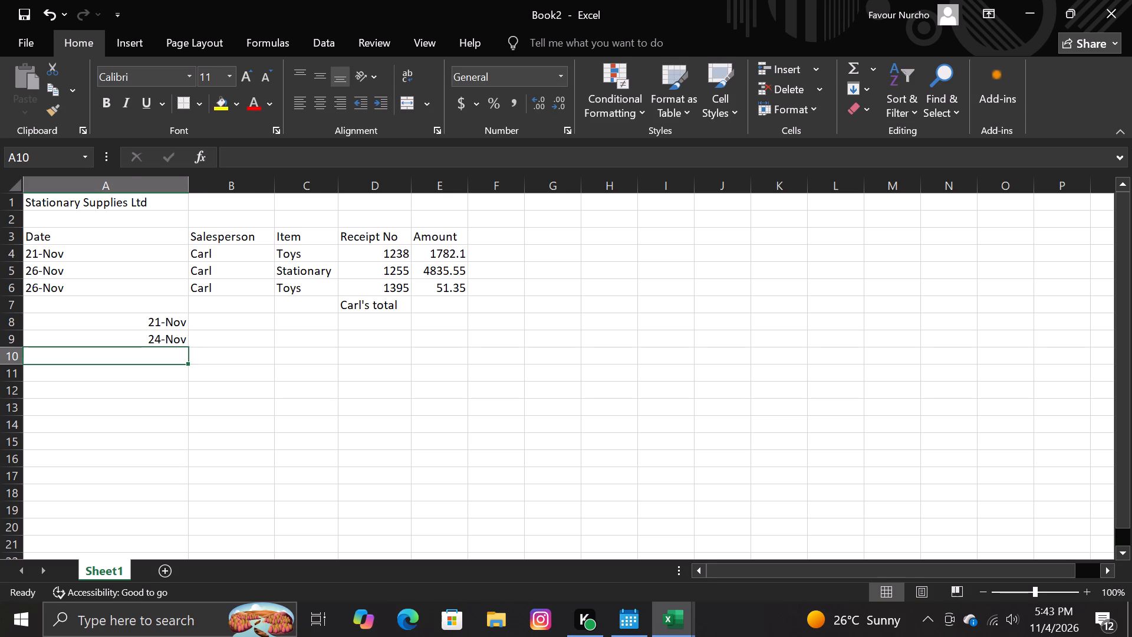
Enter the dates 21-Nov and 26-Nov in cells A10 and A11 of the Date column.
type("21")
key("minus")
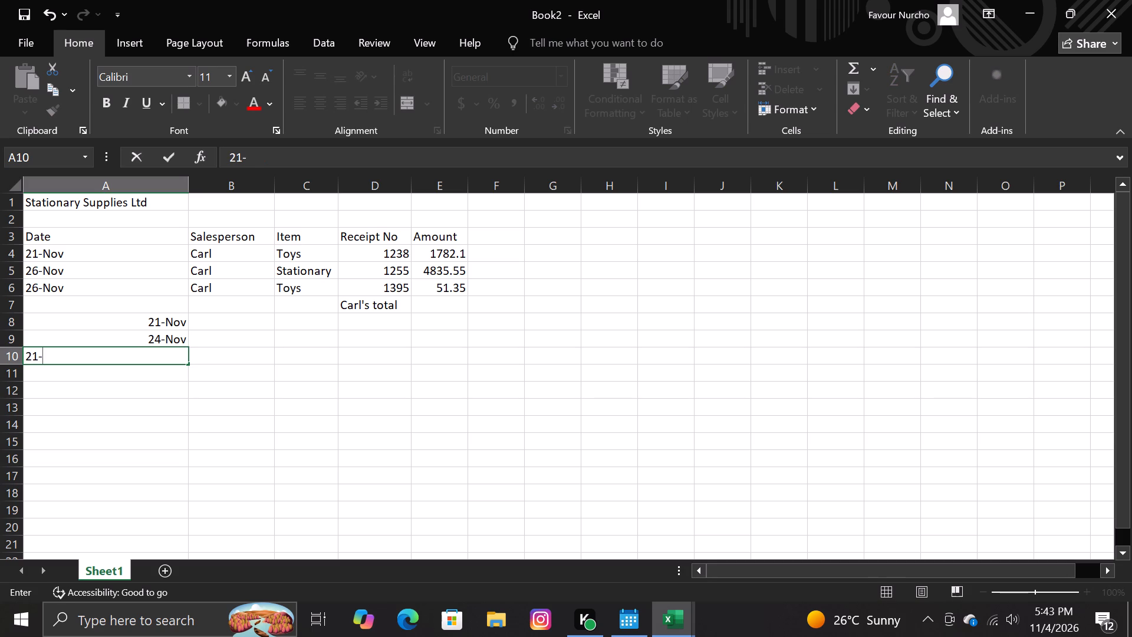
type("ov")
key("Down")
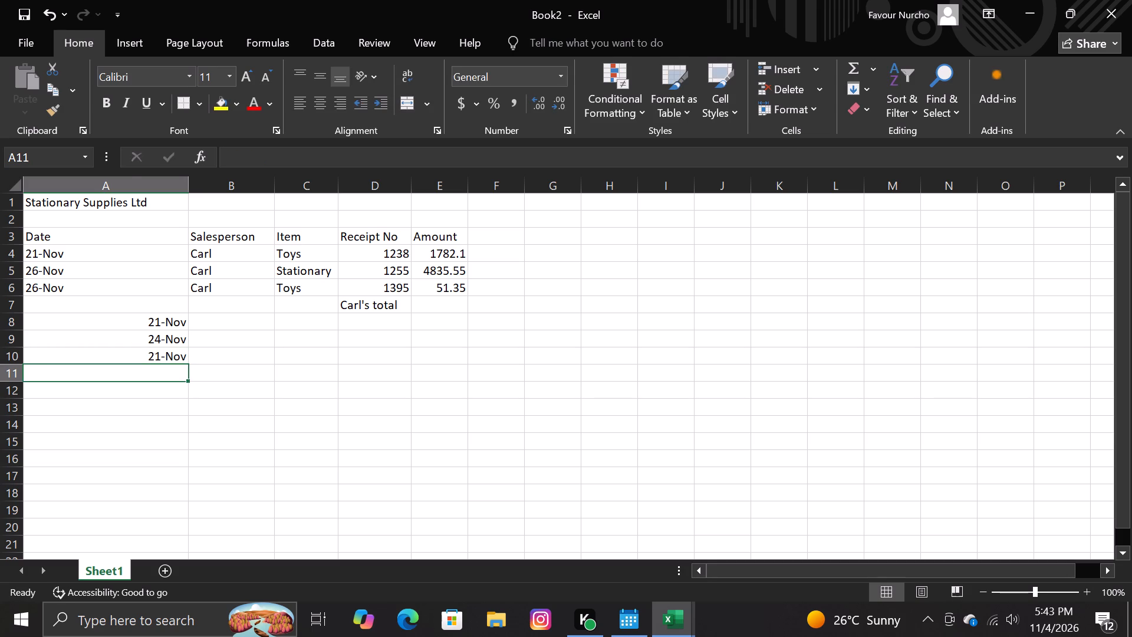
type("26")
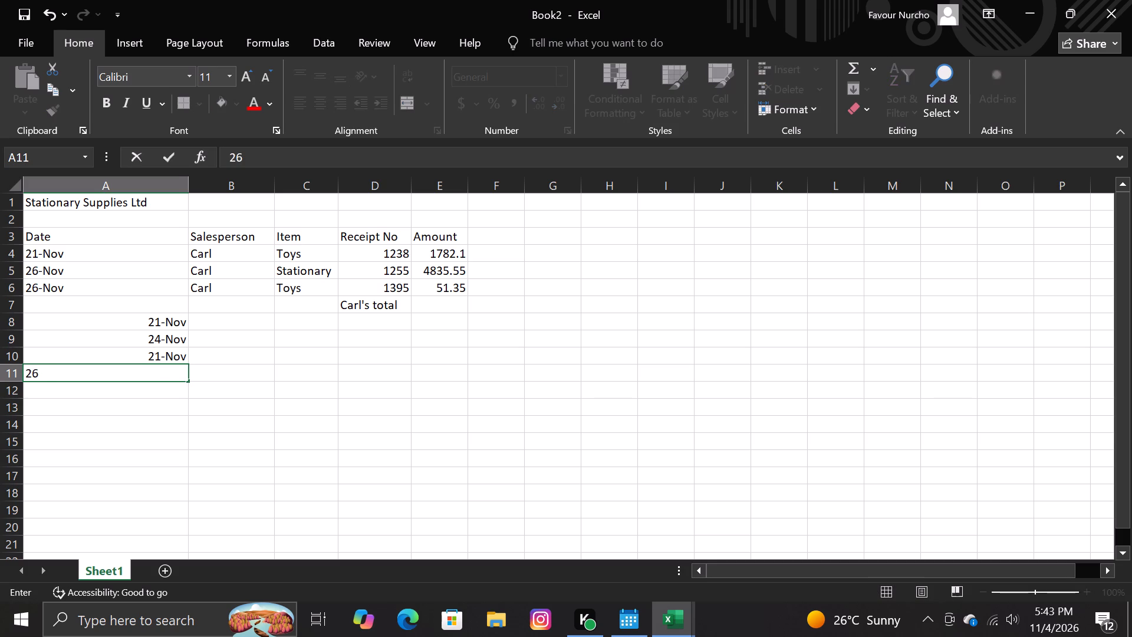
key("minus")
key("n")
type("ov")
Enter John as the salesperson in cells B8, B9, B10 and B11.
left_click(241, 324)
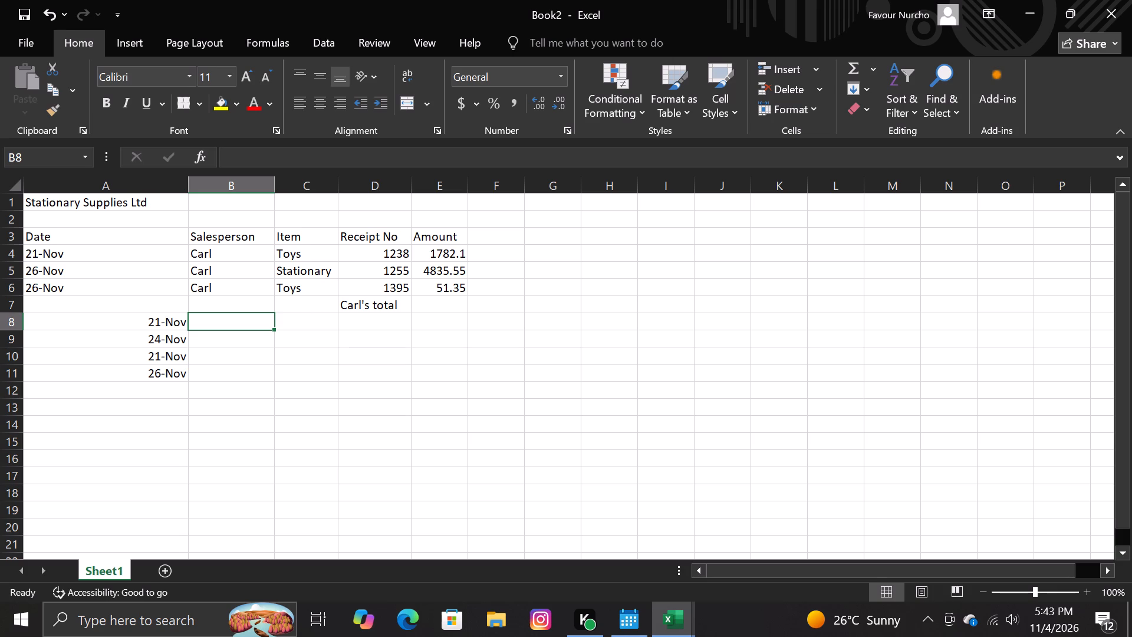
type("ohn")
key("Down")
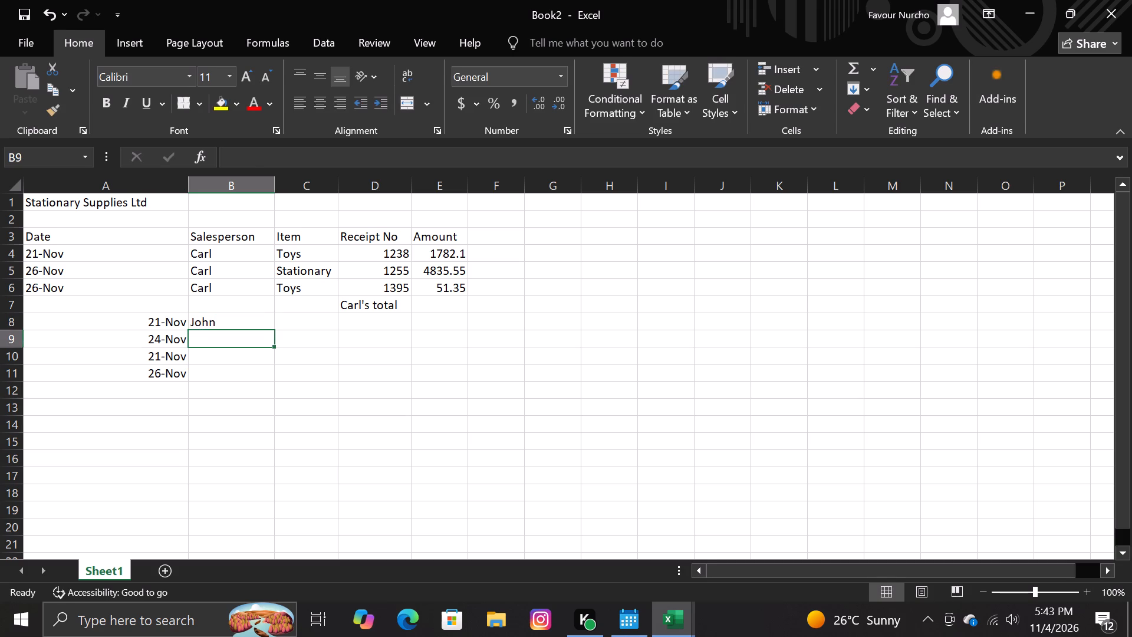
key("j")
key("o")
type("hn")
key("Down")
key("j")
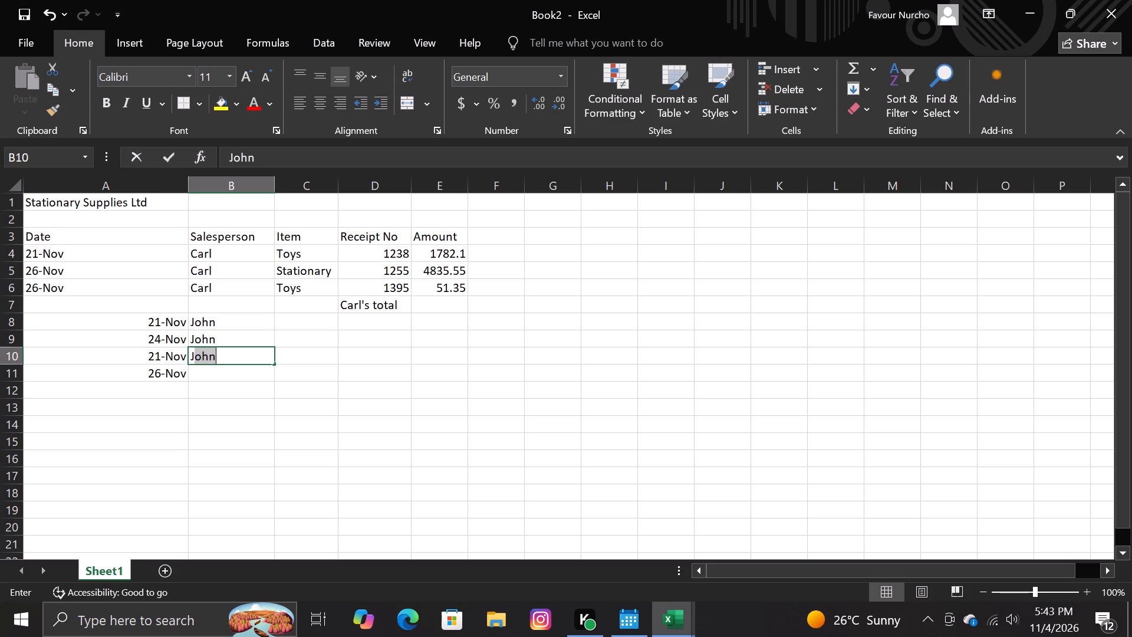
type("ohn")
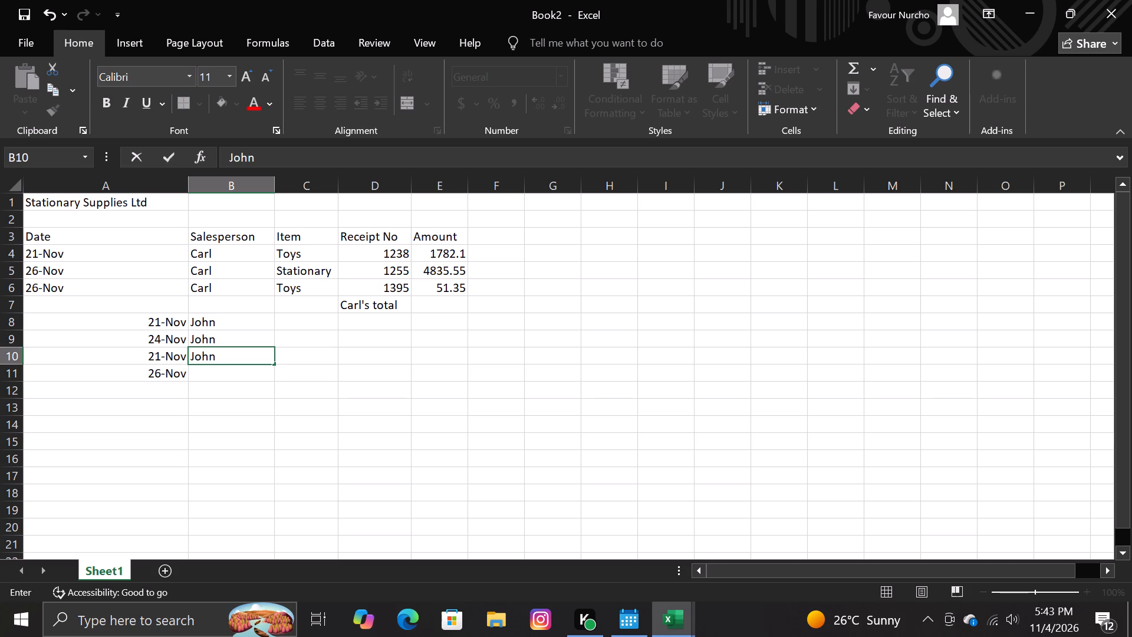
key("Down")
key("j")
type("ohn")
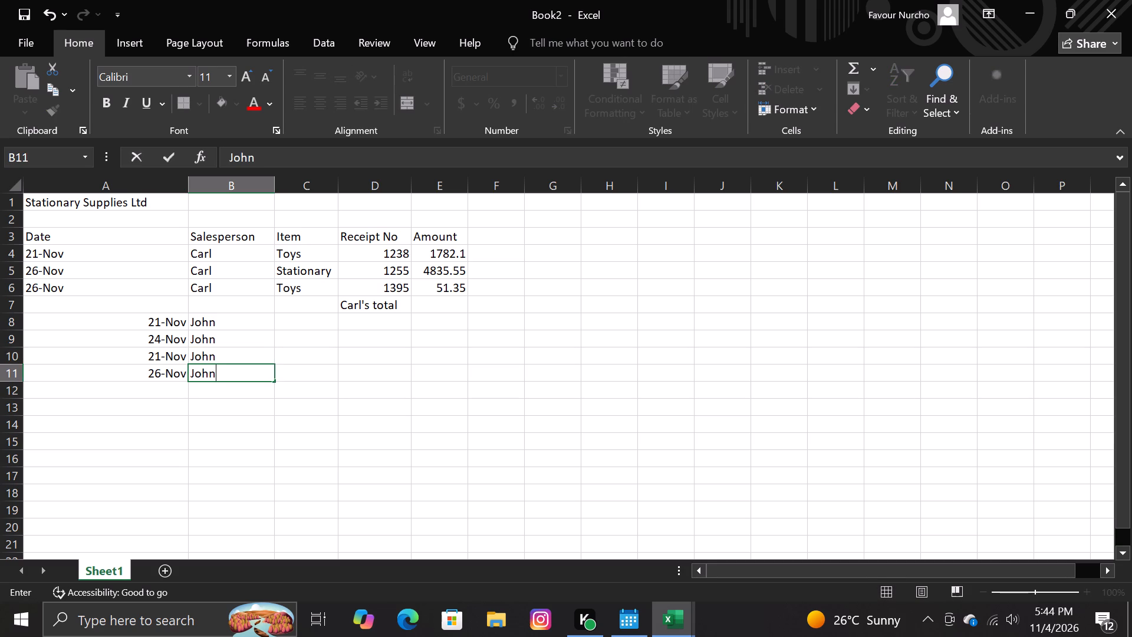
Enter the items Cards, Books, Toys and Toys in cells C8, C9, C10 and C11.
left_click(297, 331)
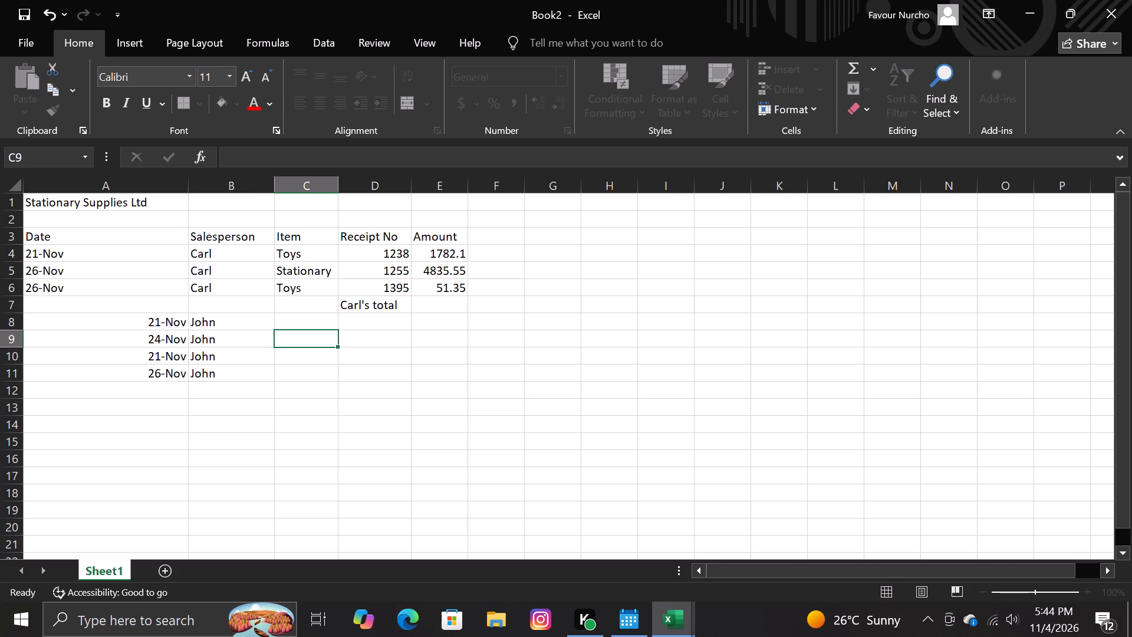
left_click(300, 318)
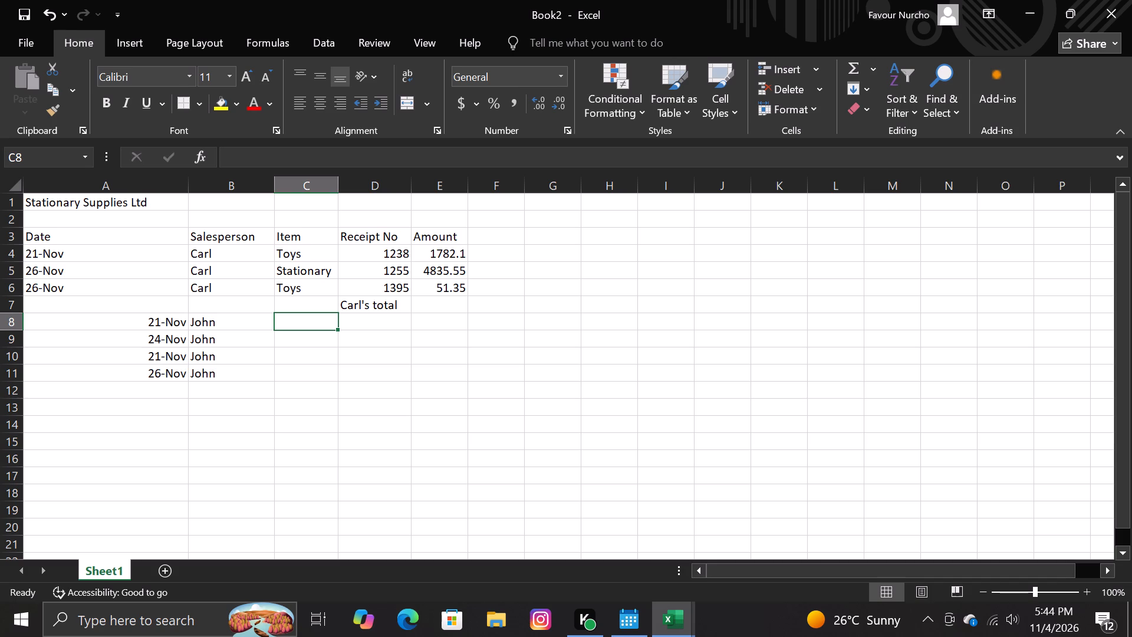
type("ards")
key("Down")
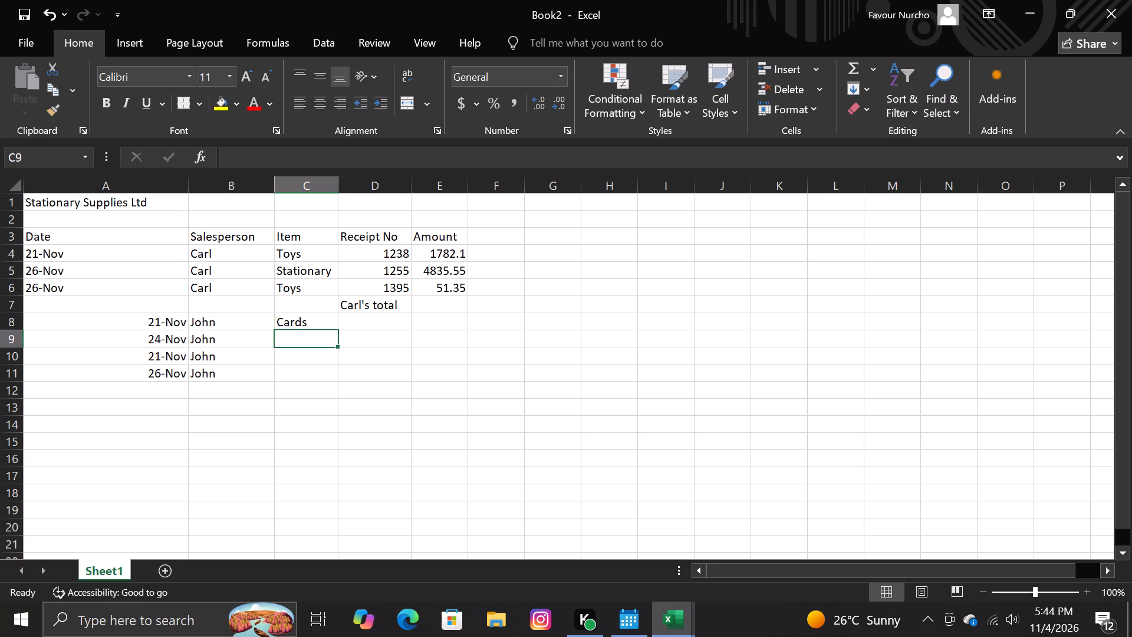
type("ooks")
key("Down")
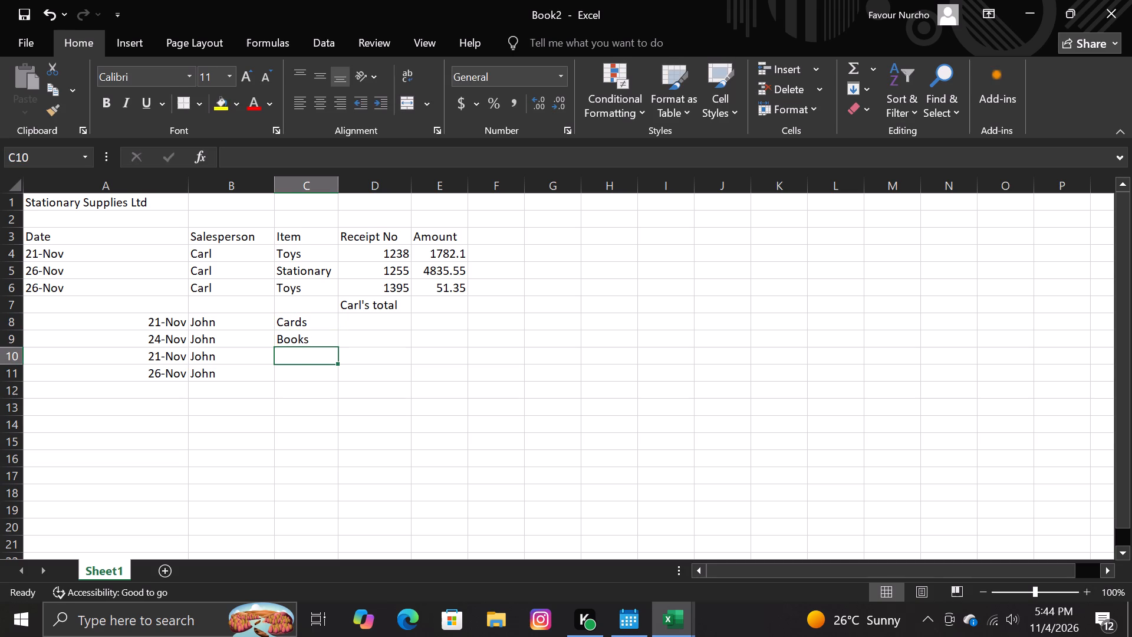
key("t")
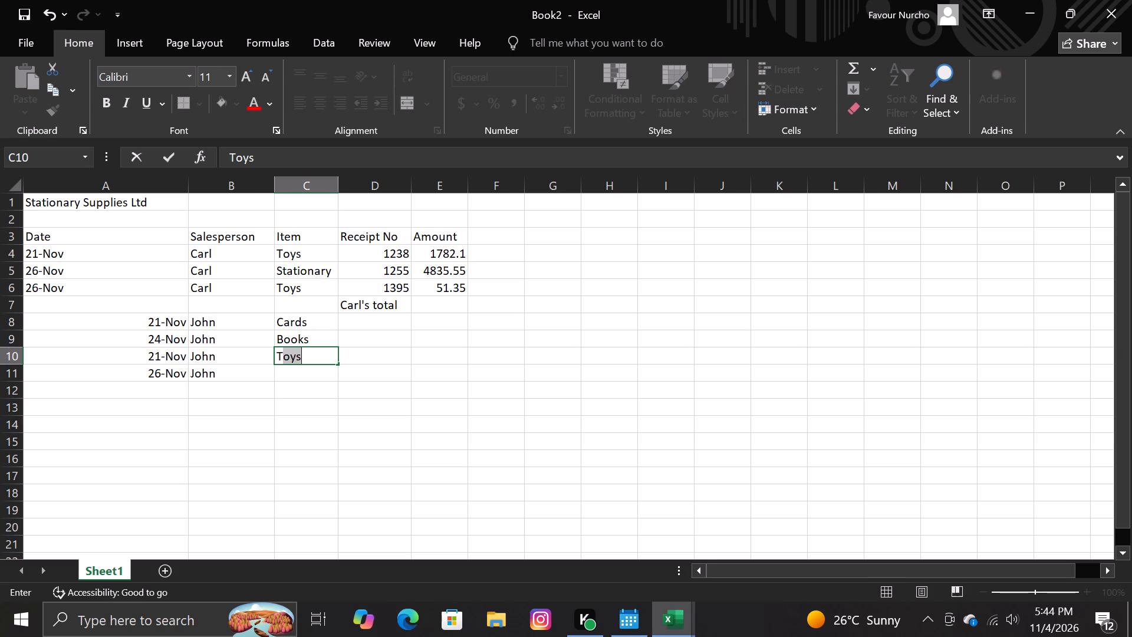
key("Return")
key("y")
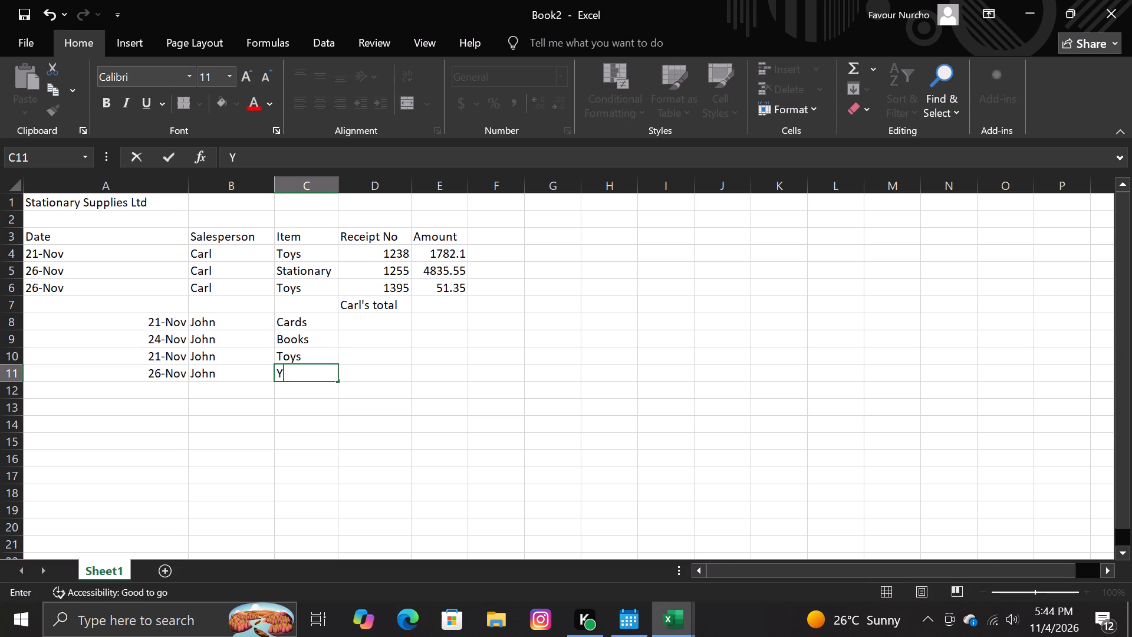
key("BackSpace")
key("t")
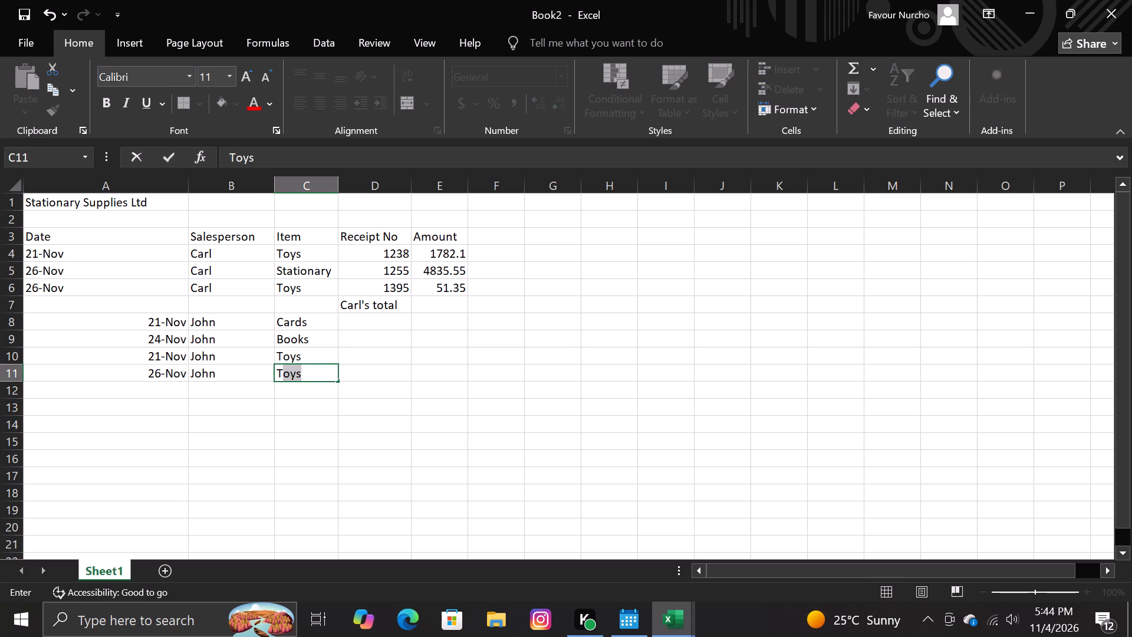
key("Return")
Enter the receipt numbers 1141, 1982, 1885 and 1875 in cells D8, D9, D10 and D11.
left_click(381, 329)
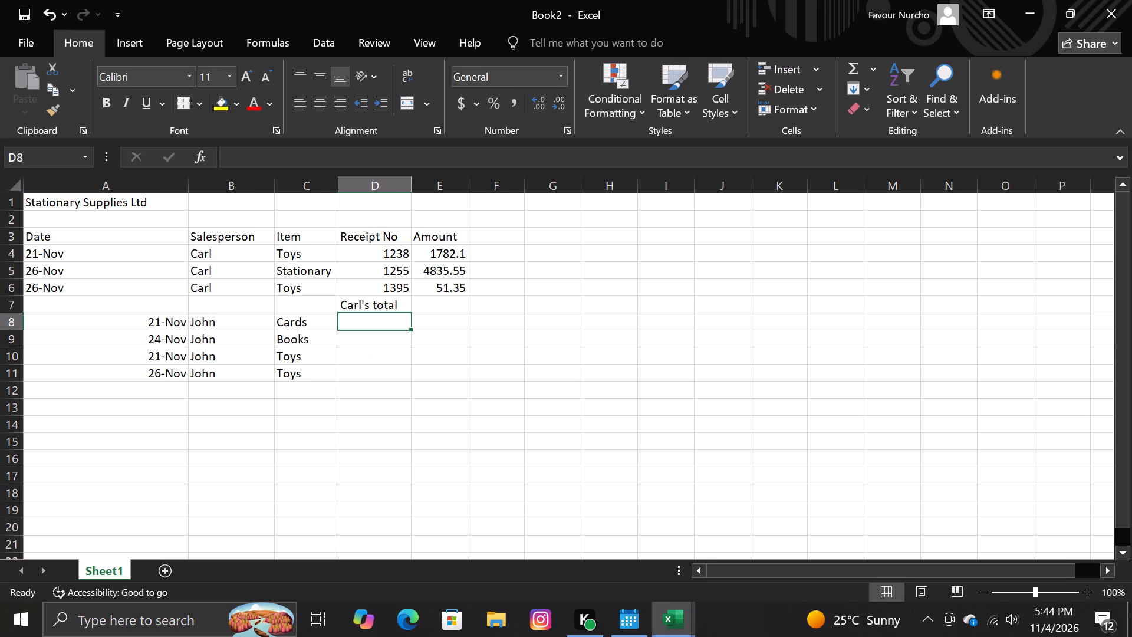
type("1141")
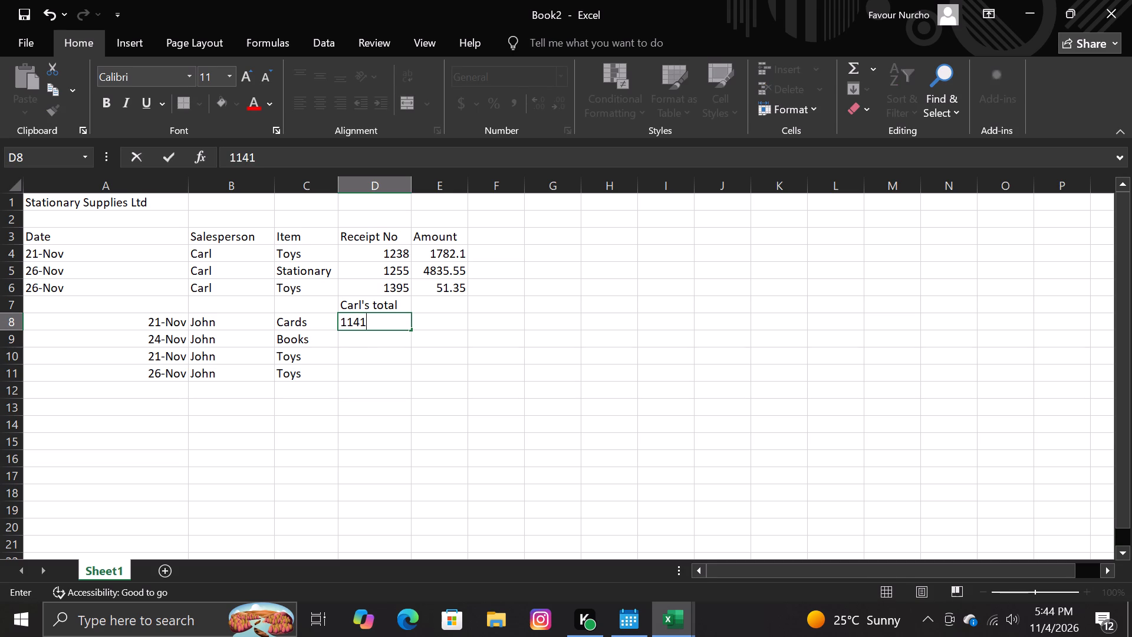
key("Down")
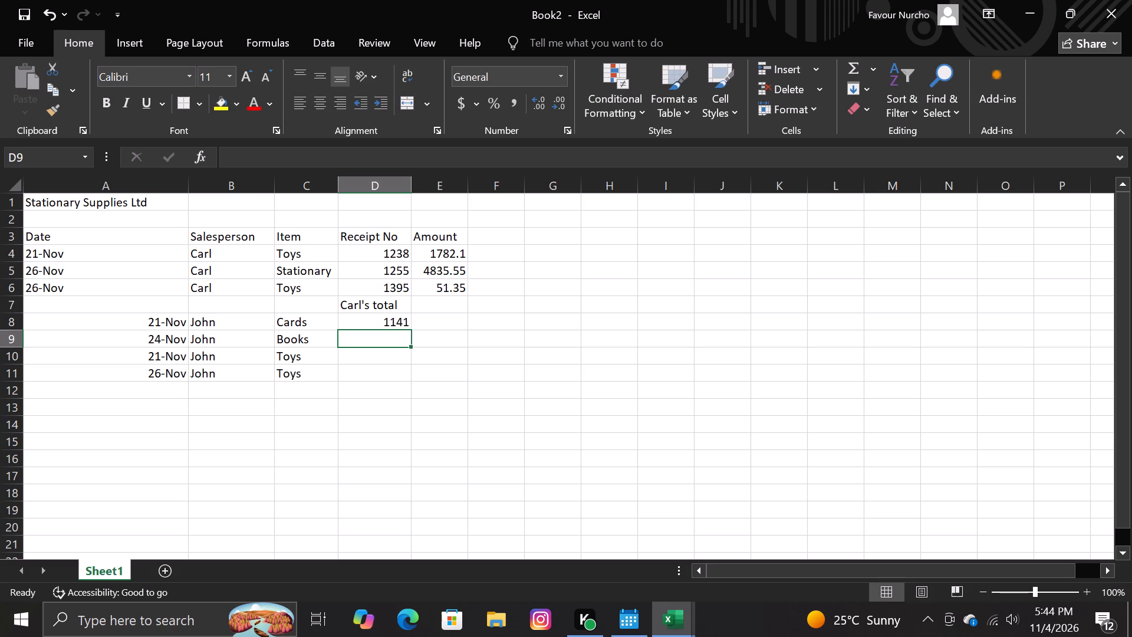
type("1982")
key("Down")
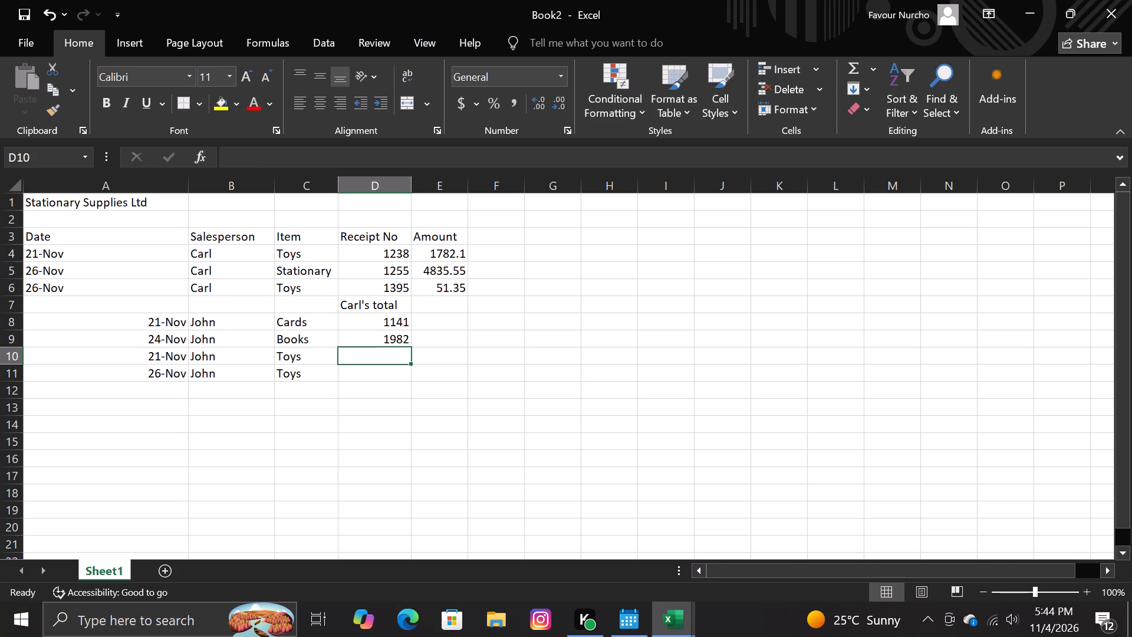
type("1885")
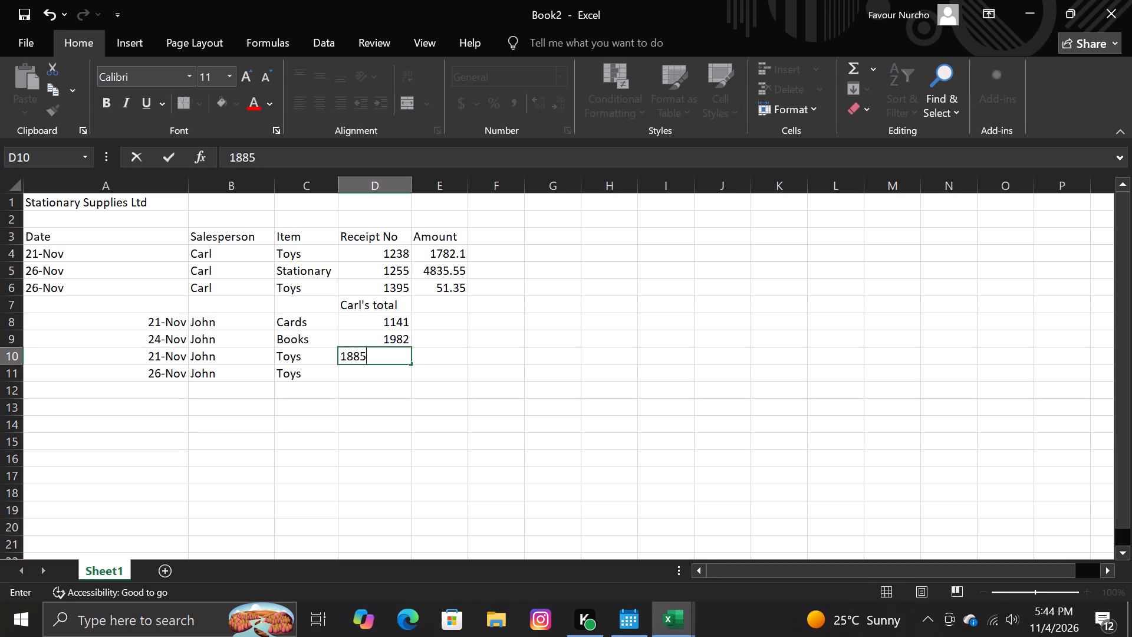
key("Down")
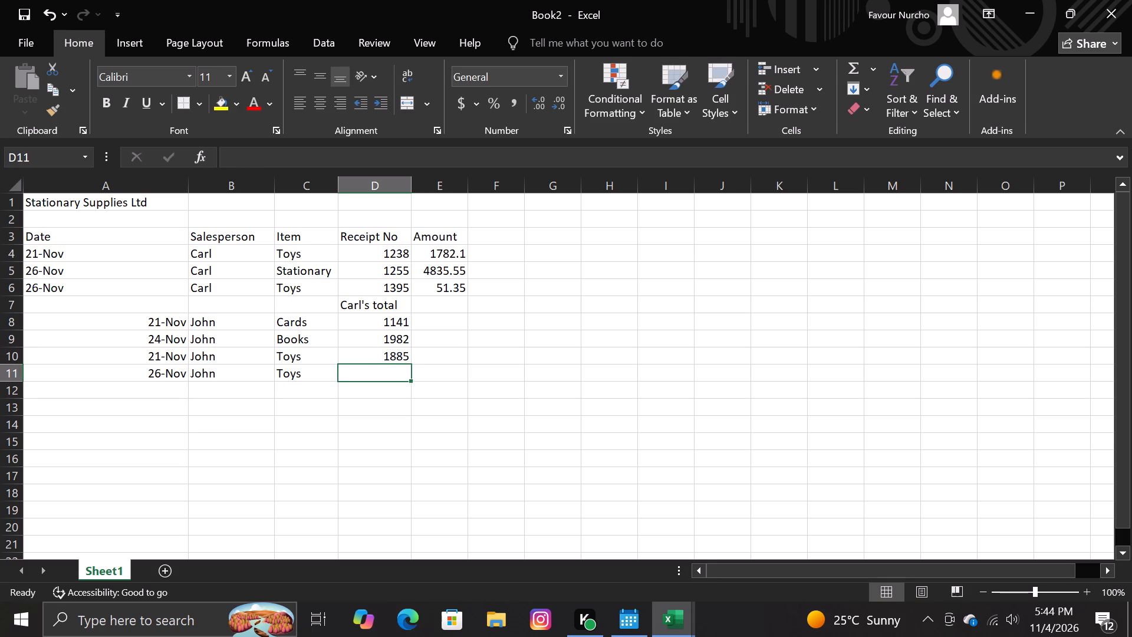
type("1875")
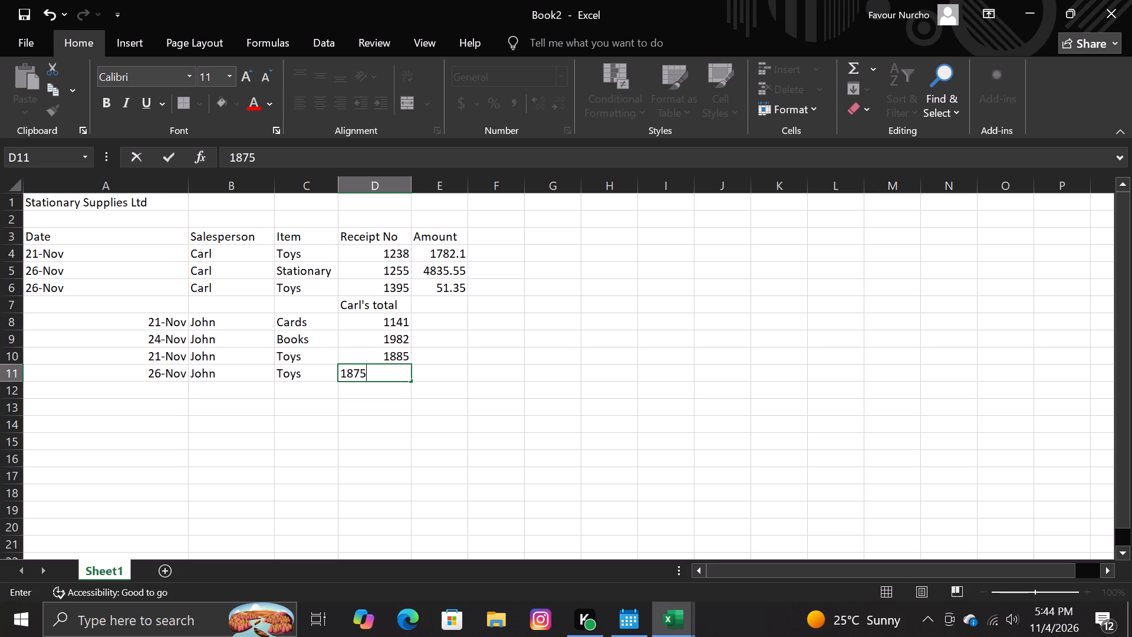
left_click(439, 316)
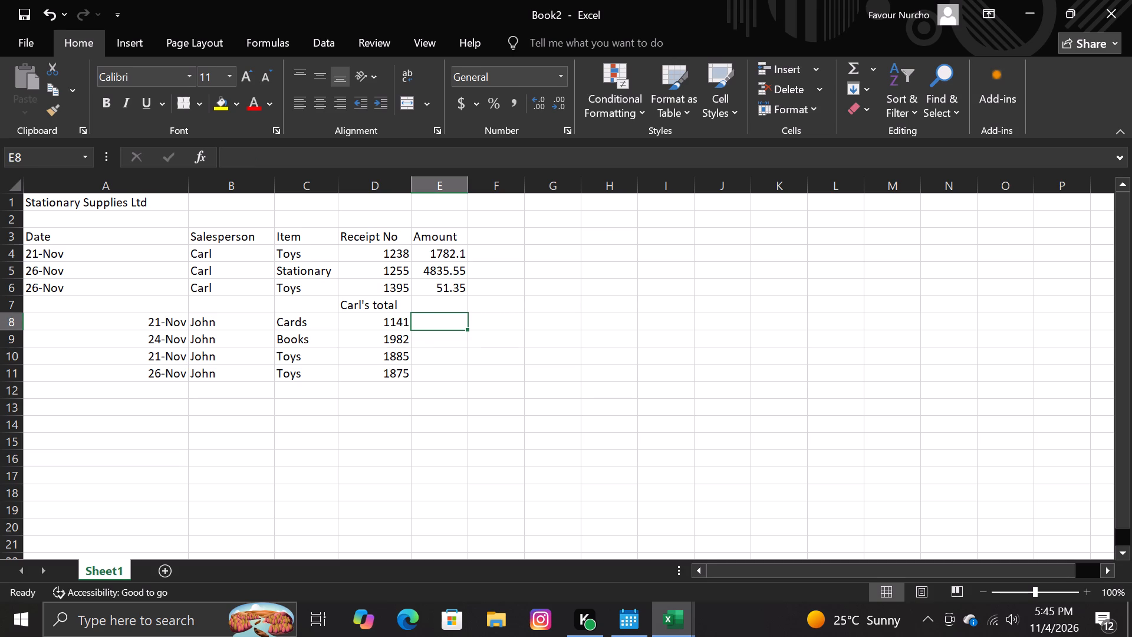
Enter the amounts 91.15, 442.60, 561.50 and 62.75 for John's sales in cells E8, E9, E10 and E11.
type("91")
key("period")
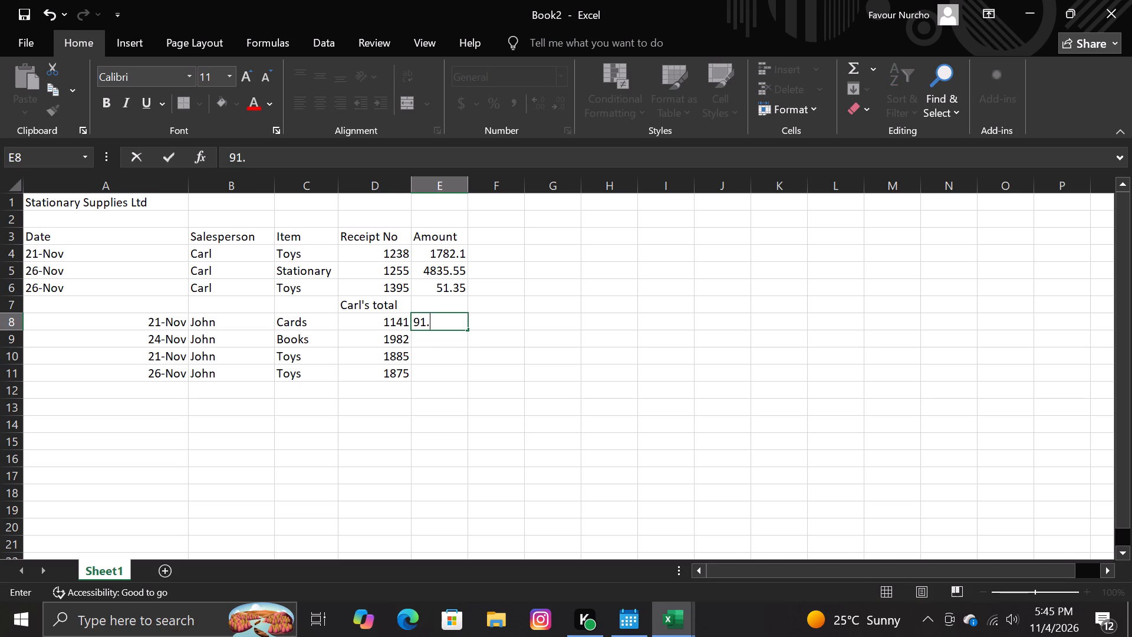
type("15")
key("Down")
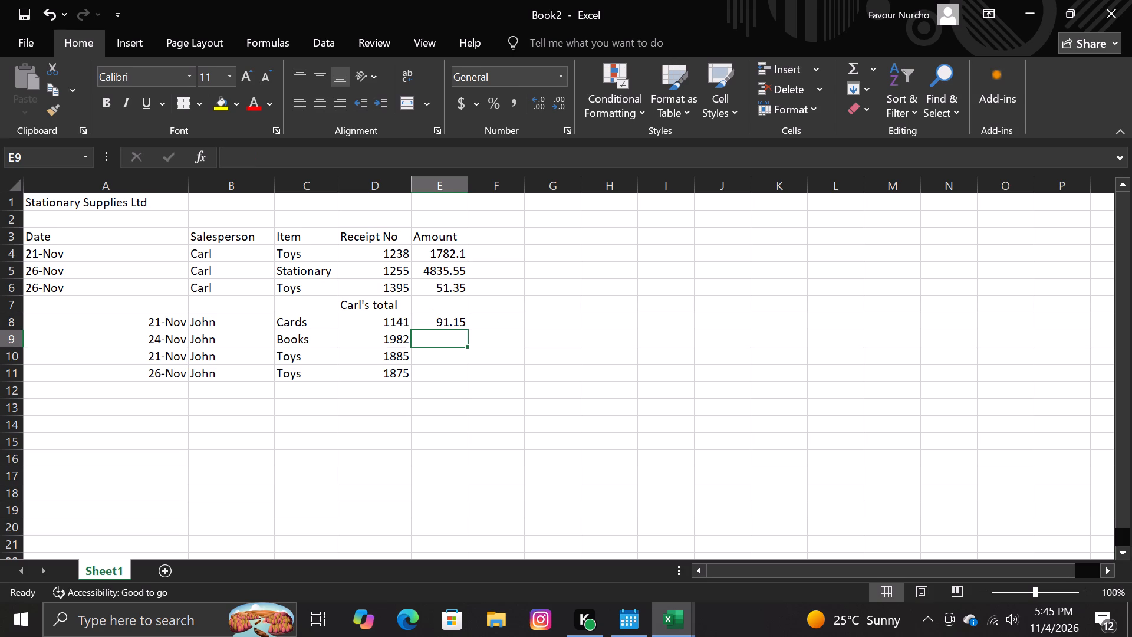
type("442")
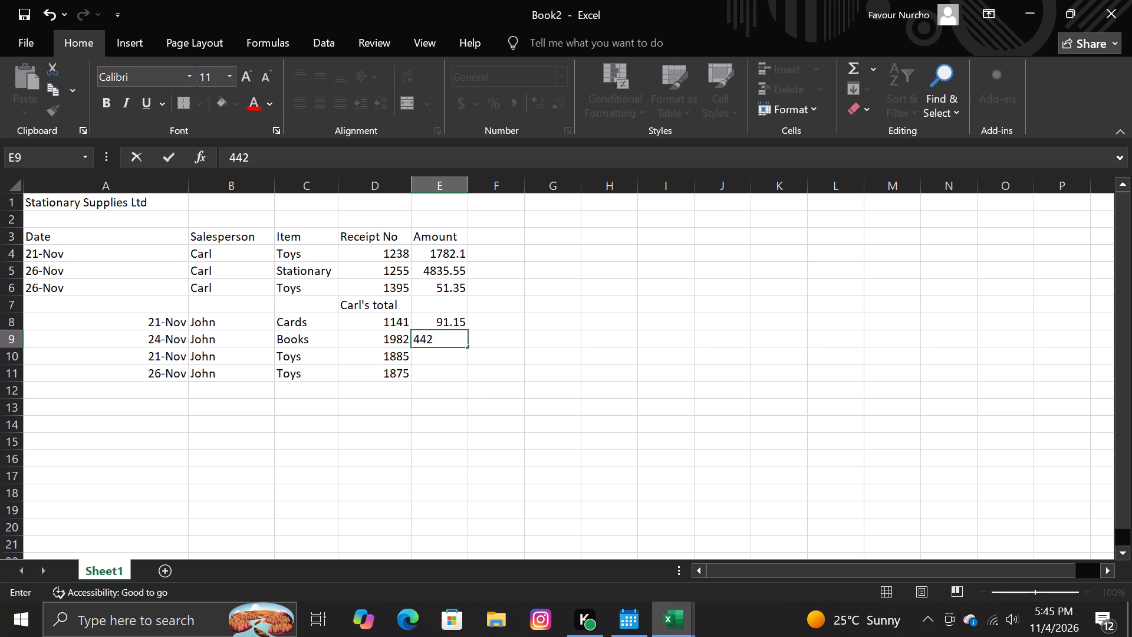
key("period")
type("60")
key("Down")
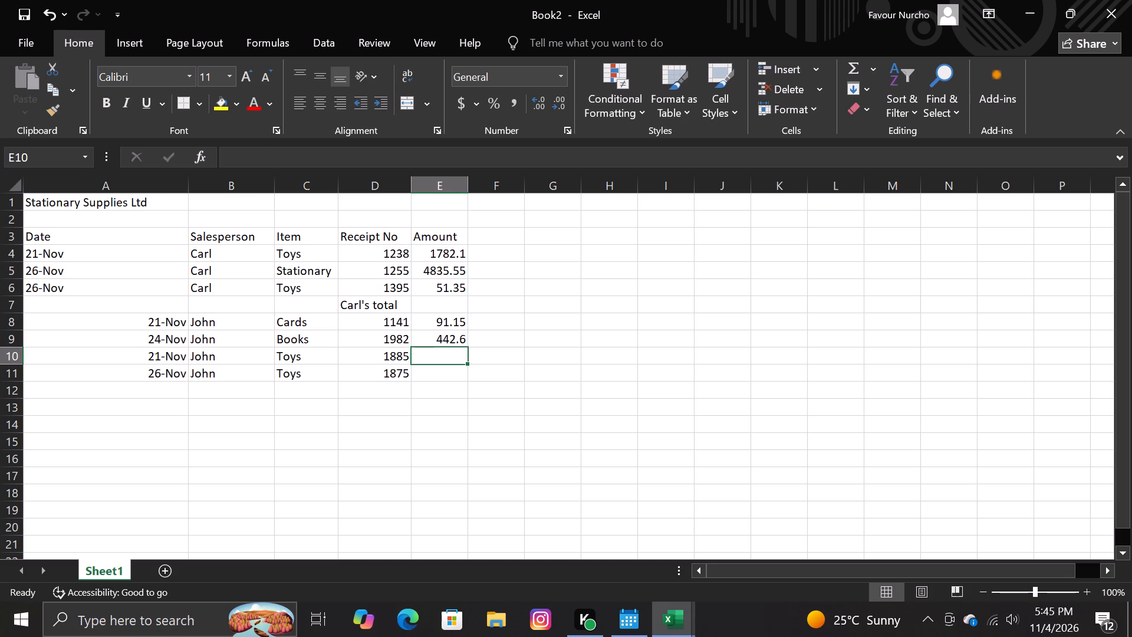
type("561")
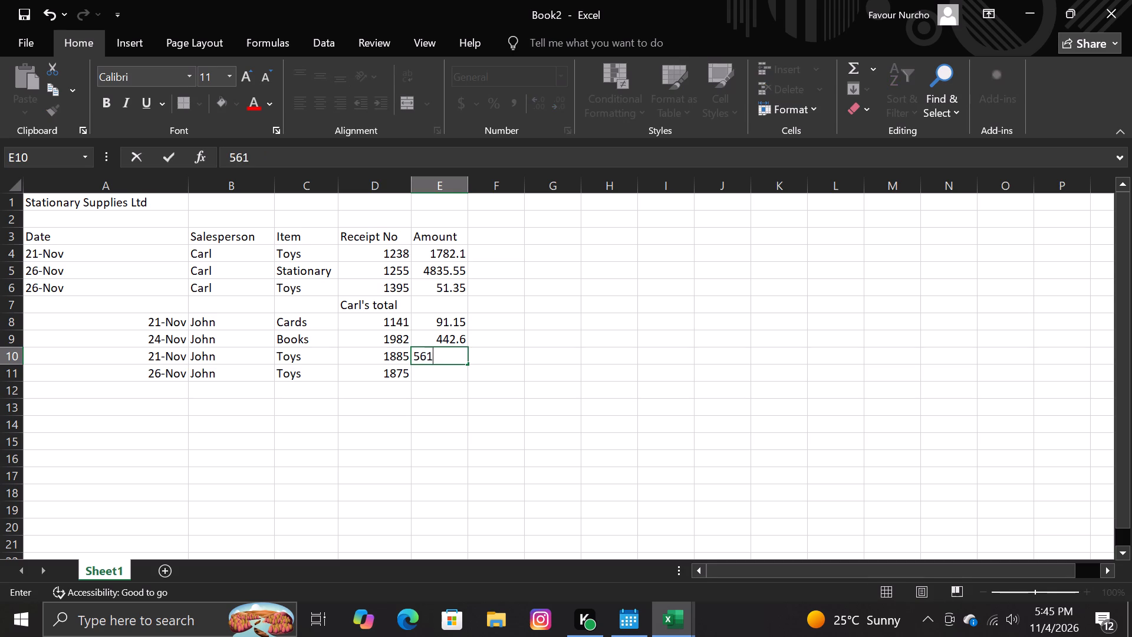
key("period")
type("50")
key("Down")
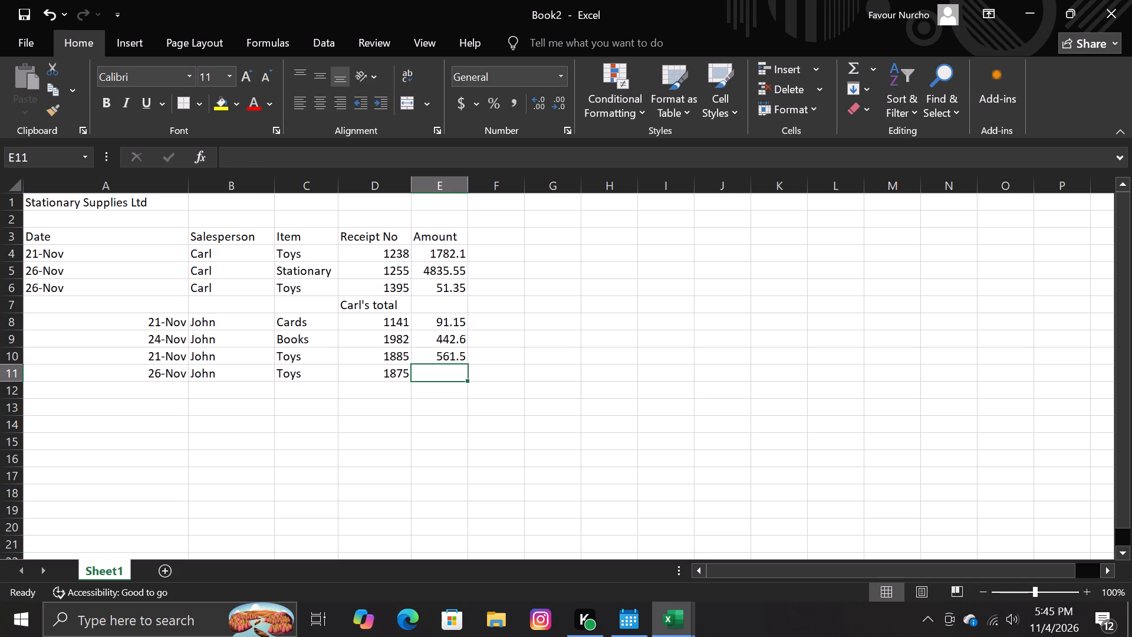
type("62")
key("period")
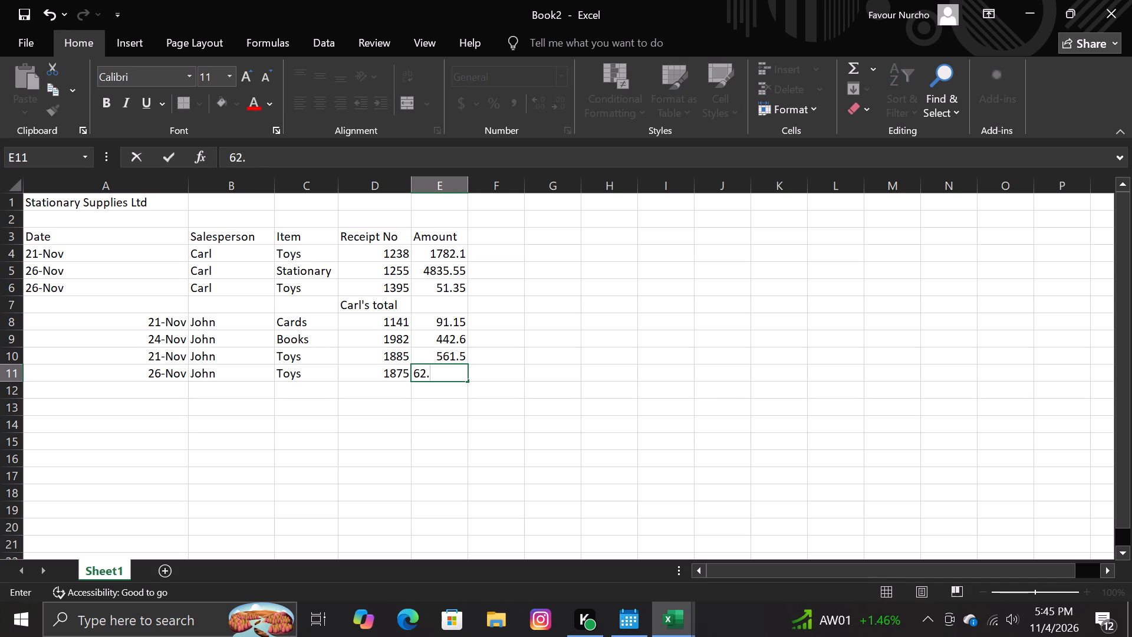
type("75")
left_click(301, 390)
Enter the label "John's Total" in cell D12, below John's receipt numbers.
left_click(353, 395)
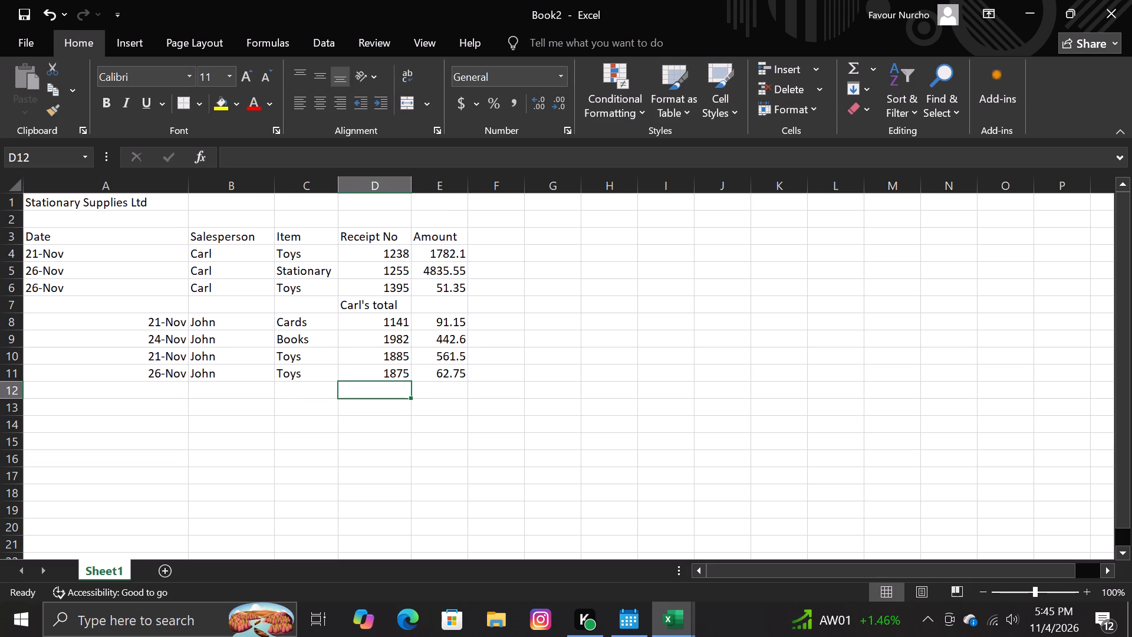
key("h")
key("BackSpace")
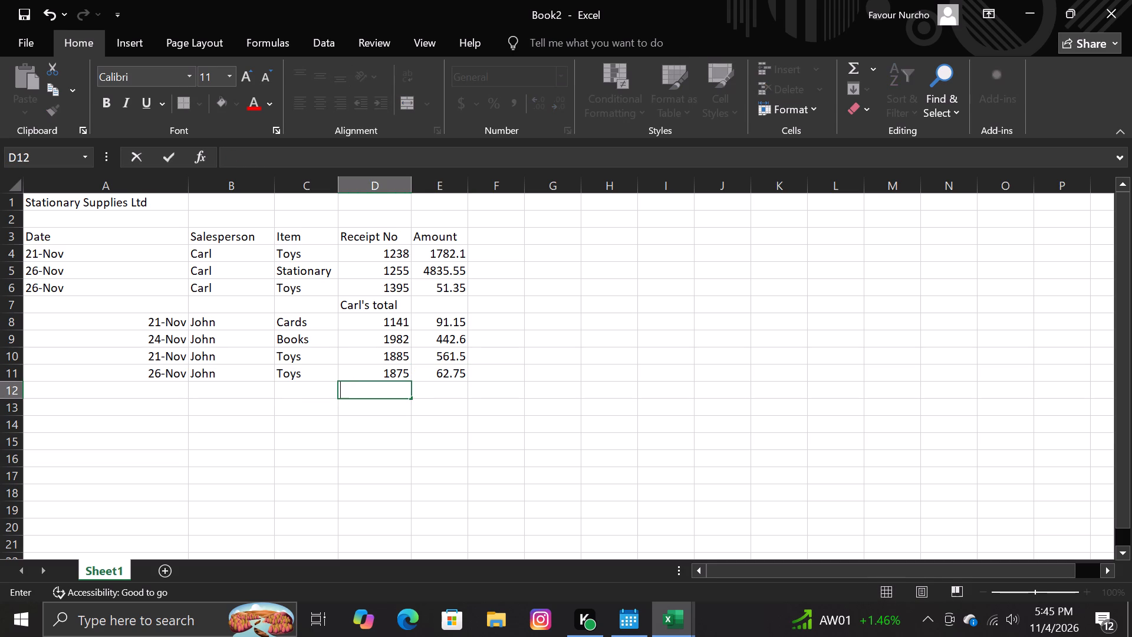
type("ohn")
key("comma")
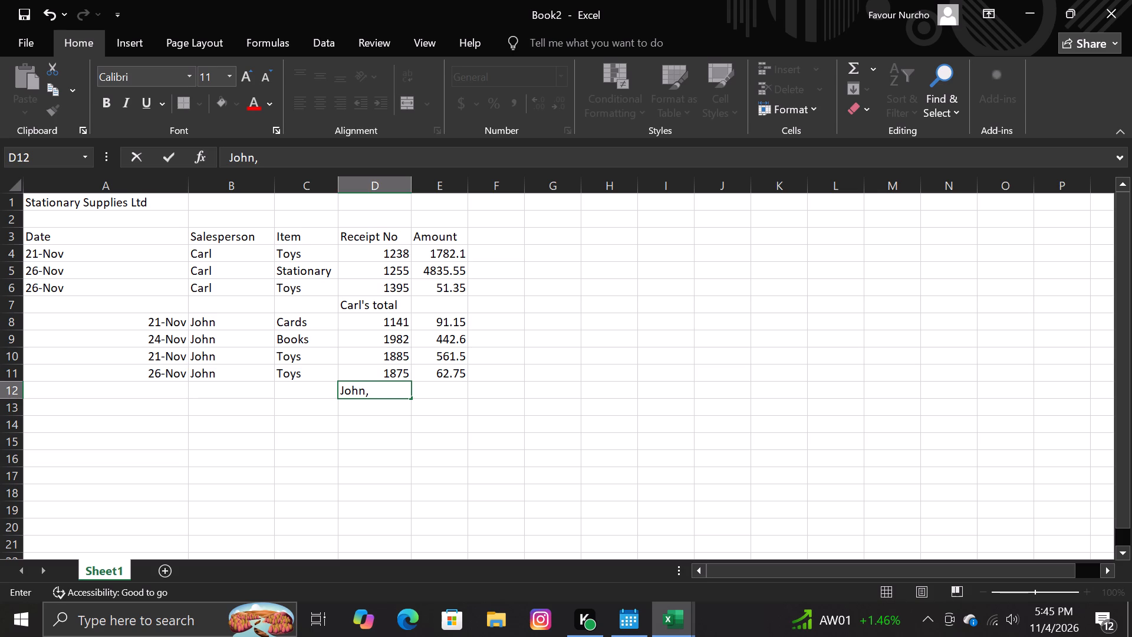
key("BackSpace")
key("apostrophe")
key("s")
key("space")
type("OTAL")
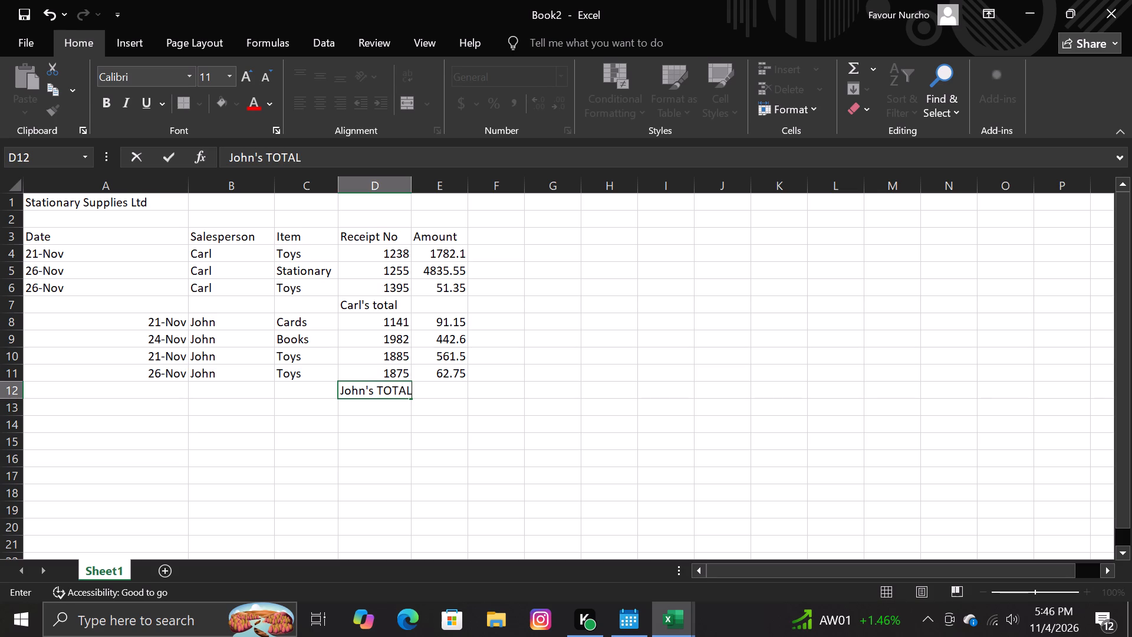
key("BackSpace")
key("BackSpace")
key("BackSpace")
key("BackSpace")
key("o")
type("ta")
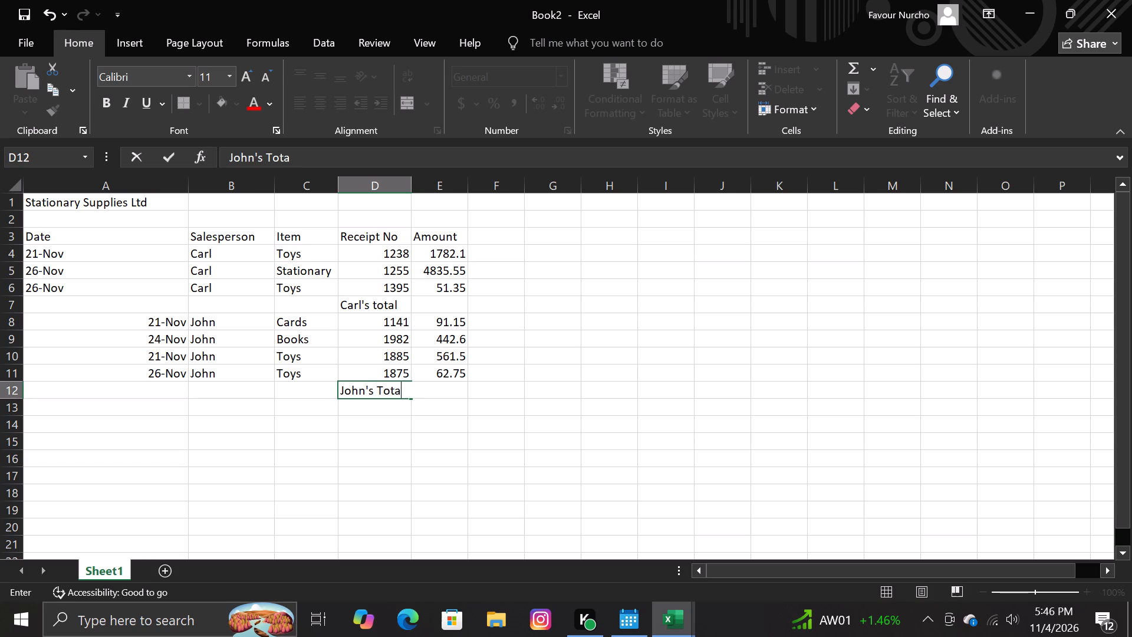
key("l")
left_click(424, 395)
left_click(391, 401)
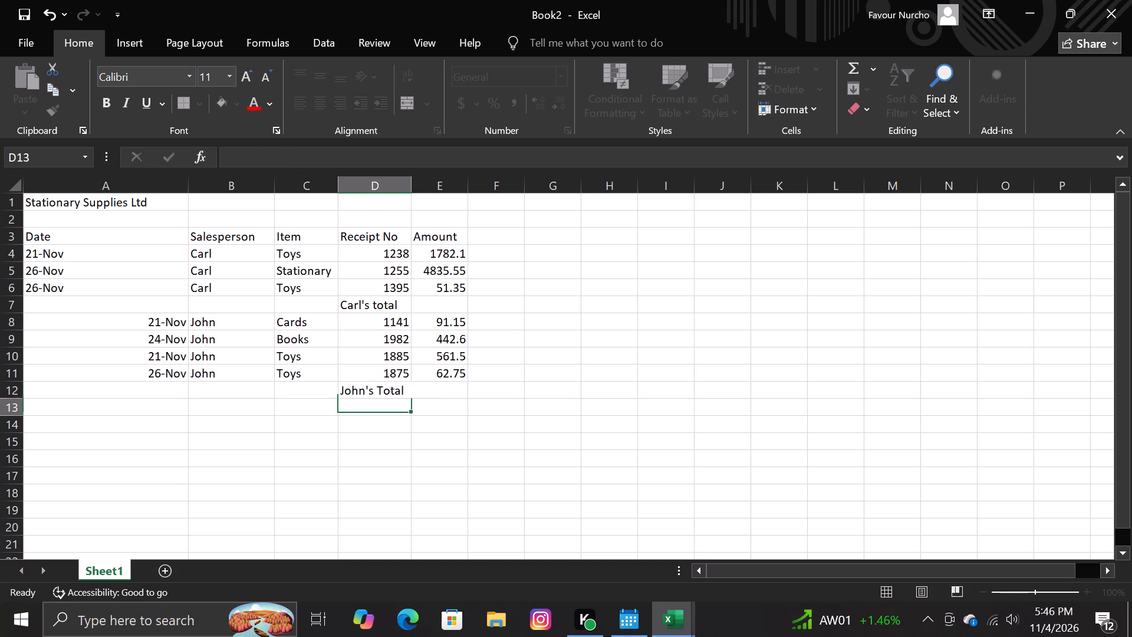
left_click(392, 396)
left_click(397, 392)
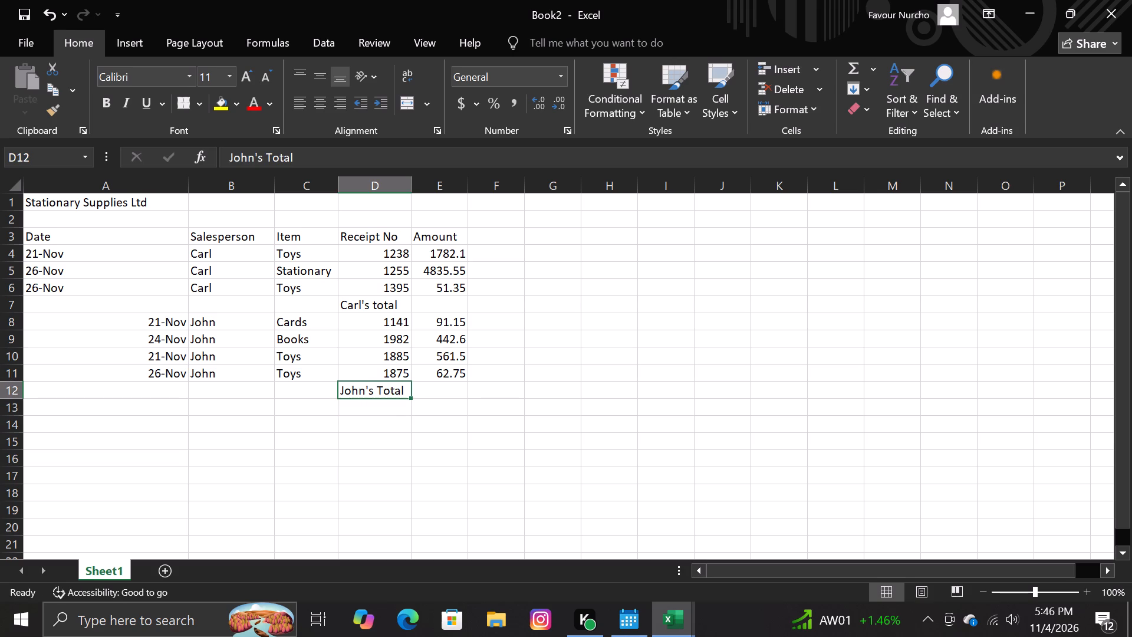
left_click(431, 392)
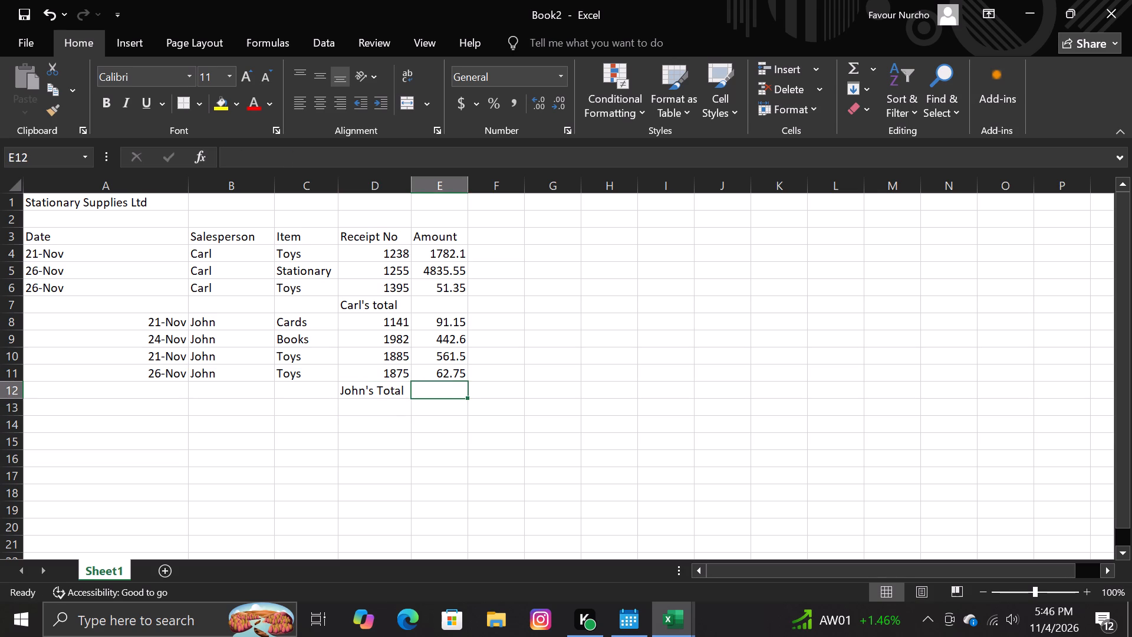
Left-align the Date column cells A7 to A11, covering the dates of John's sales.
left_click(133, 411)
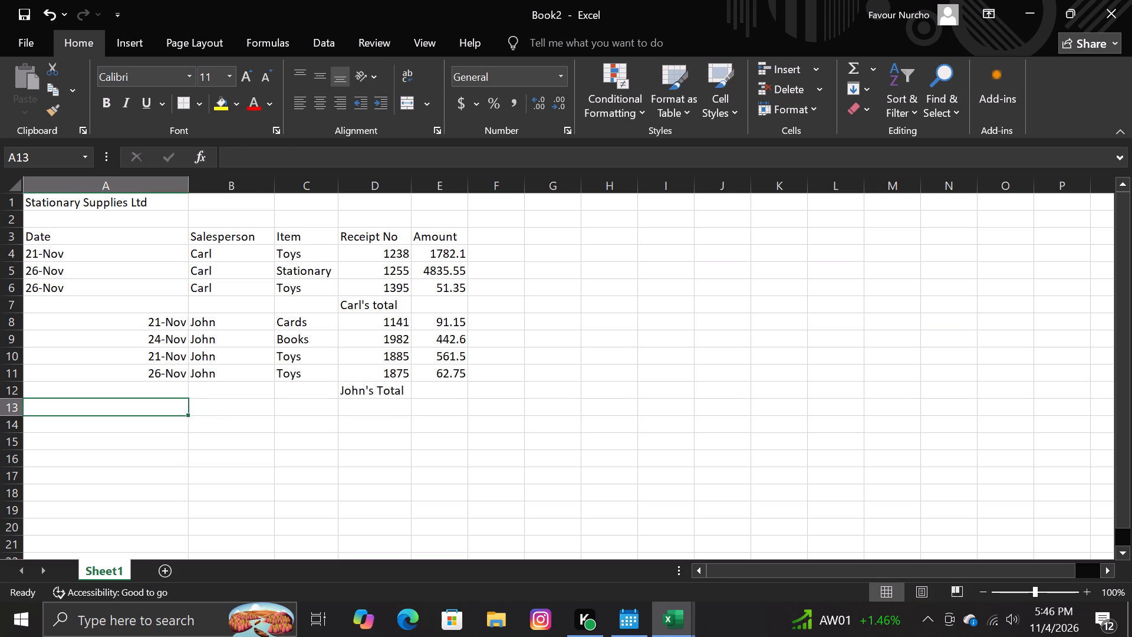
left_click(116, 315)
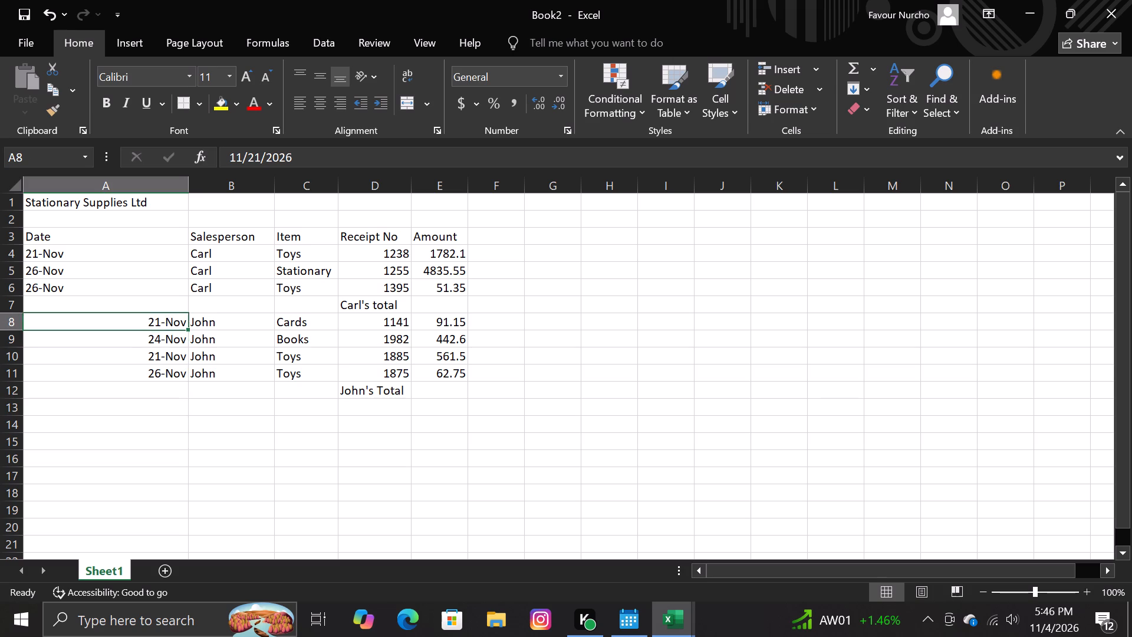
left_click(107, 340)
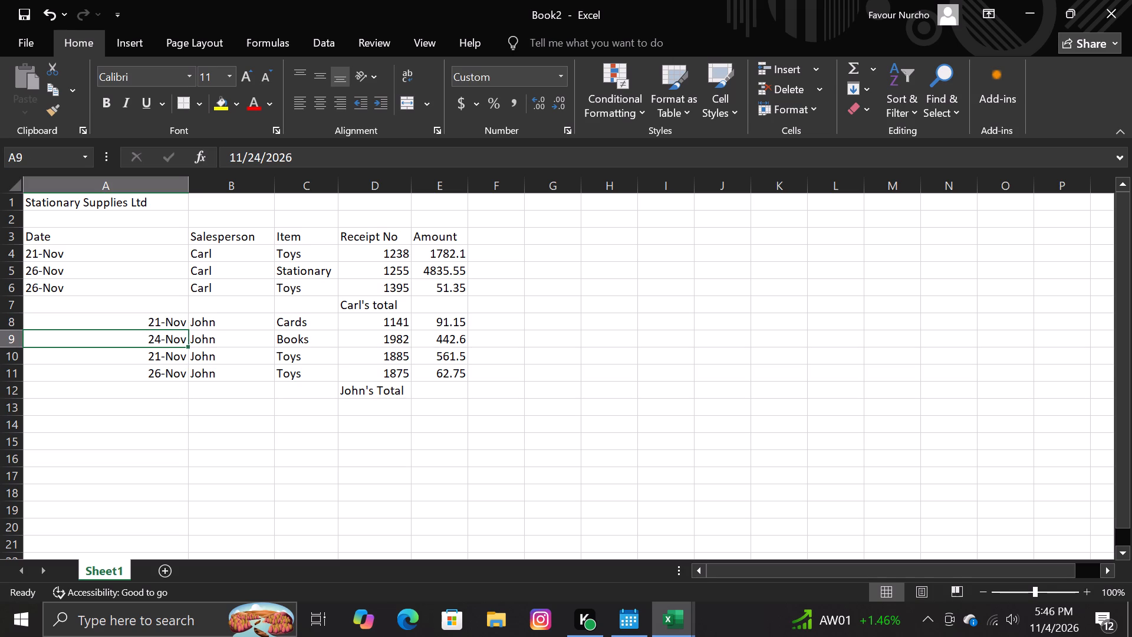
left_click_drag(127, 311, 133, 344)
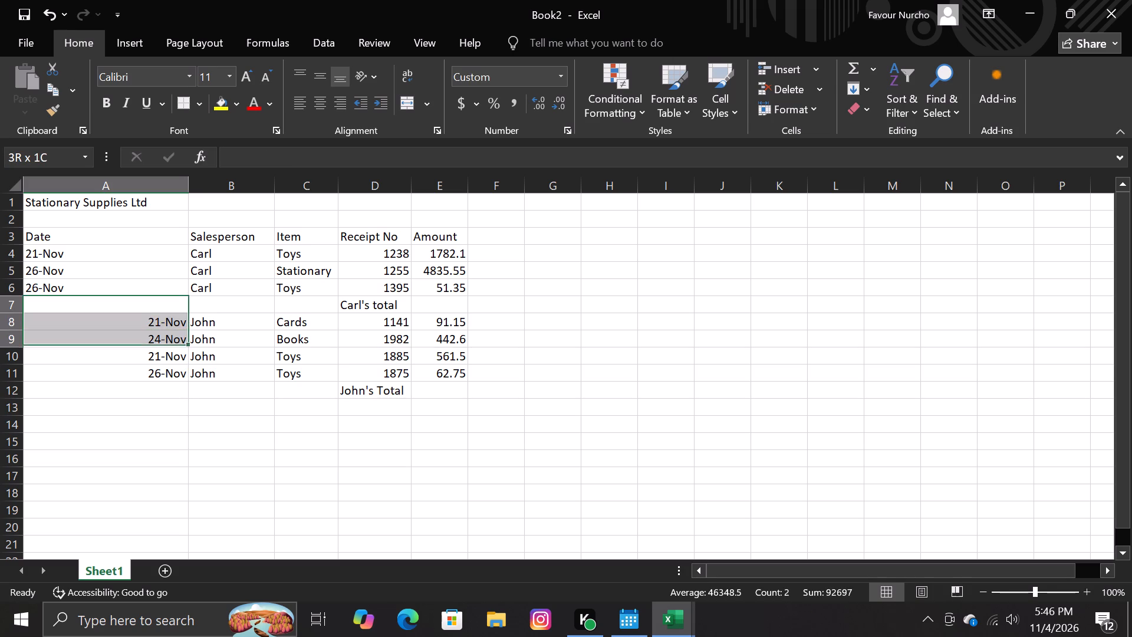
left_click_drag(133, 344, 139, 368)
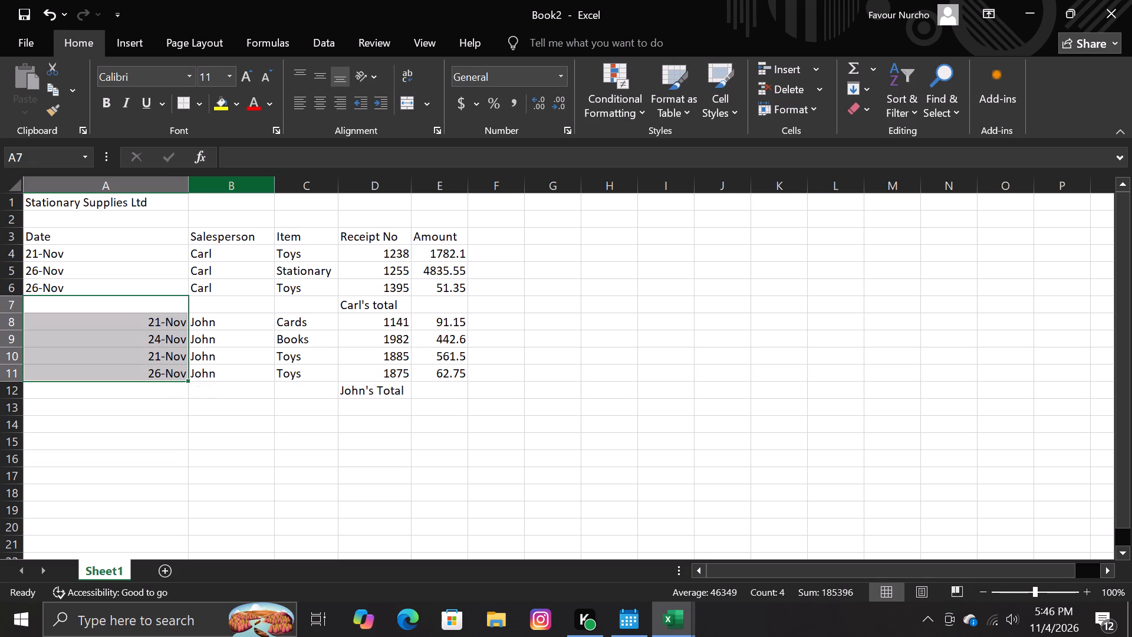
left_click(295, 103)
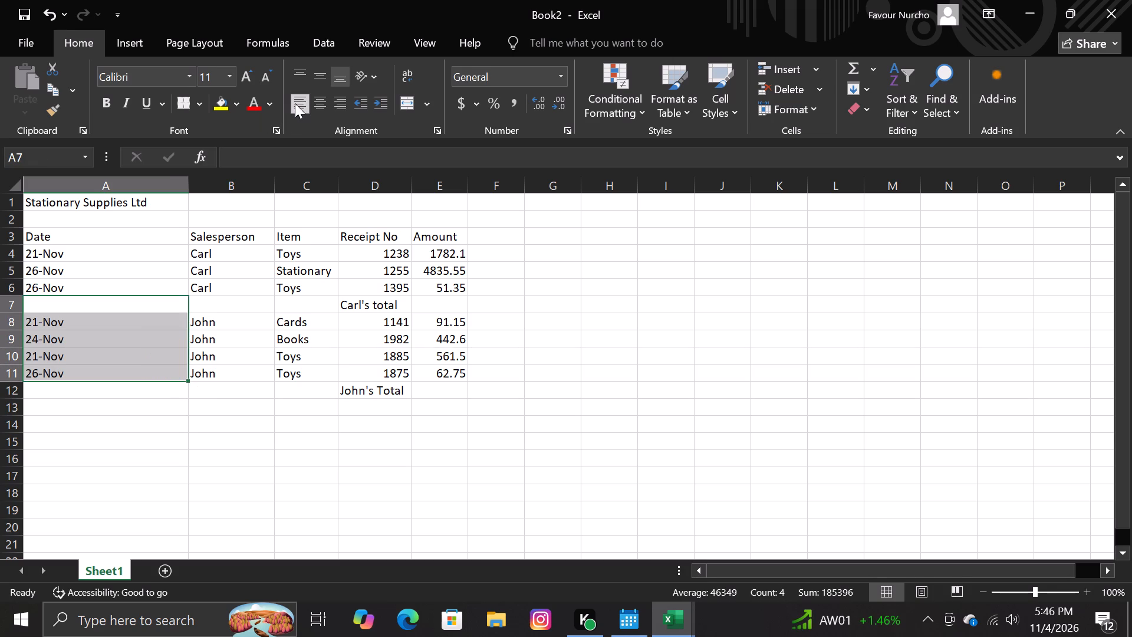
left_click(327, 415)
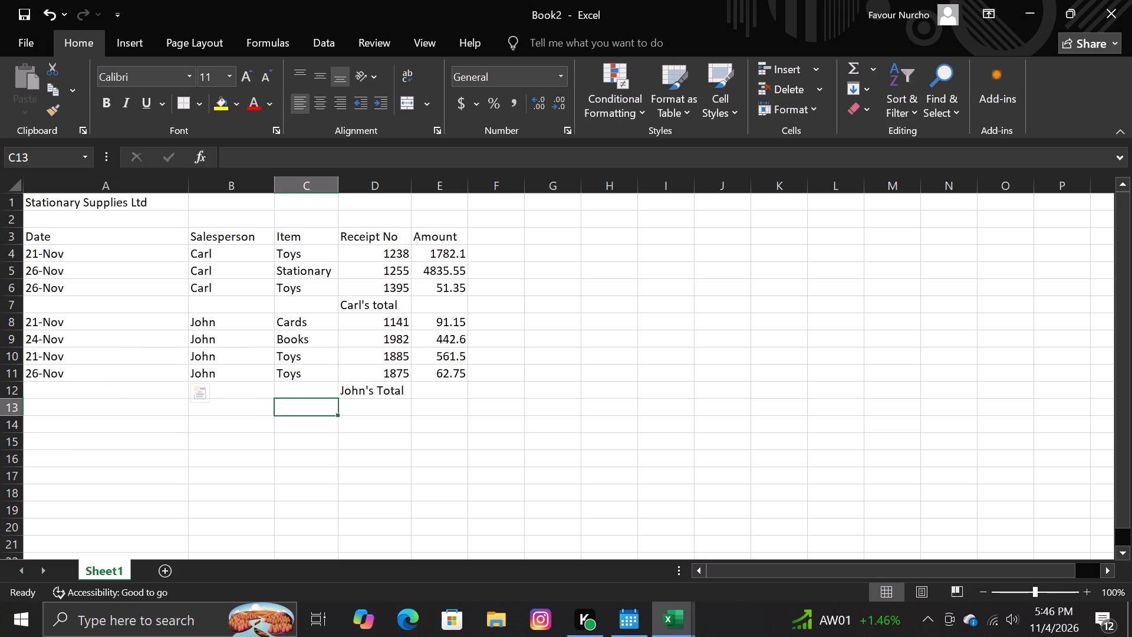
Enter the dates 22-Nov and 26-Nov in cells A13 and A14 of the Date column.
left_click(171, 404)
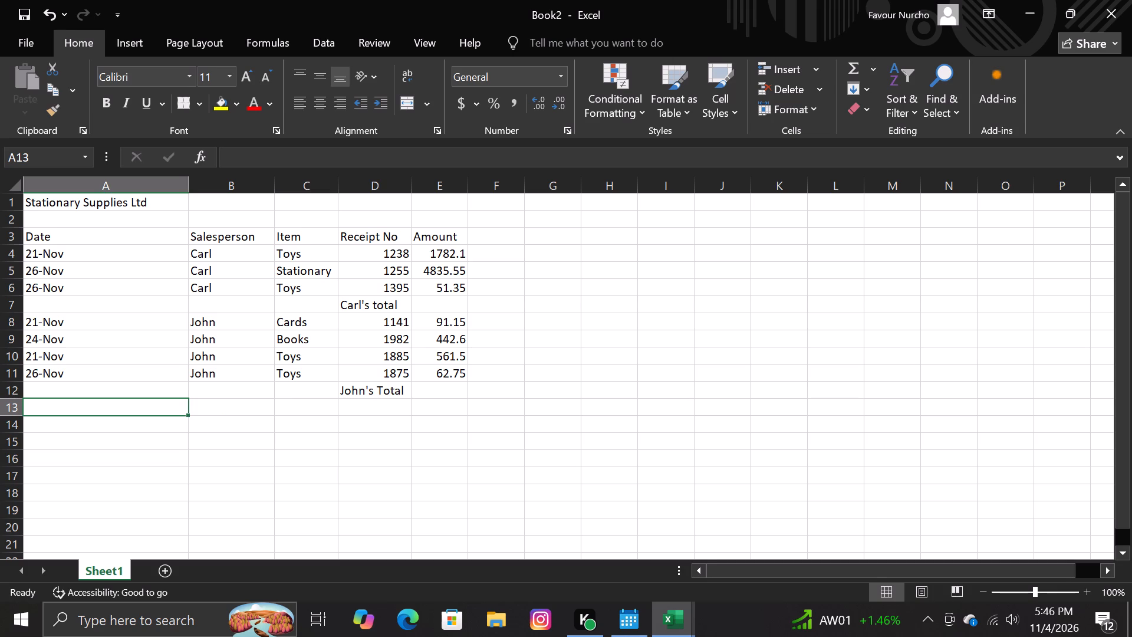
type("22")
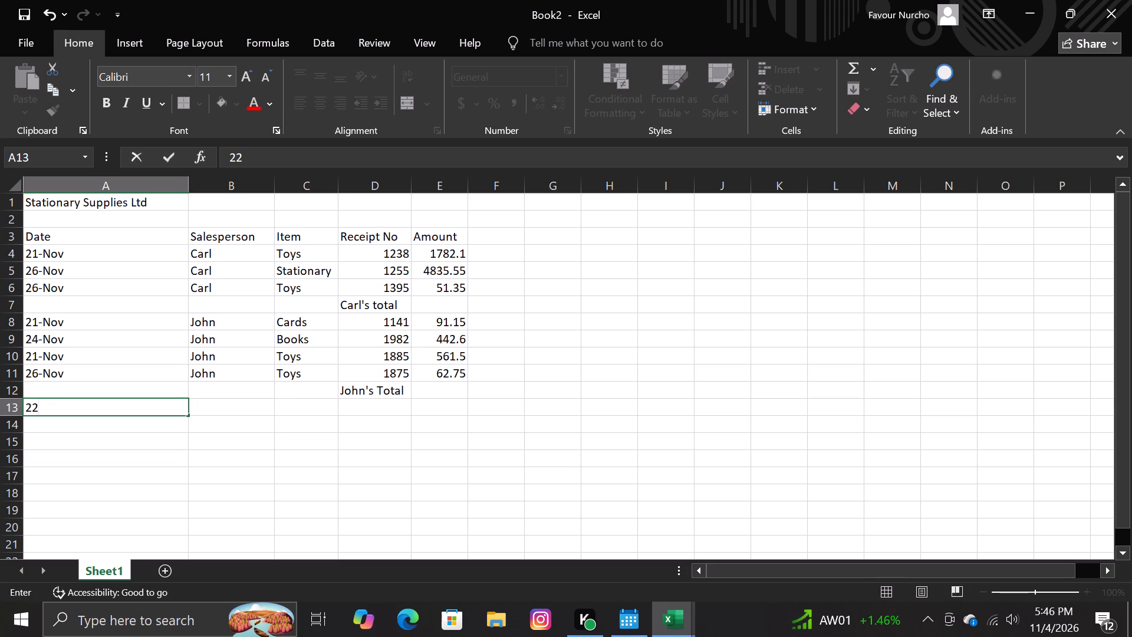
key("minus")
type("ov")
key("Down")
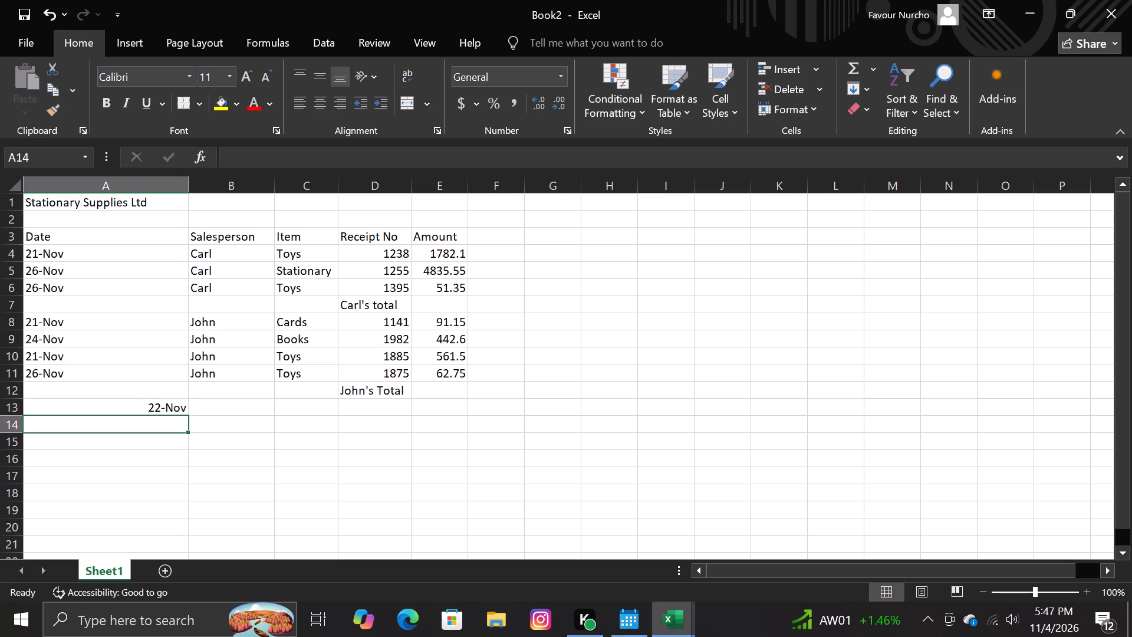
type("26")
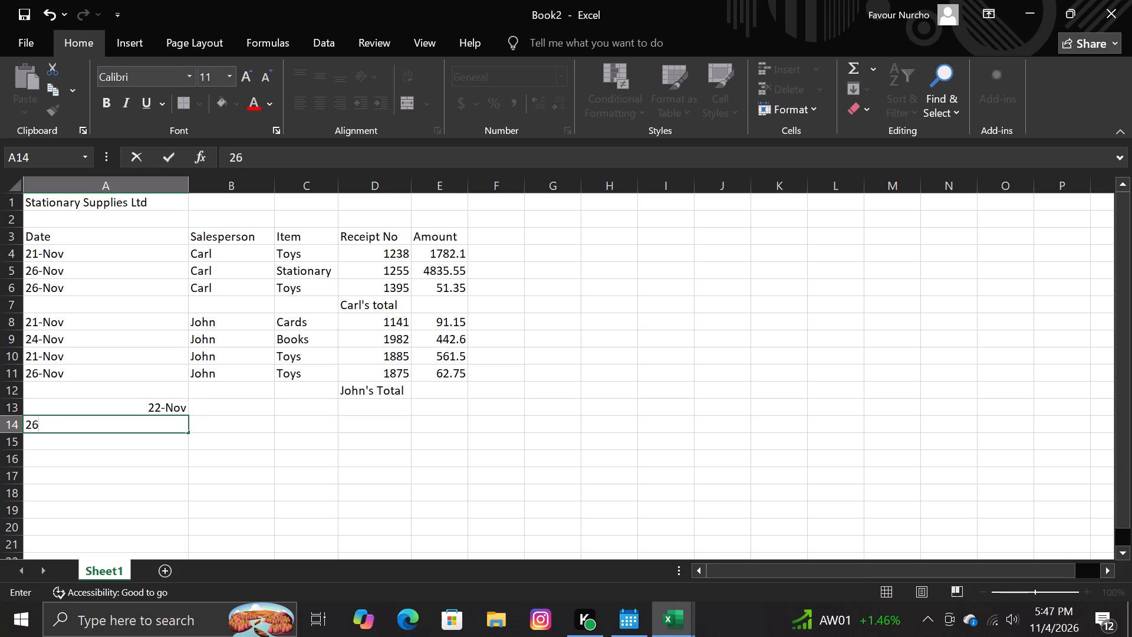
key("minus")
key("n")
type("ov")
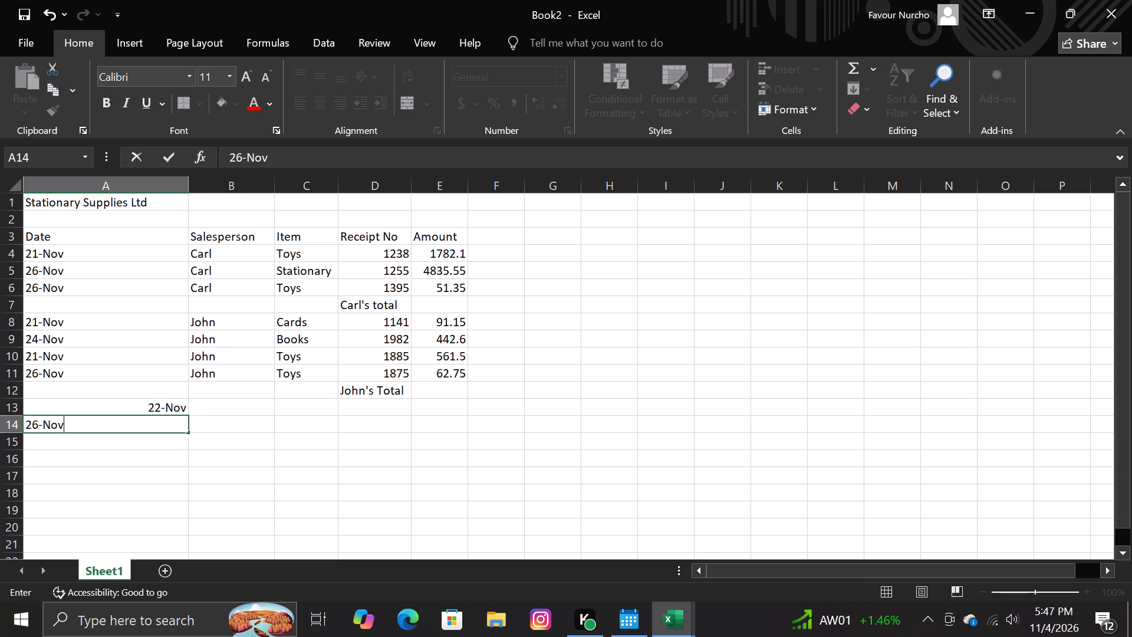
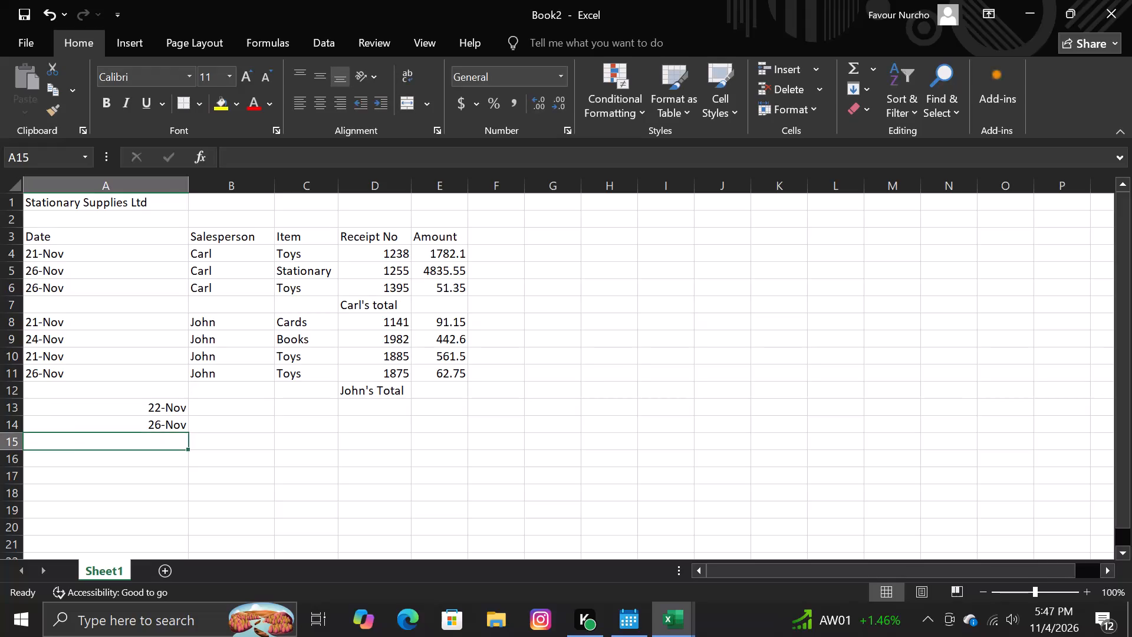
Select cell B13 in the Salesperson column, beside the 22-Nov date, ready for the salesperson's name.
key("Right")
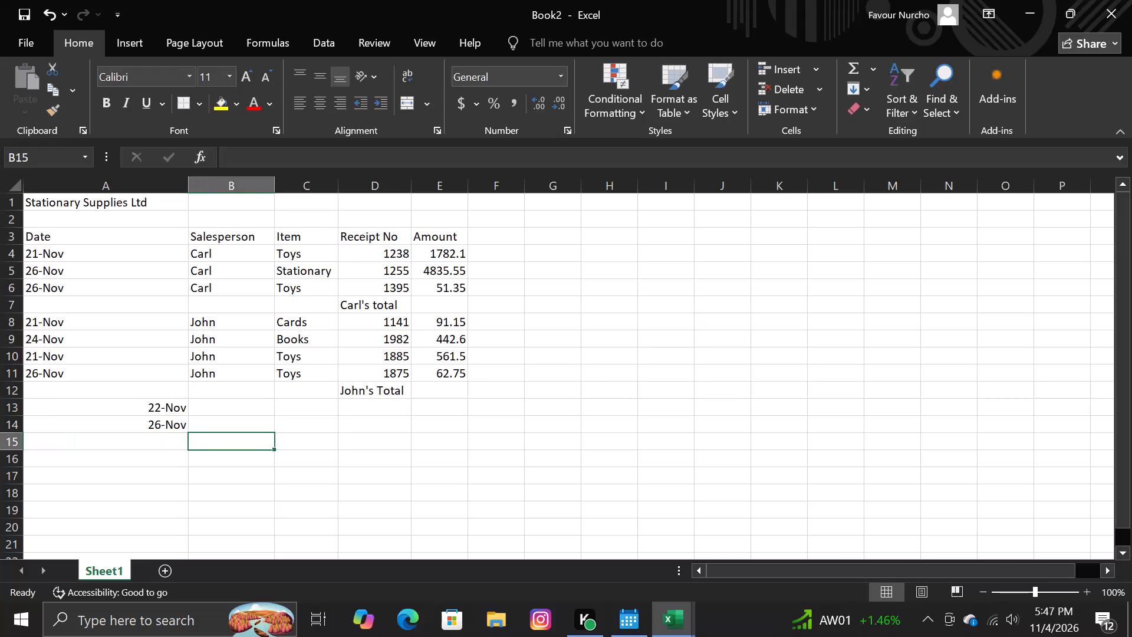
key("Up")
key("Up")
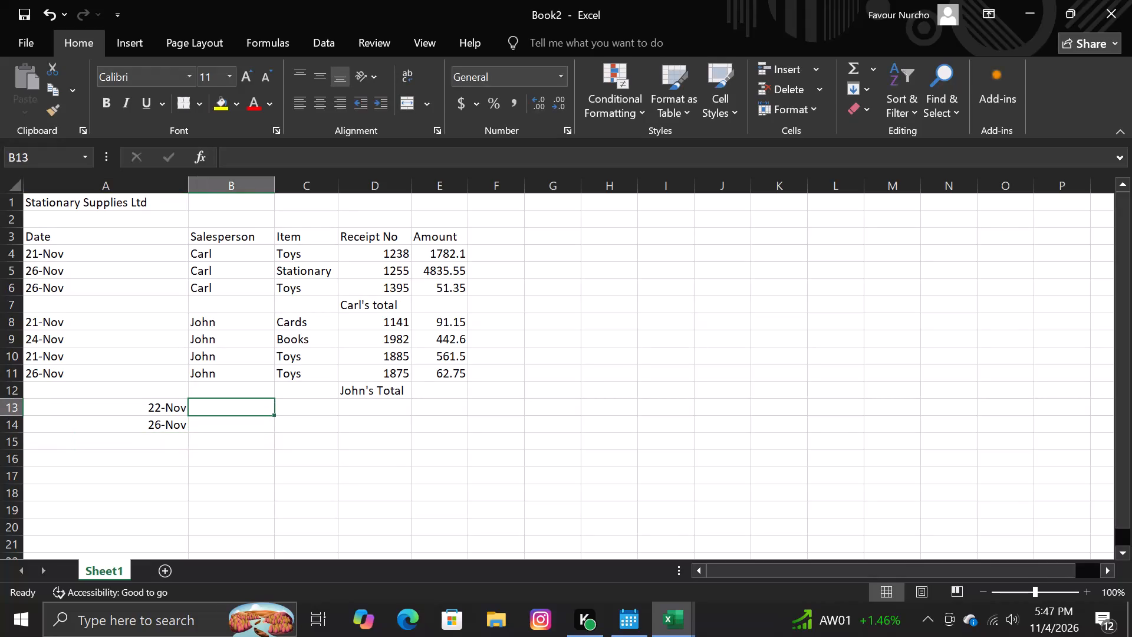
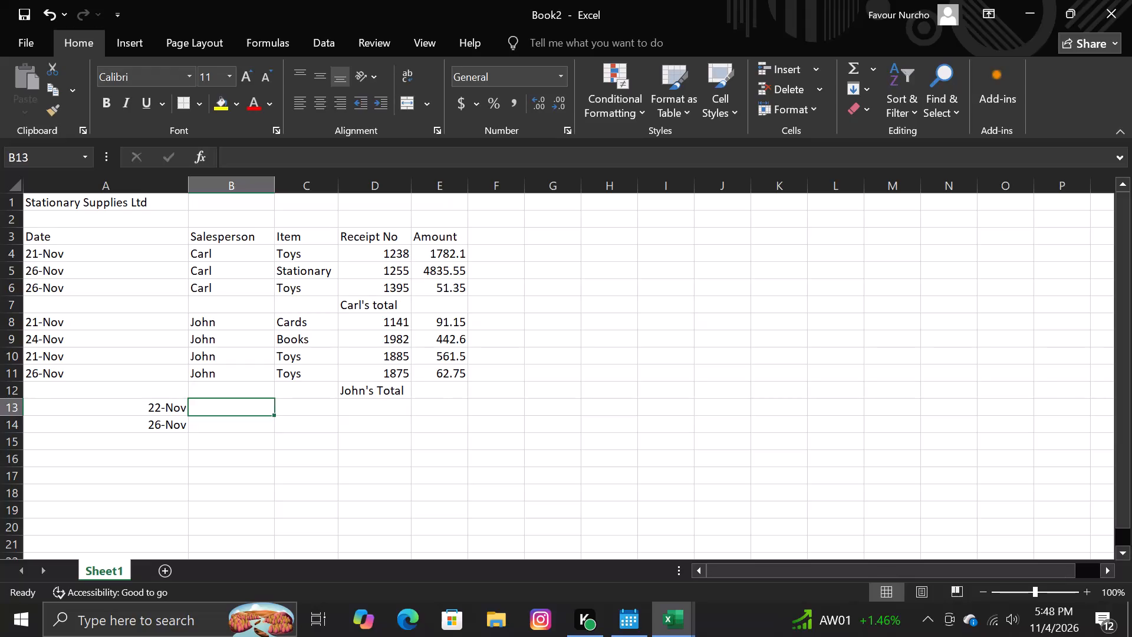
Enter Judy as the salesperson for both the 22-Nov and 26-Nov rows, in B13 and B14.
left_click(212, 403)
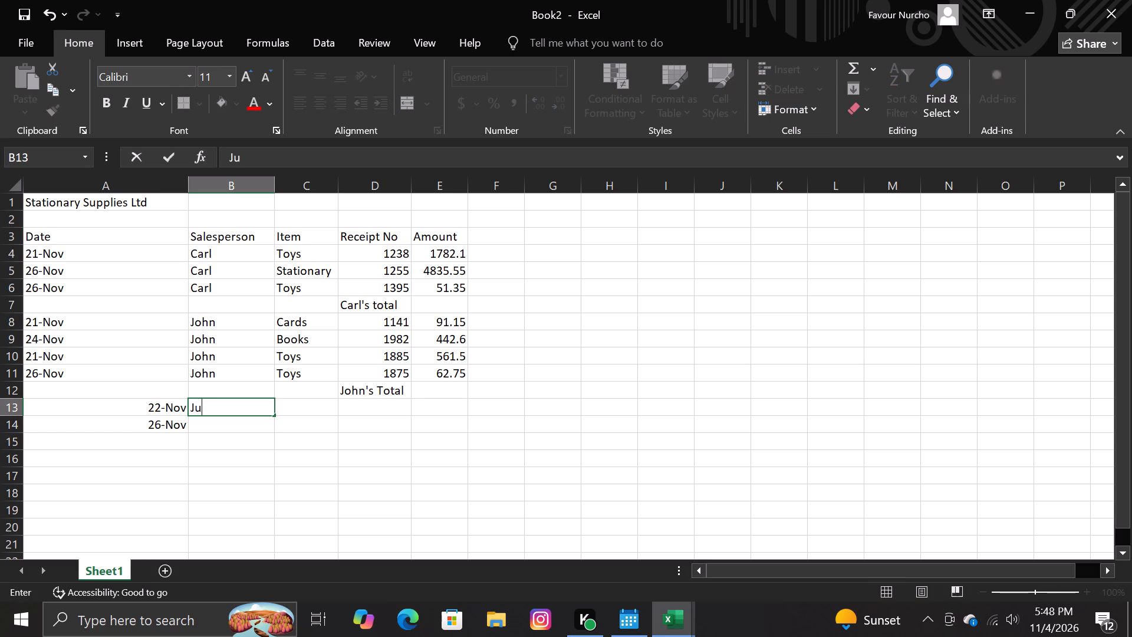
key("Down")
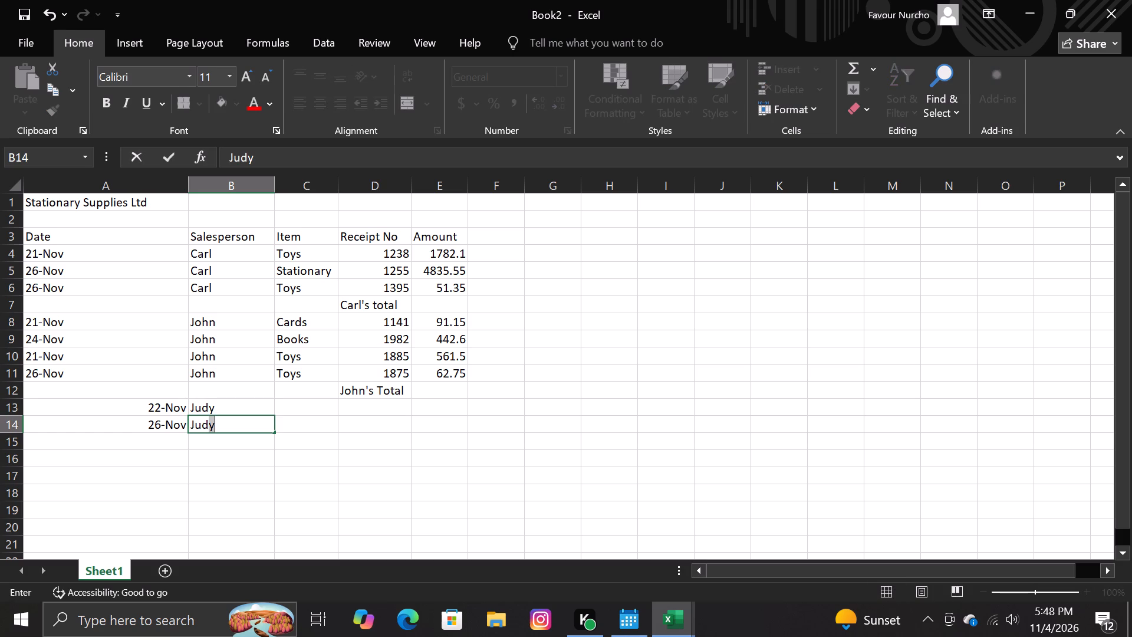
Fill in the items for Judy's two rows: Books in C13 and Sports goods in C14.
left_click(310, 413)
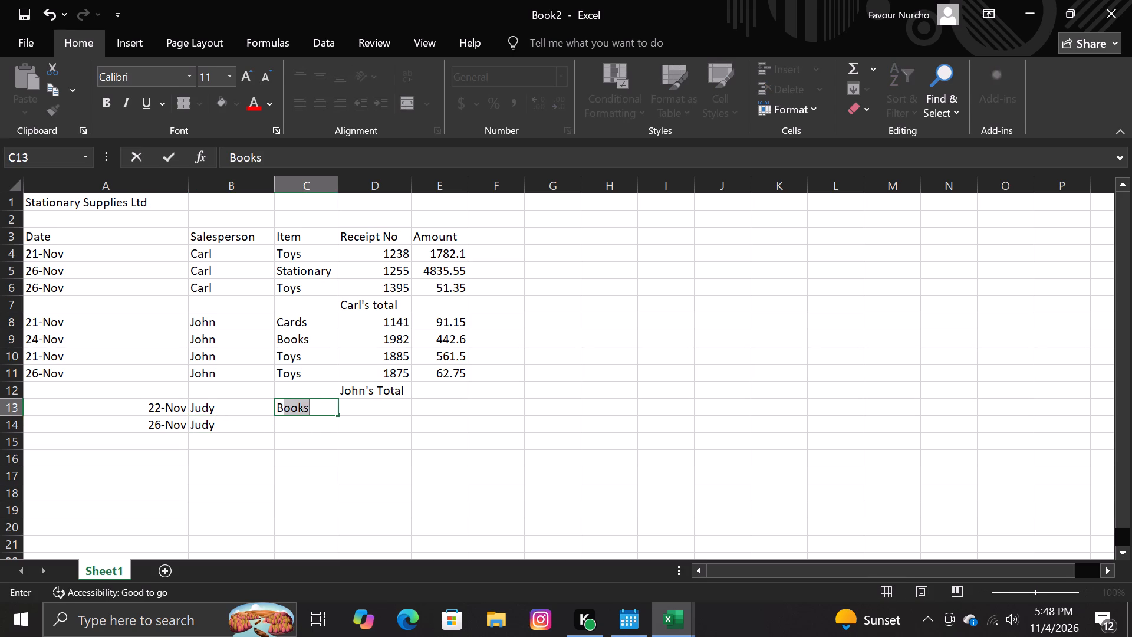
type("ooks")
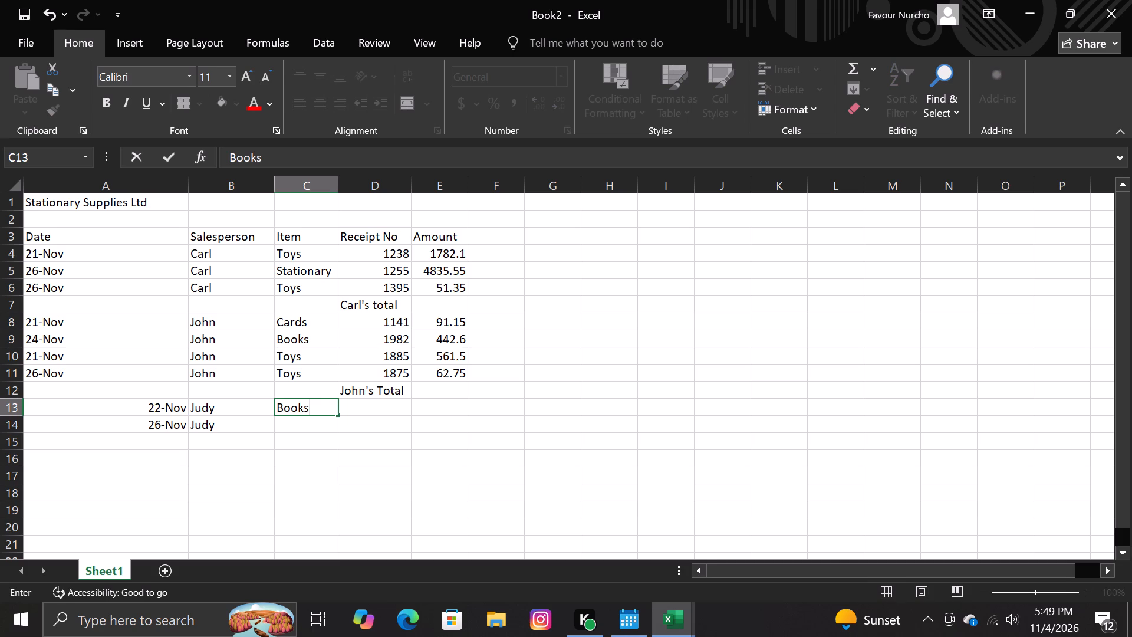
key("Down")
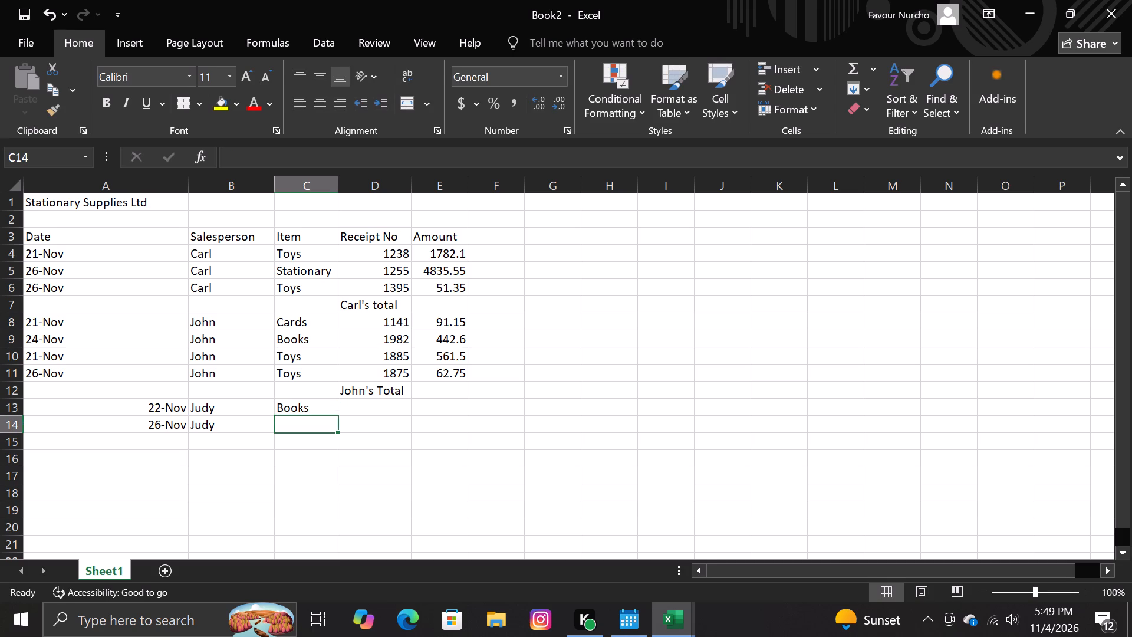
type("pot")
key("BackSpace")
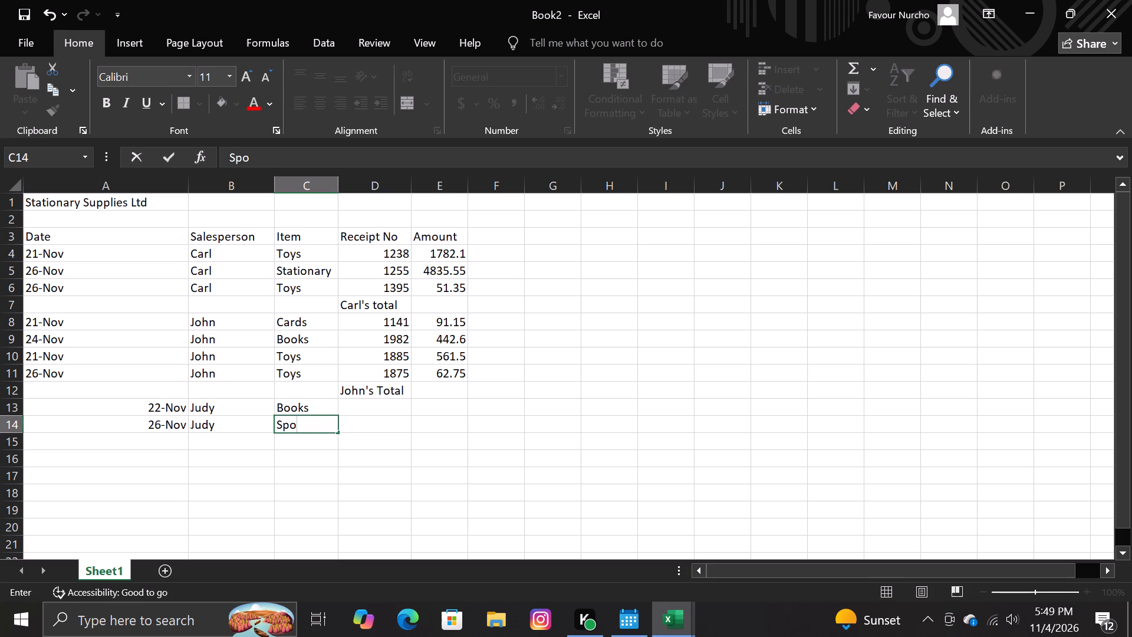
type("rts")
type("goo")
key("BackSpace")
key("BackSpace")
key("BackSpace")
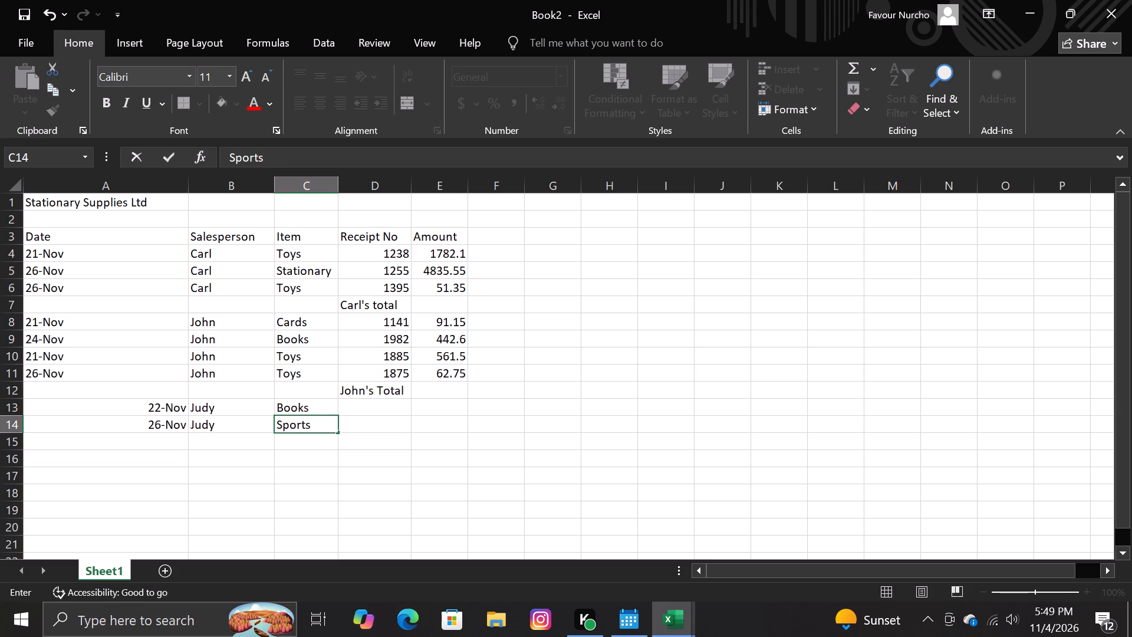
key("space")
type("goods")
Widen the Item column slightly so that the Sports goods entry fits inside it.
left_click_drag(340, 416, 327, 198)
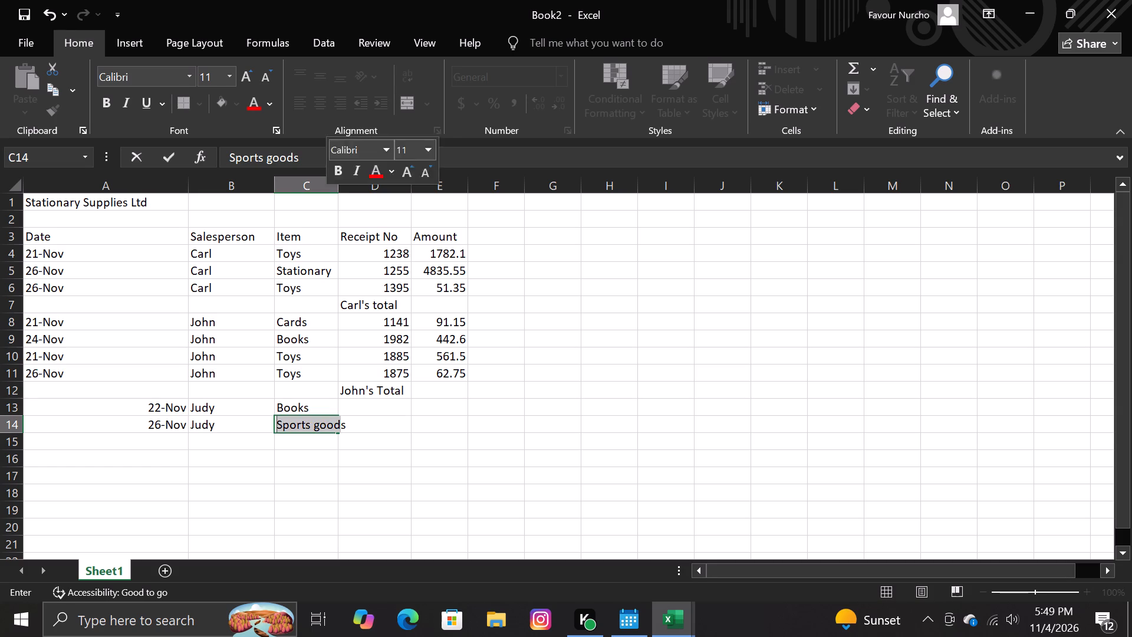
left_click(327, 198)
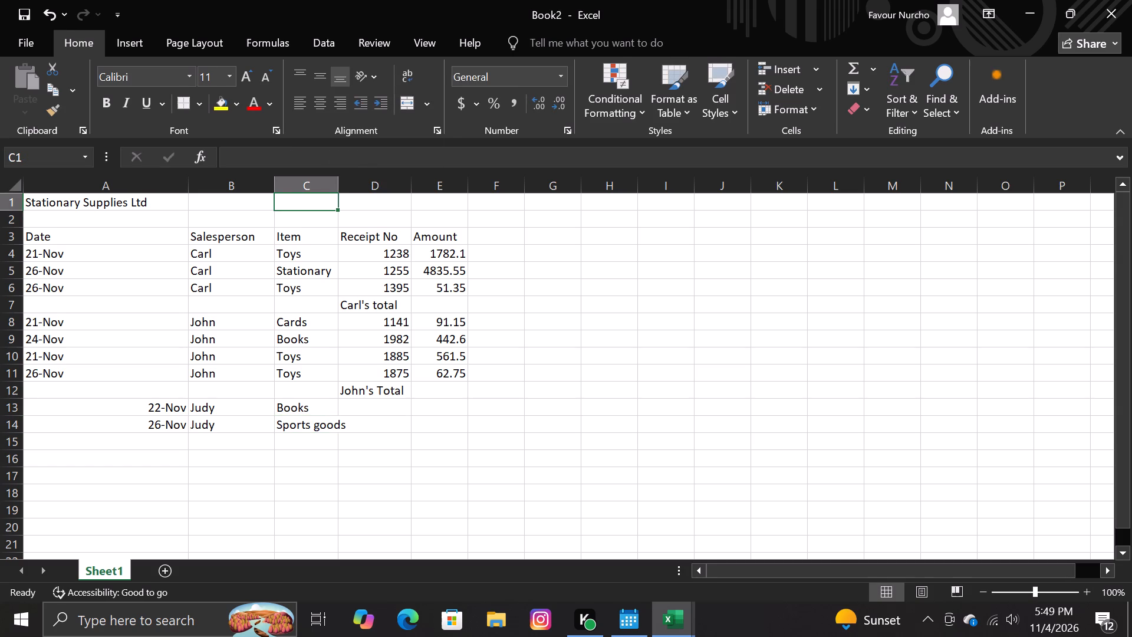
left_click(328, 188)
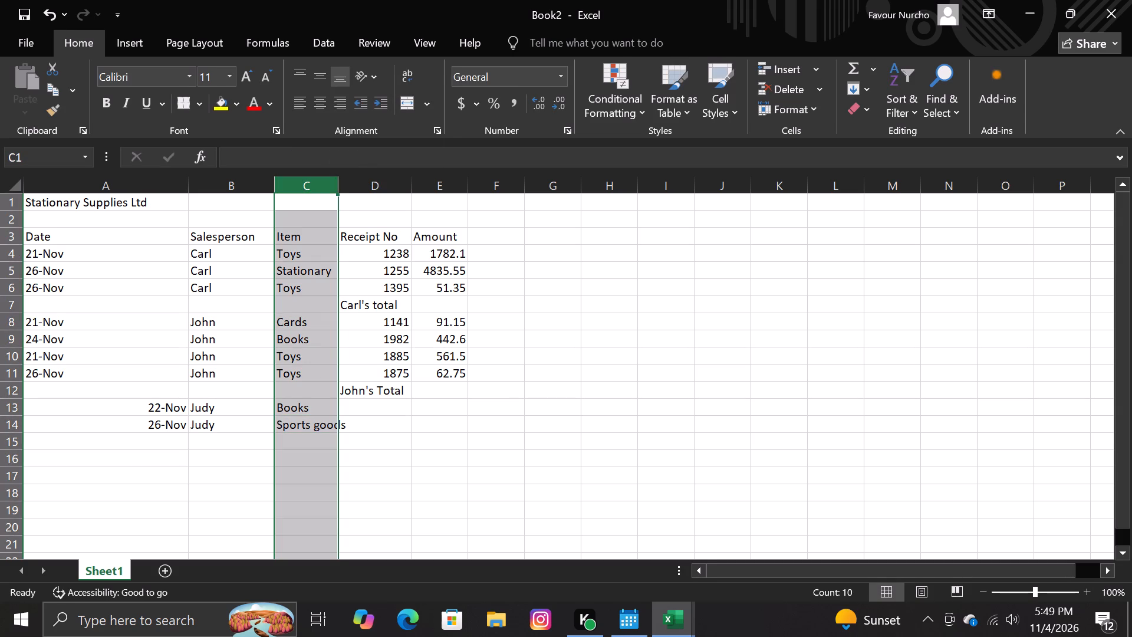
left_click(362, 204)
left_click(330, 205)
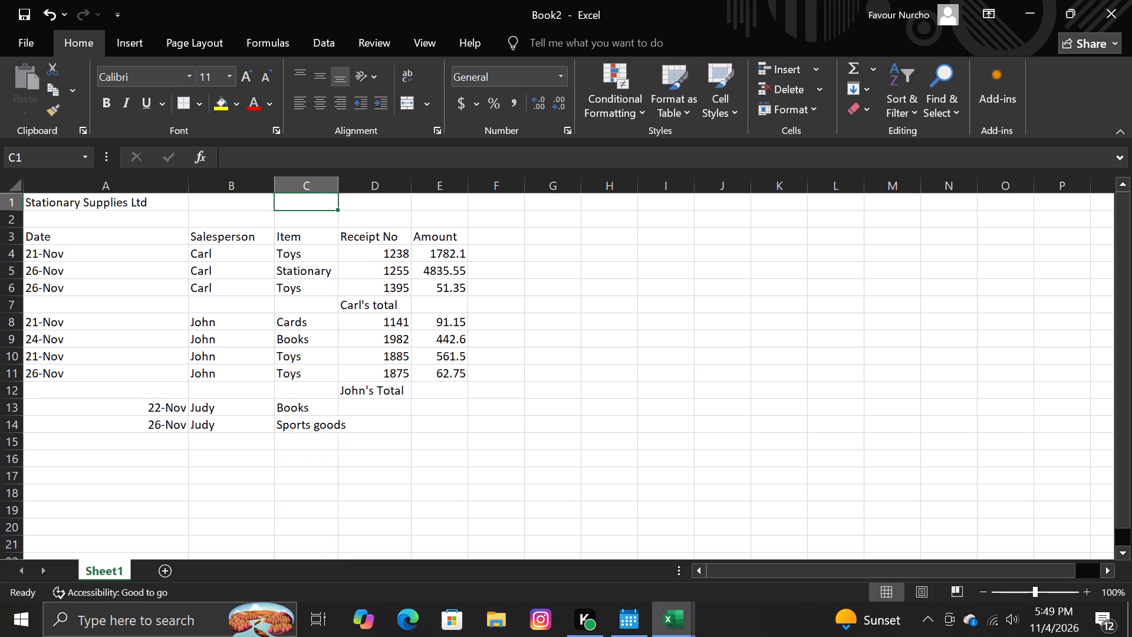
left_click_drag(340, 189, 351, 189)
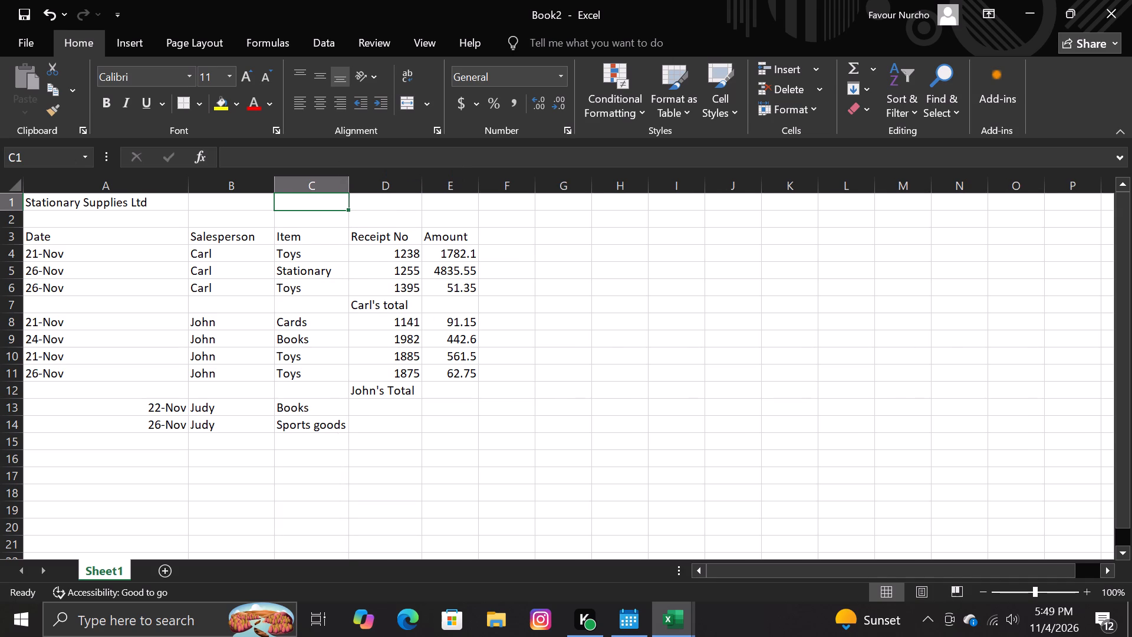
Enter the receipt numbers for Judy's rows: 1032 for Books and 1920 for Sports goods.
left_click(374, 418)
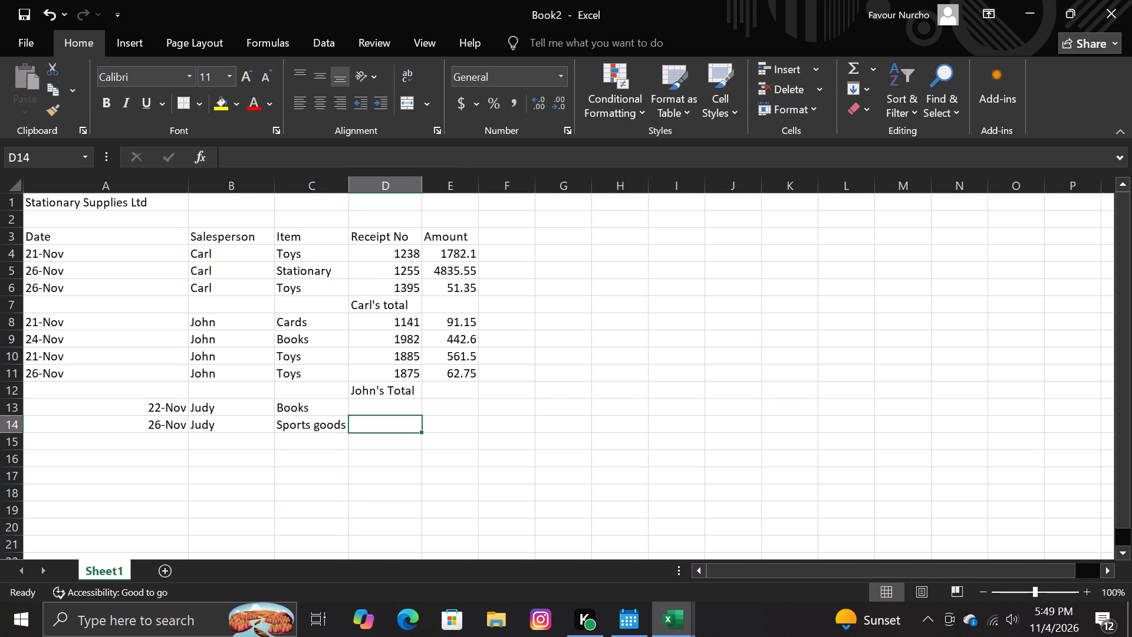
left_click(391, 404)
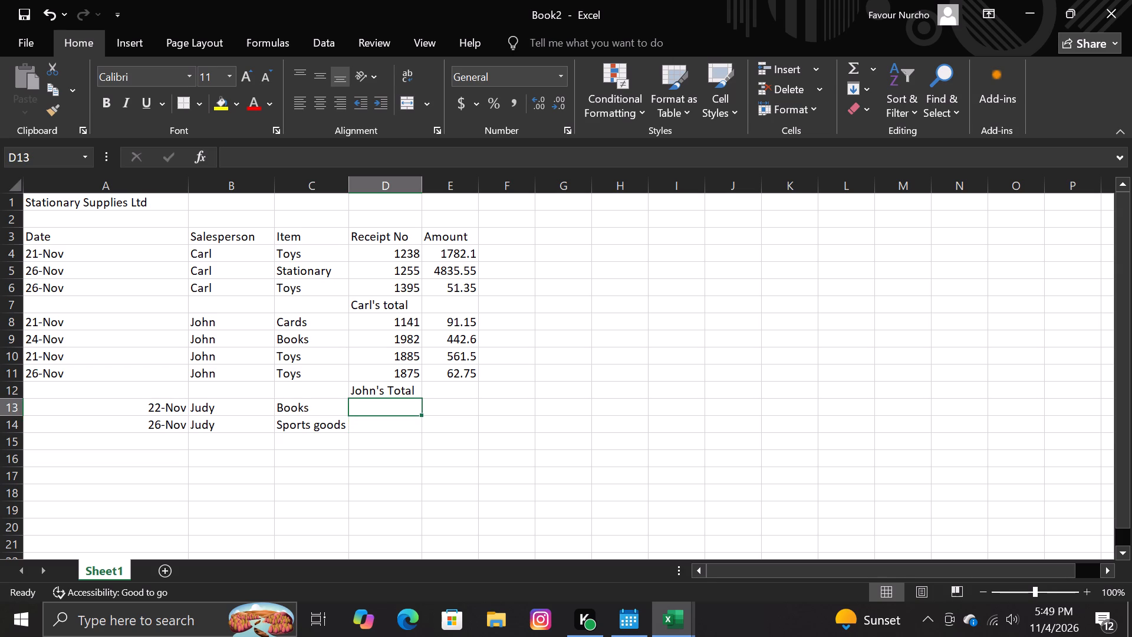
type("1032")
key("Down")
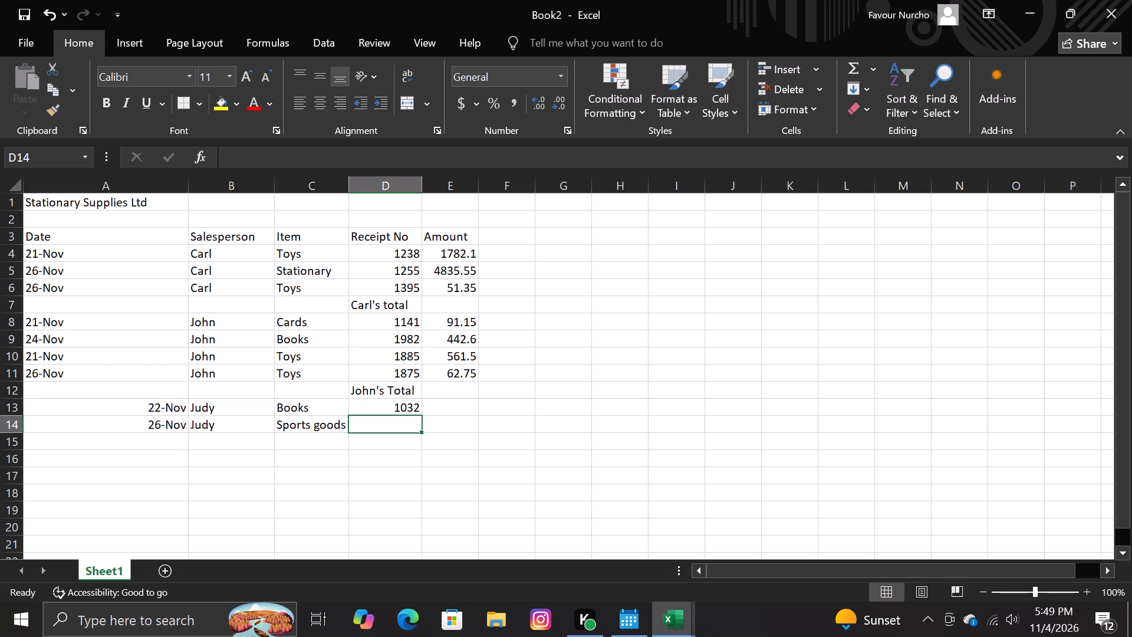
type("1920")
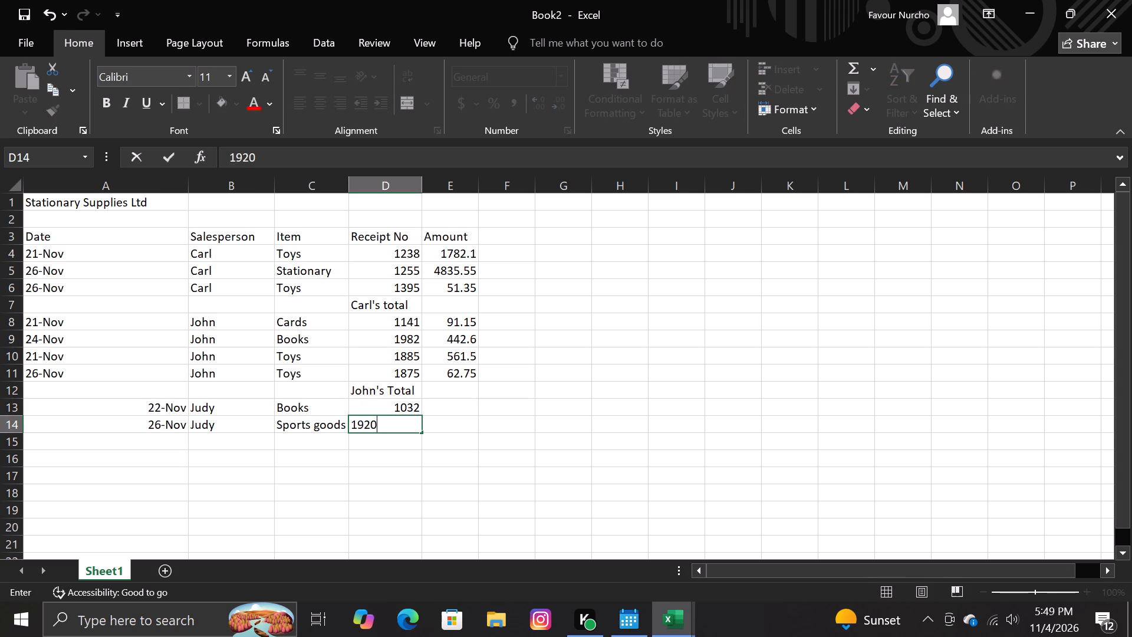
Enter the amounts for Judy's rows: 234.50 for Books in E13 and 472.60 for Sports goods in E14.
key("Right")
key("Up")
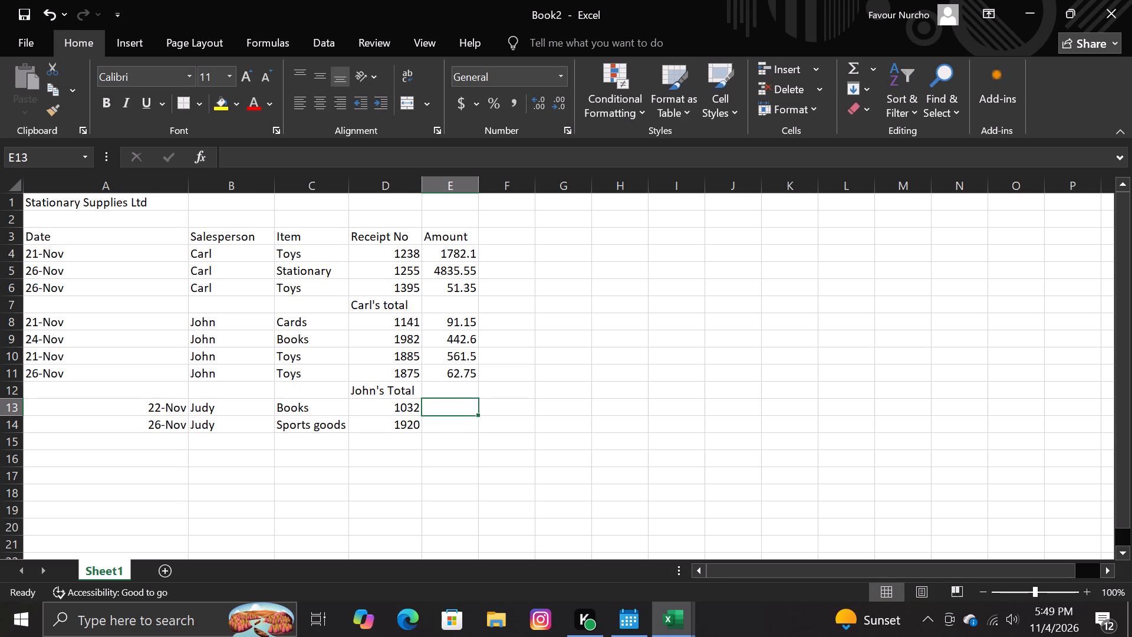
type("234.50")
key("Down")
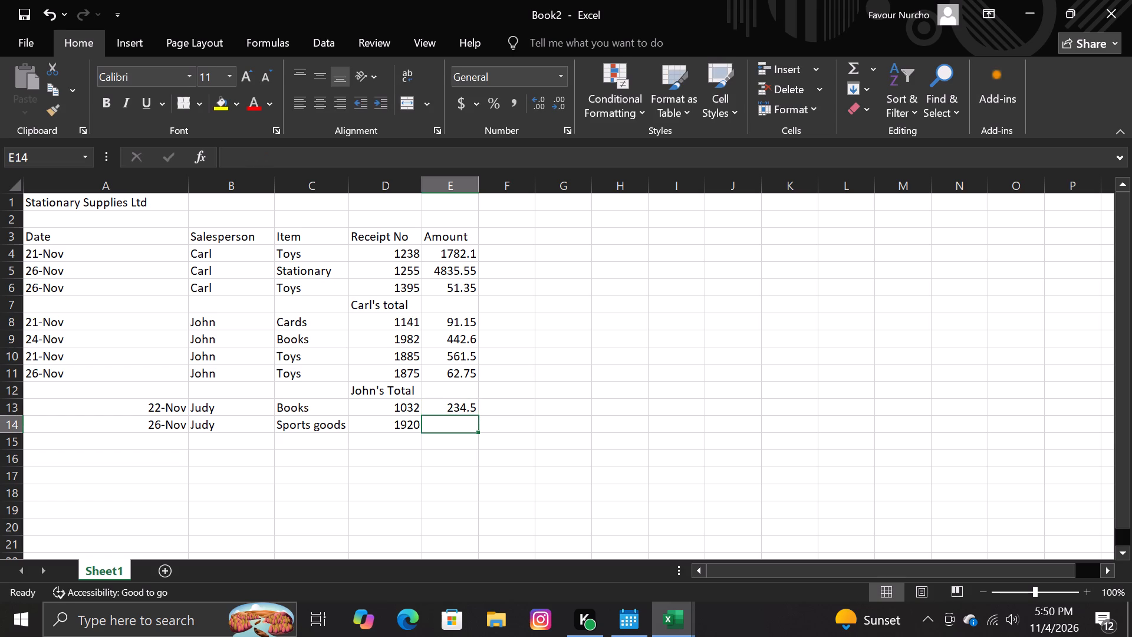
type("472")
key("period")
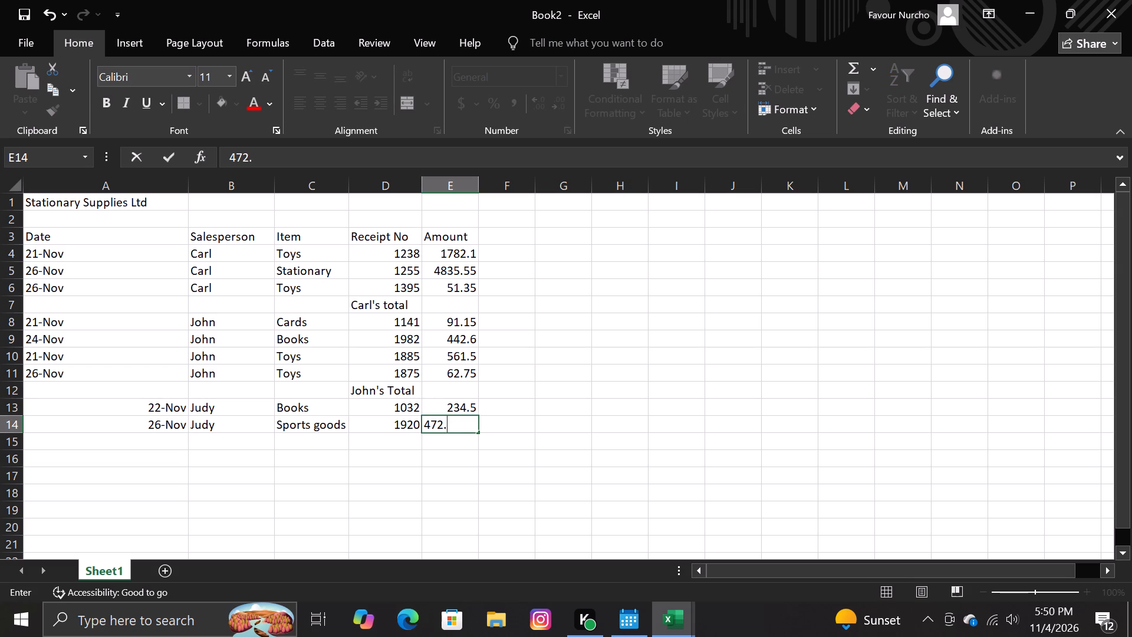
key("6")
key("0")
key("Down")
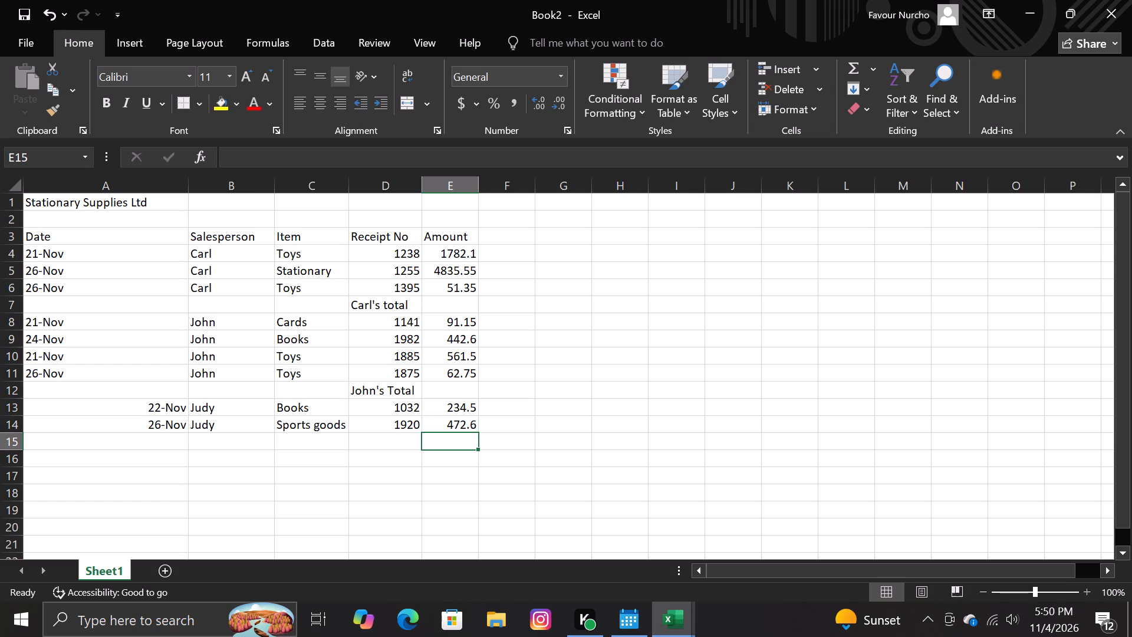
Add the label Judy's total in D15, in the Receipt No column below Judy's rows.
left_click(157, 442)
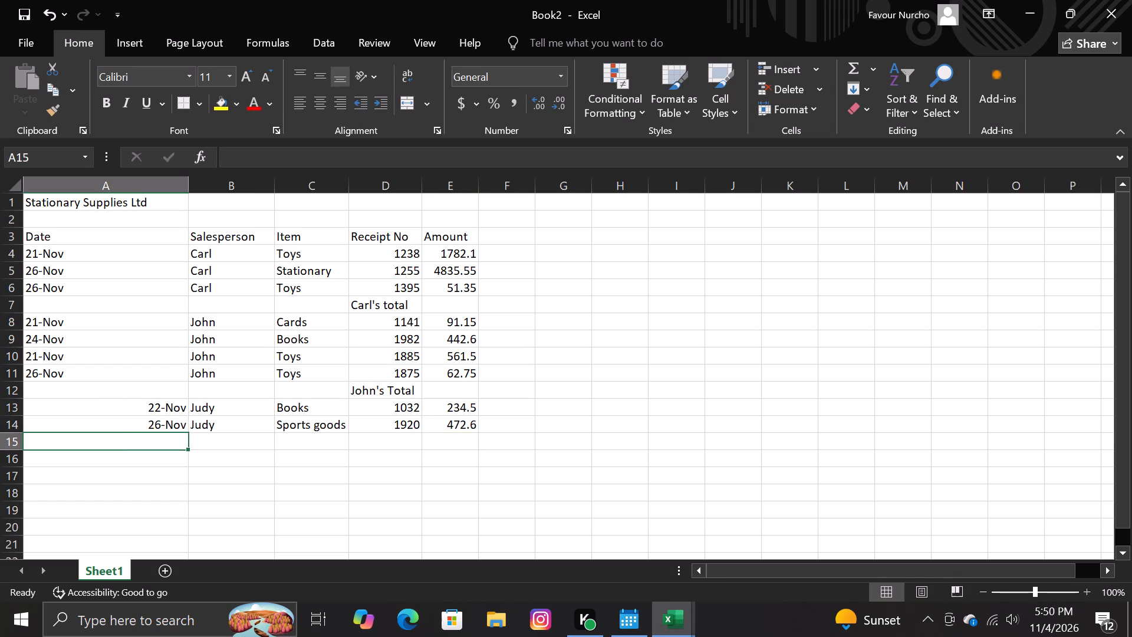
left_click(375, 440)
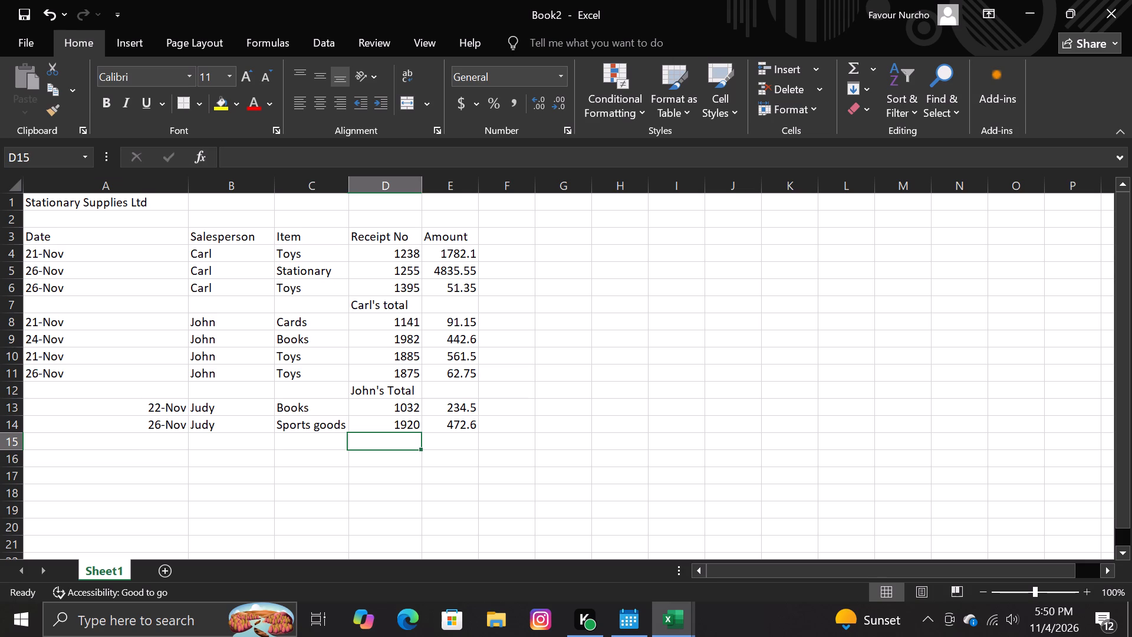
key("j")
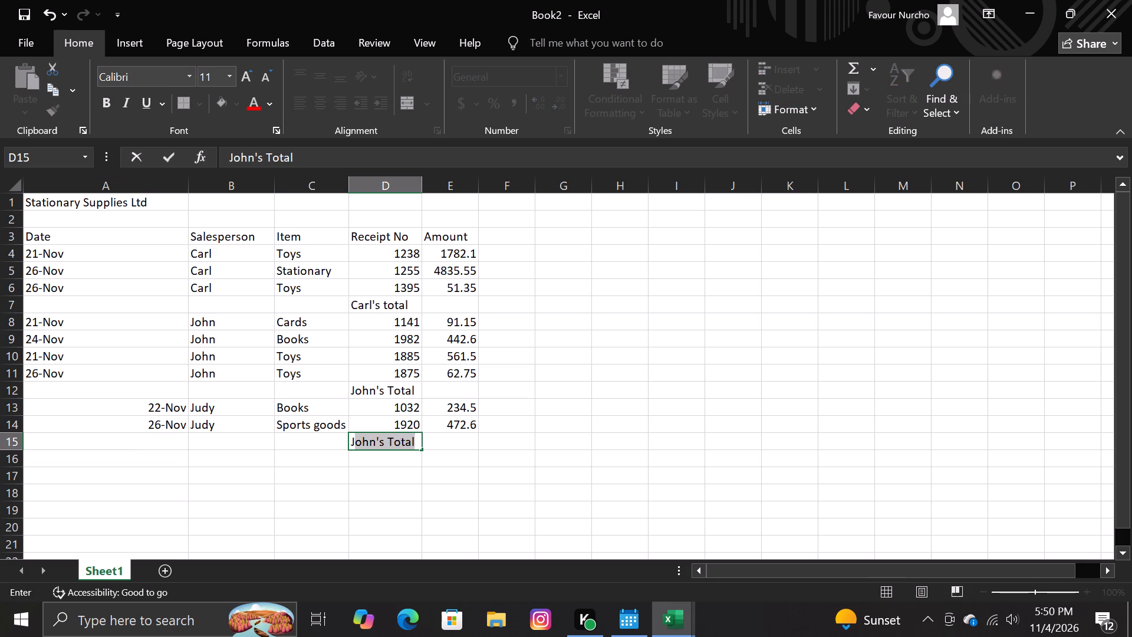
type("ud")
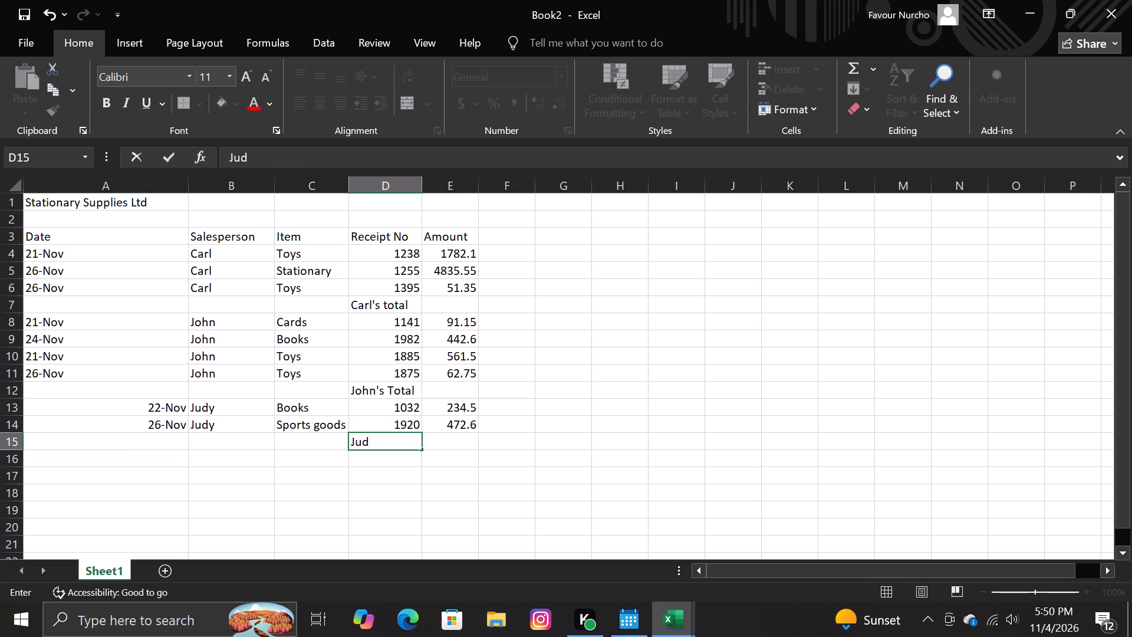
key("y")
key("apostrophe")
key("s")
key("space")
type("total")
Enter the date 25-Nov in A16 to start the next salesperson's block.
left_click(161, 463)
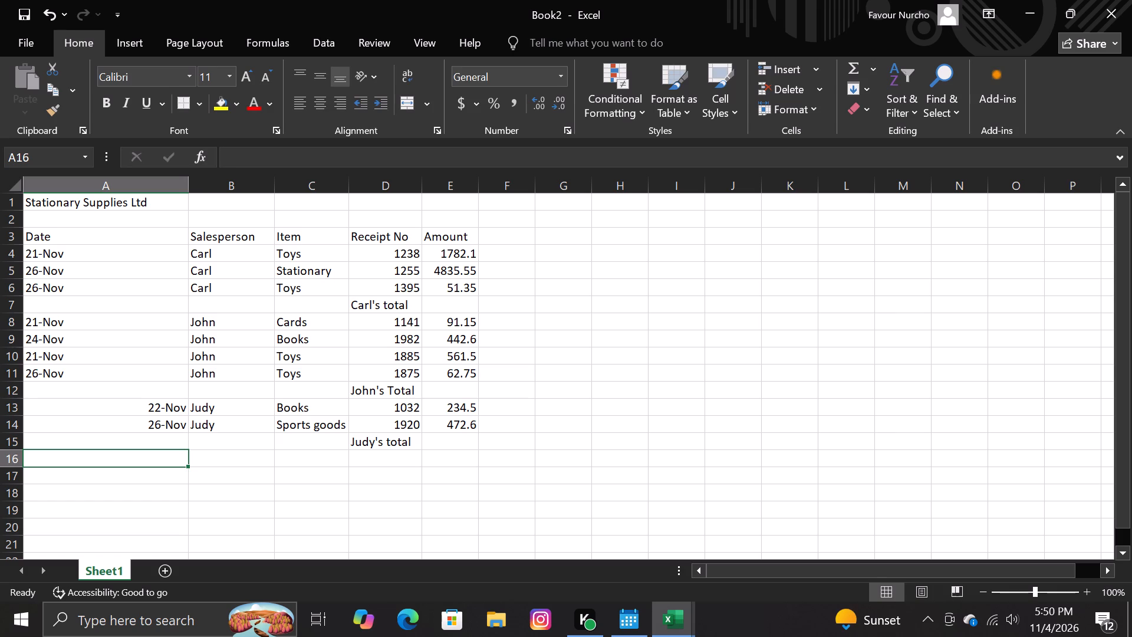
type("25")
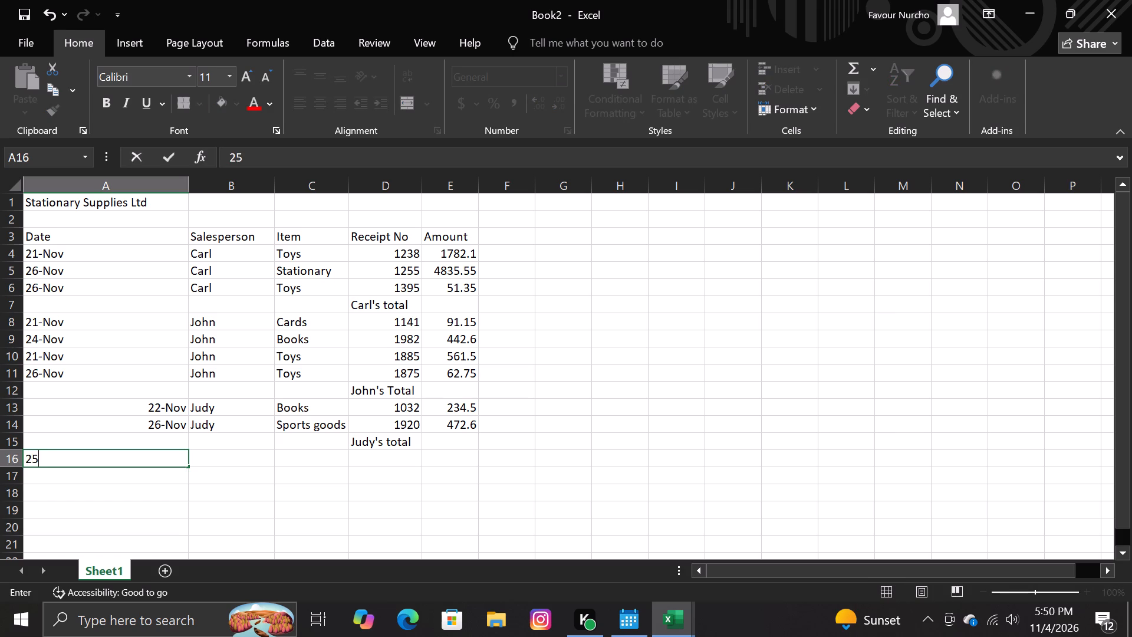
key("minus")
type("ov")
left_click(254, 459)
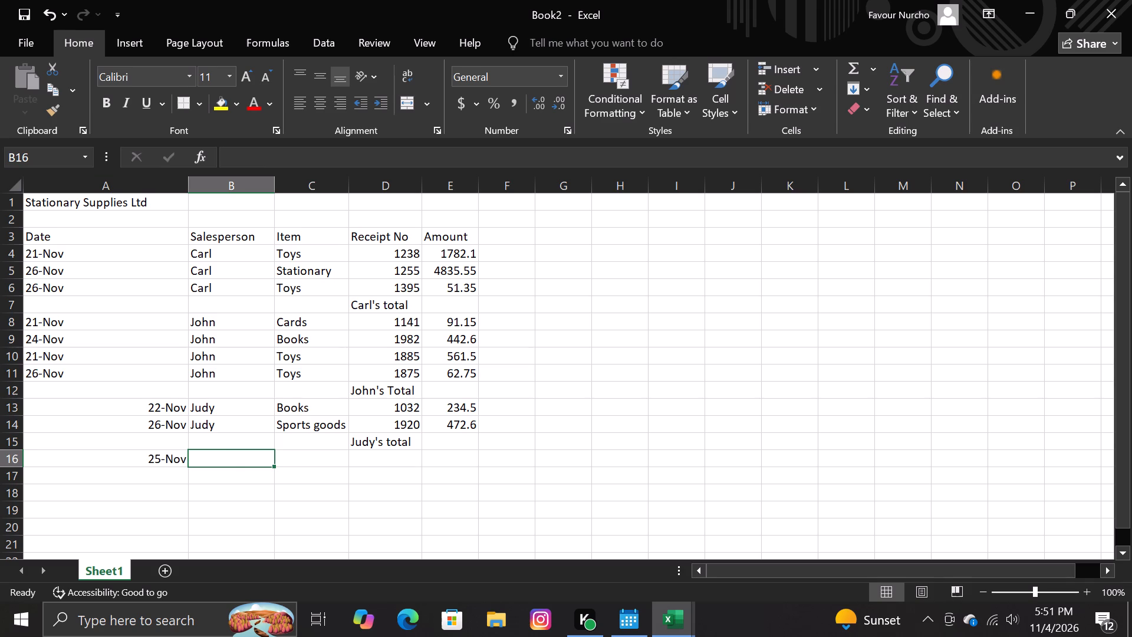
Enter Mary as the salesperson in B16 and Toys as the item in C16 for the 25-Nov row.
type("at")
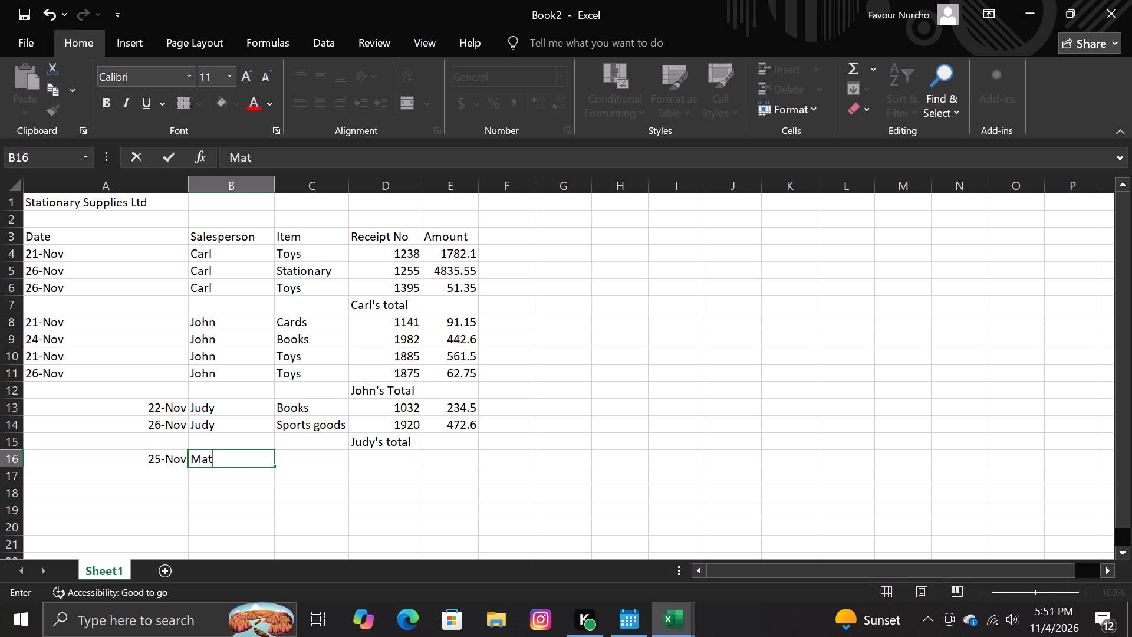
key("BackSpace")
key("r")
key("y")
key("Right")
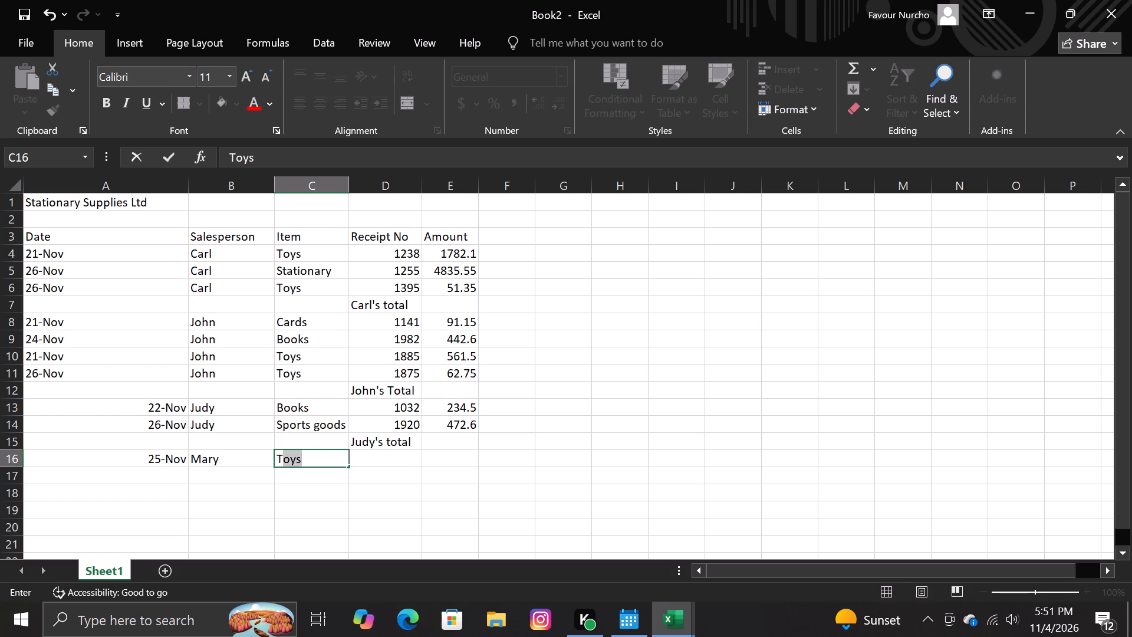
key("Return")
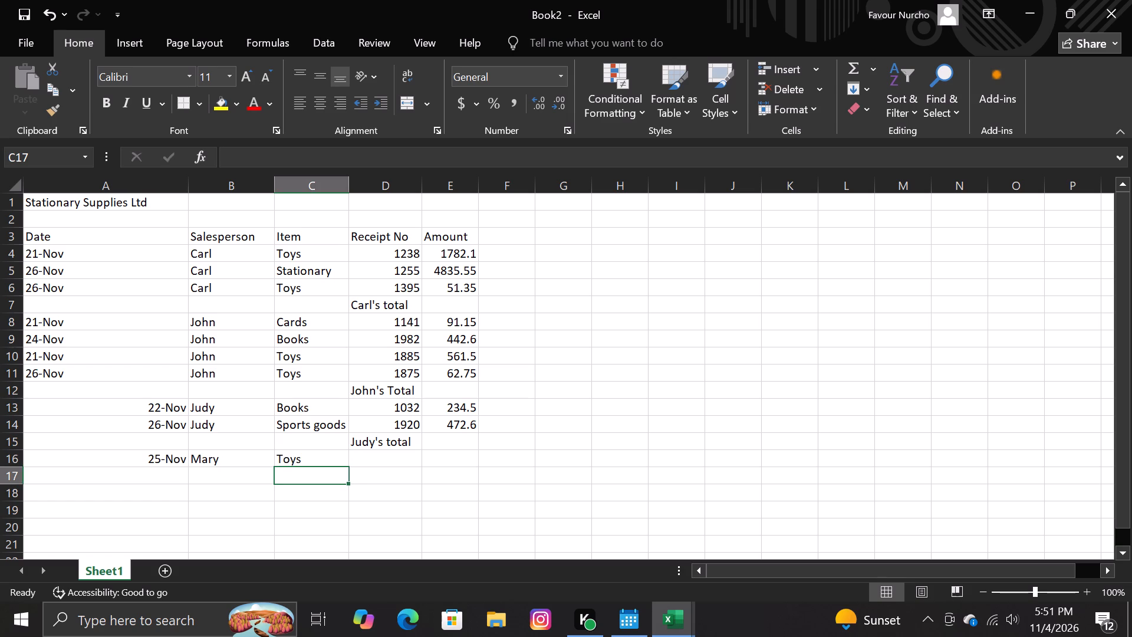
Enter receipt number 1774 in D16 and the amount 364.15 in E16 for Mary's Toys row.
left_click(378, 461)
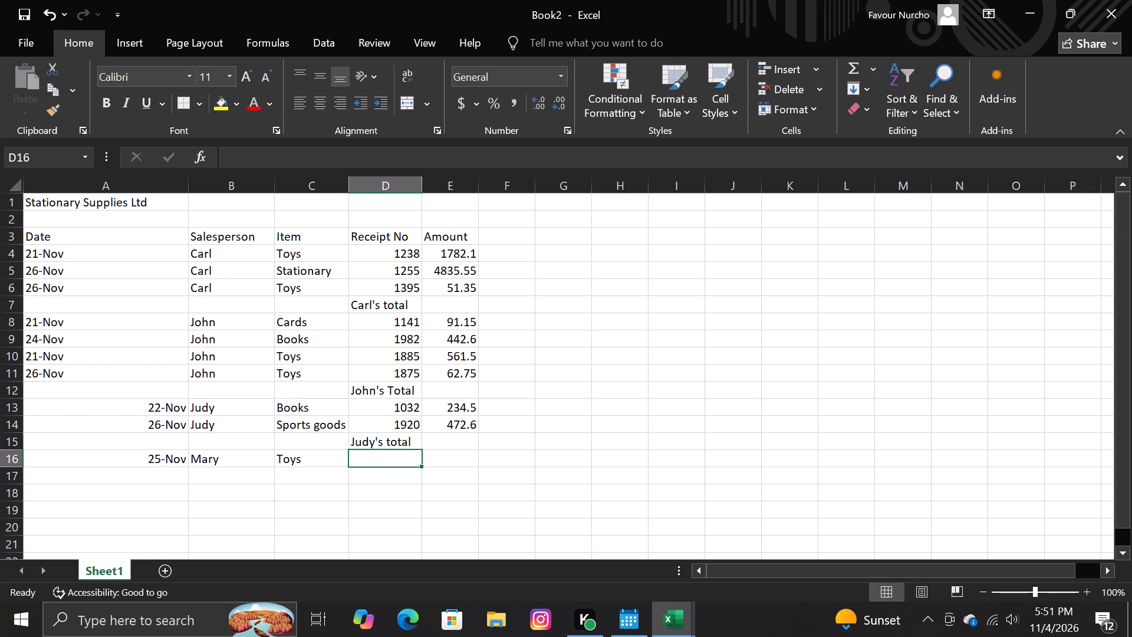
type("1774")
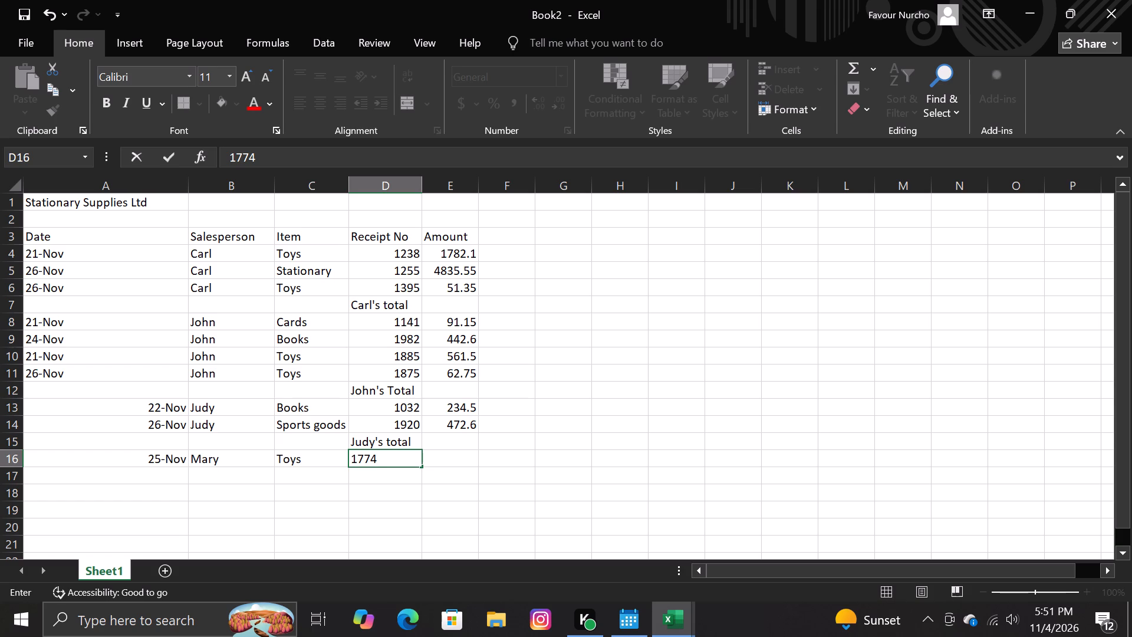
left_click(440, 459)
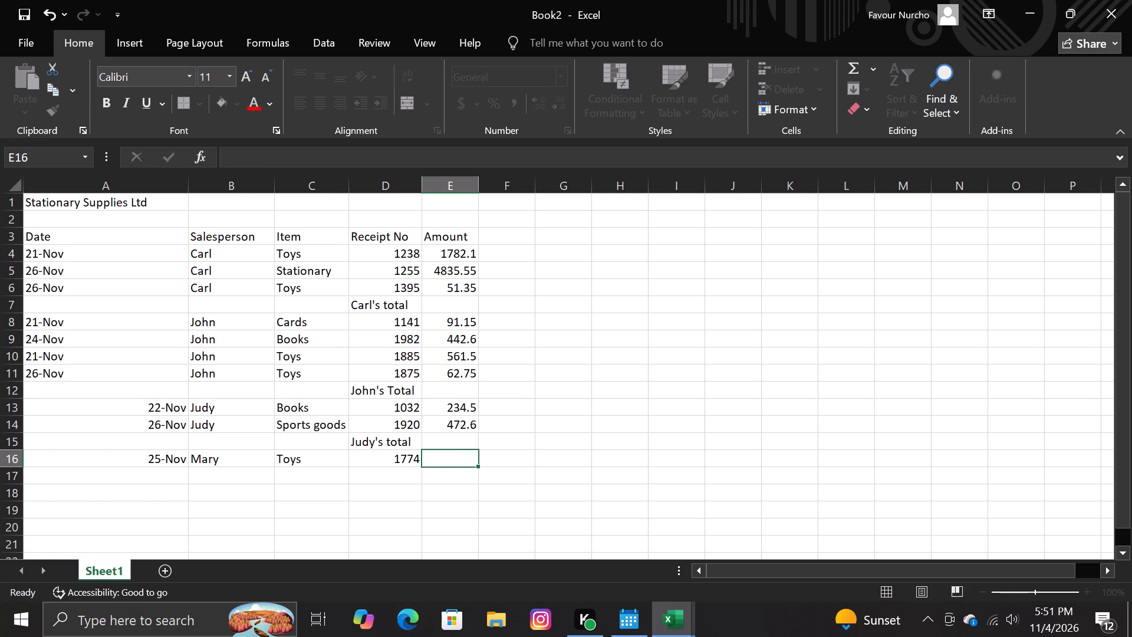
type("364")
type(".15")
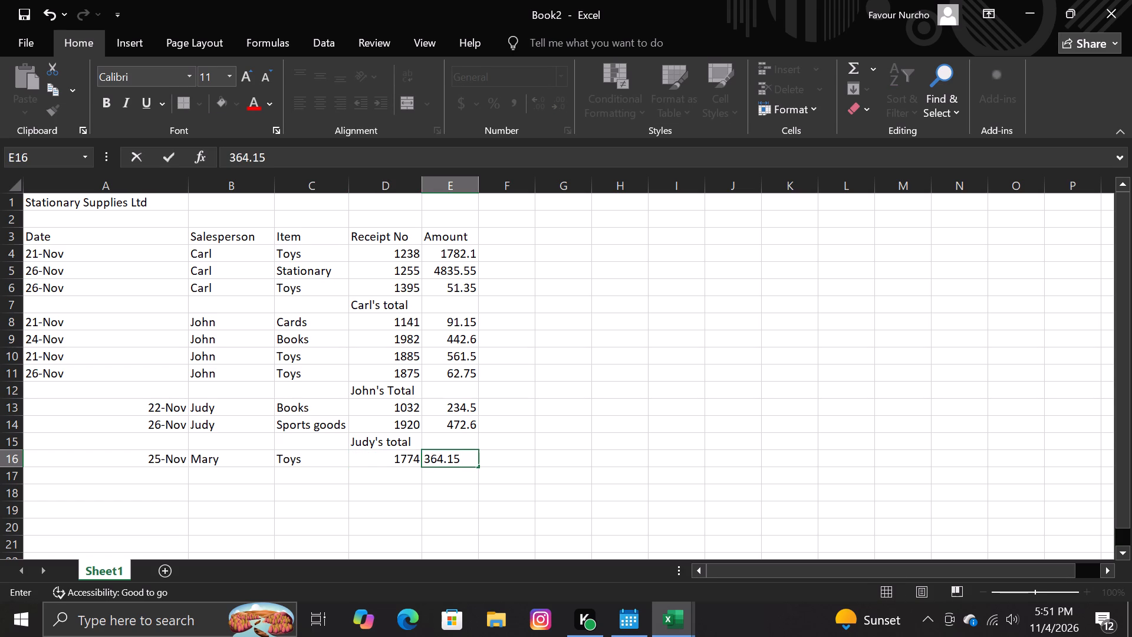
left_click(175, 481)
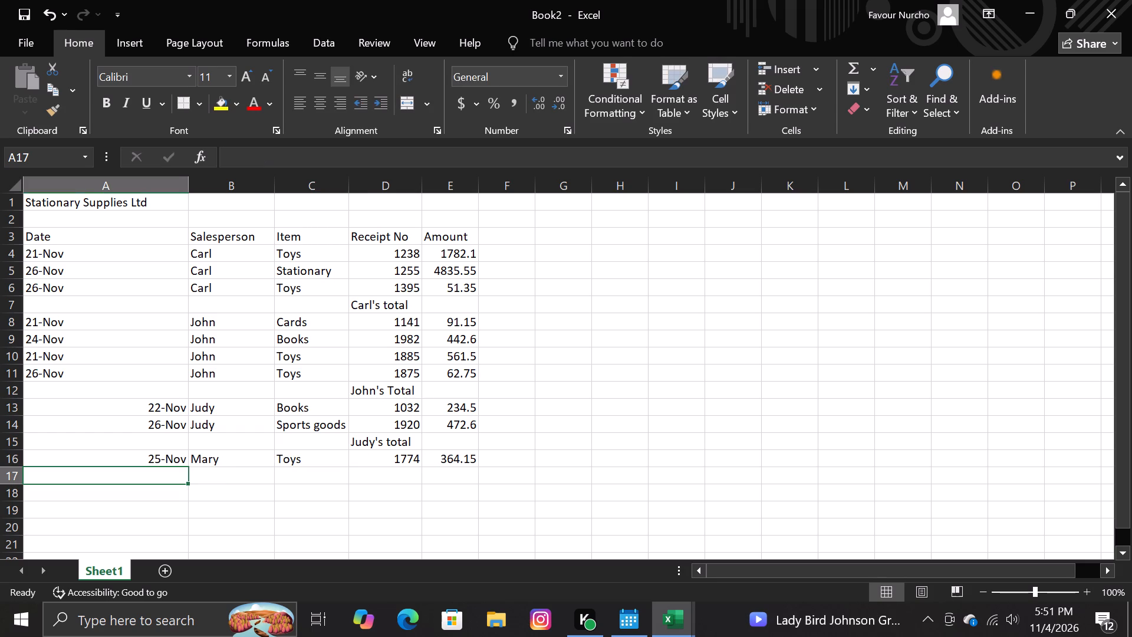
Add the label Mary's Total in D17, in the Receipt No column below Mary's row.
left_click(358, 472)
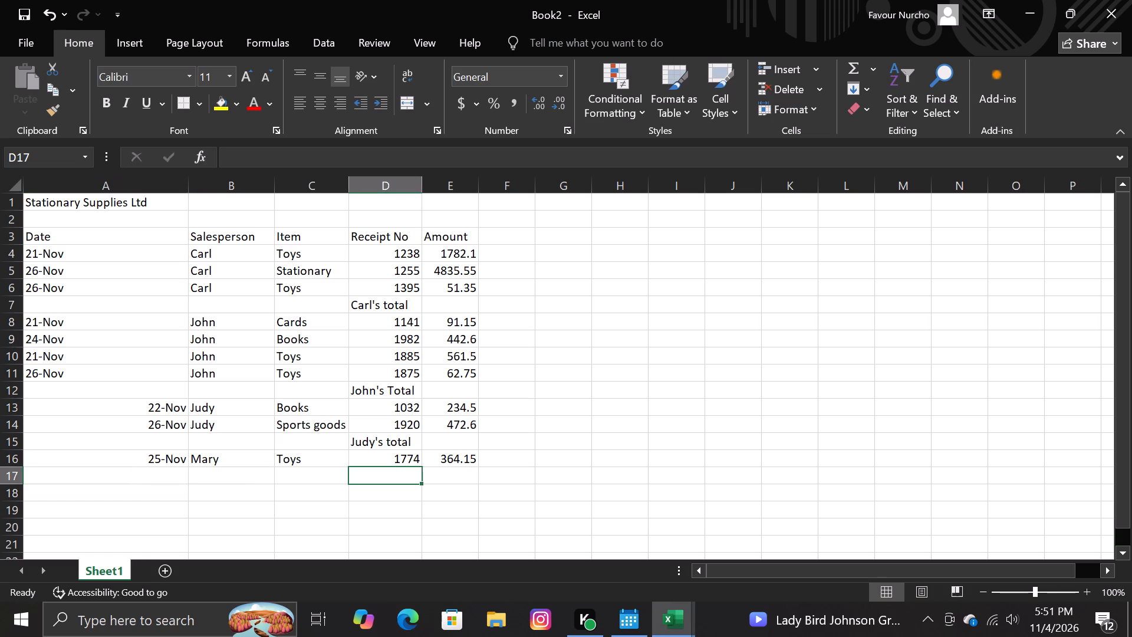
type("ary")
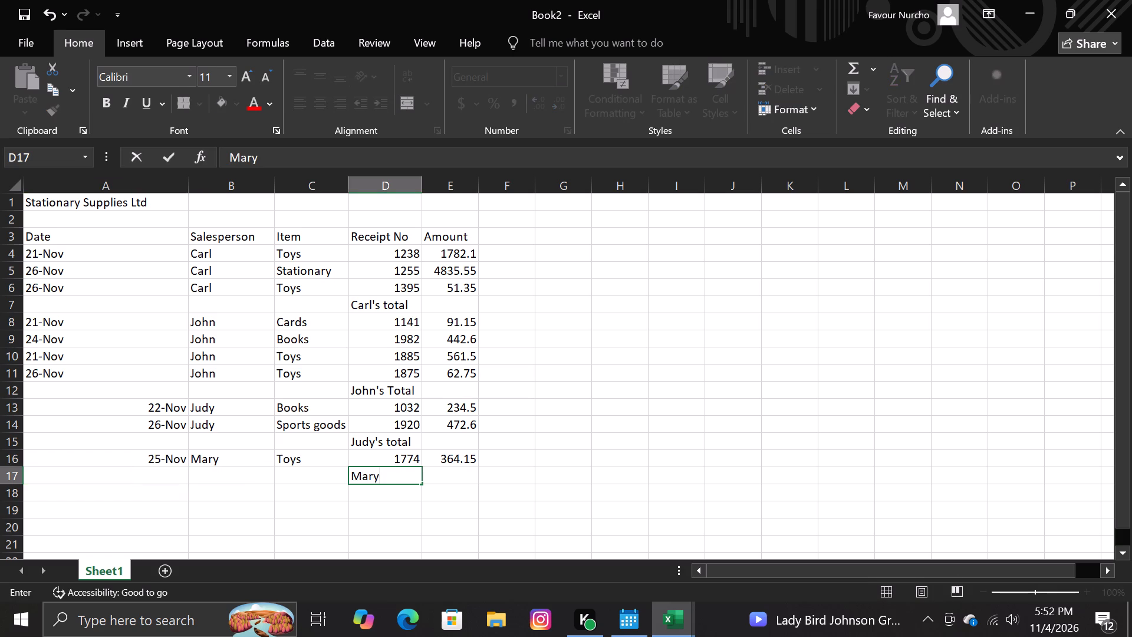
key("apostrophe")
key("s")
key("space")
type("otal")
Enter the first two dates of the next salesperson's block: 22-Nov in A18 and 23-Nov in A19.
left_click(162, 490)
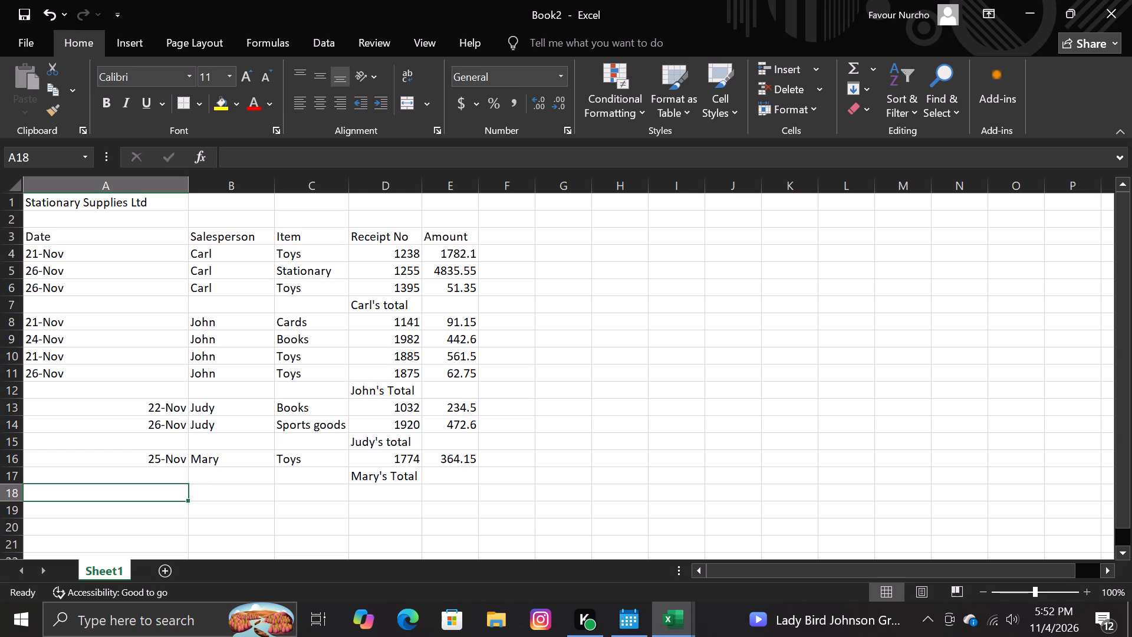
type("22")
key("minus")
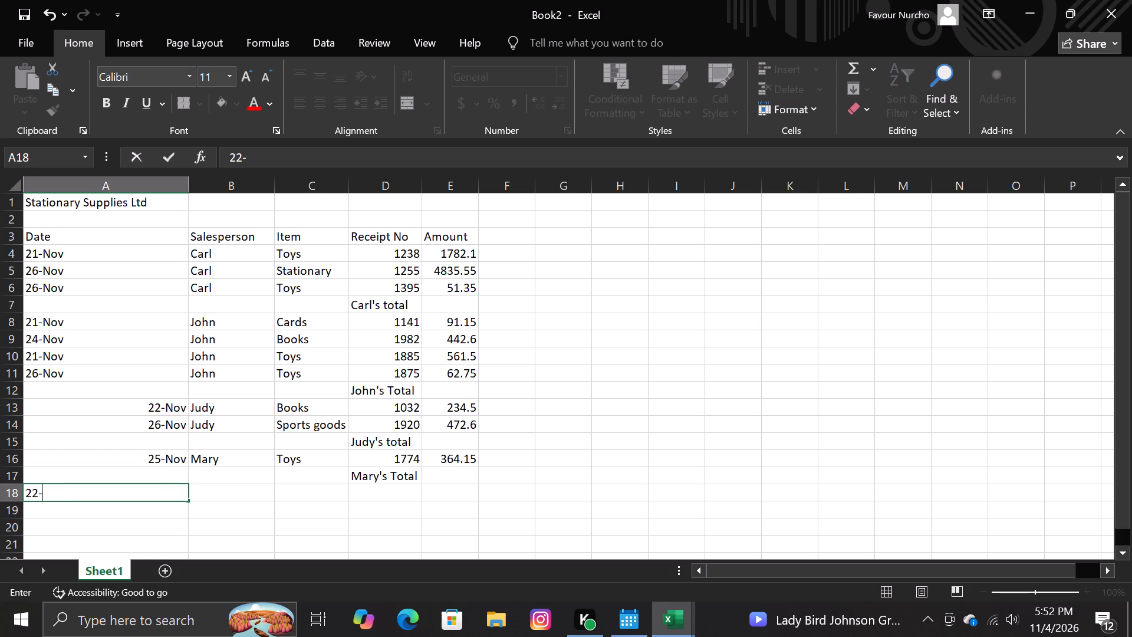
type("ov")
key("Down")
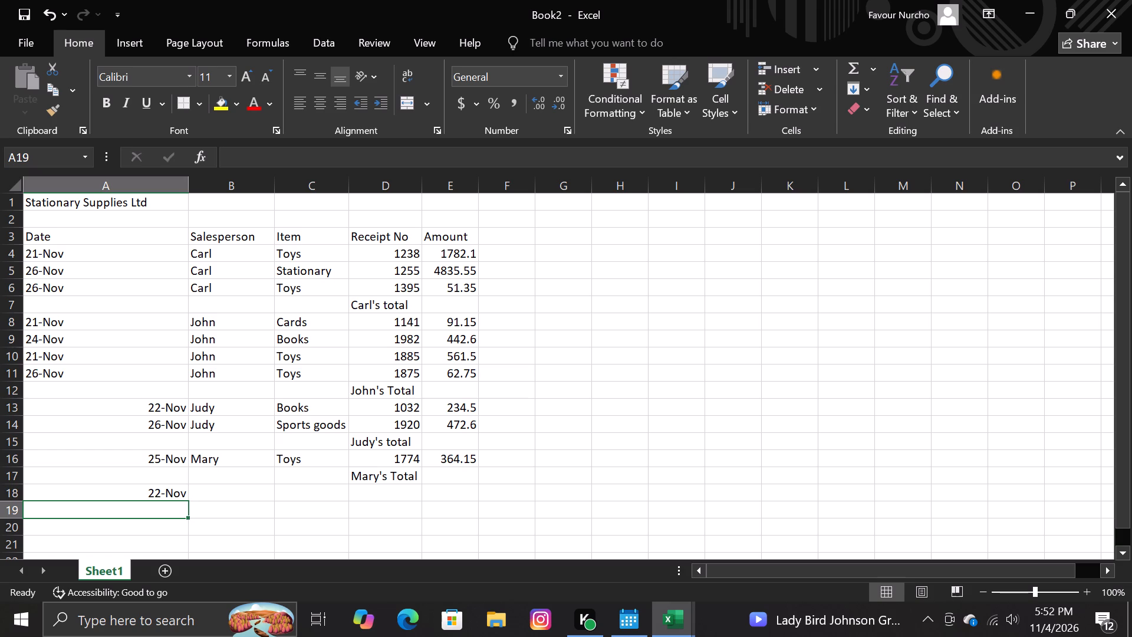
type("23")
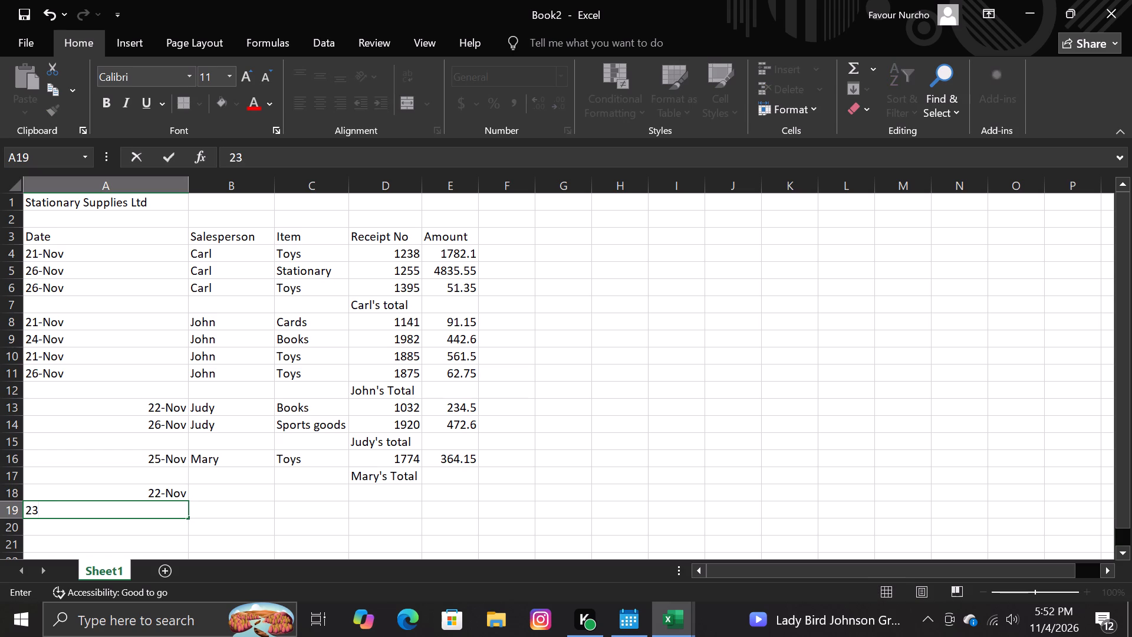
key("minus")
key("n")
key("Down")
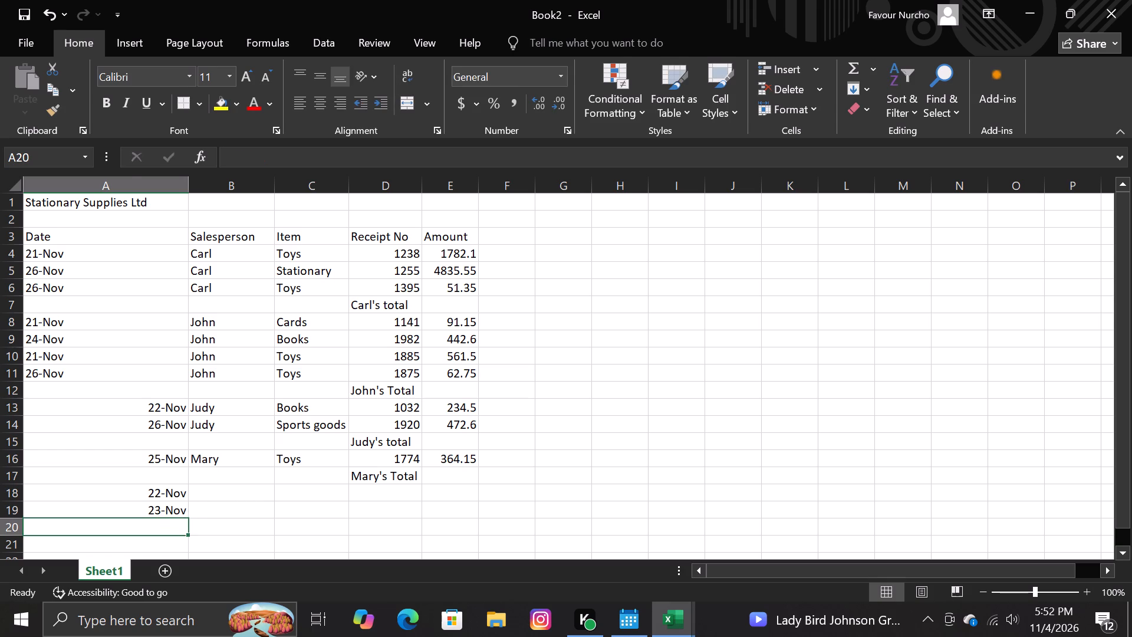
Enter the block's remaining dates: 23-Nov in A20 and 24-Nov in A21.
type("23")
key("minus")
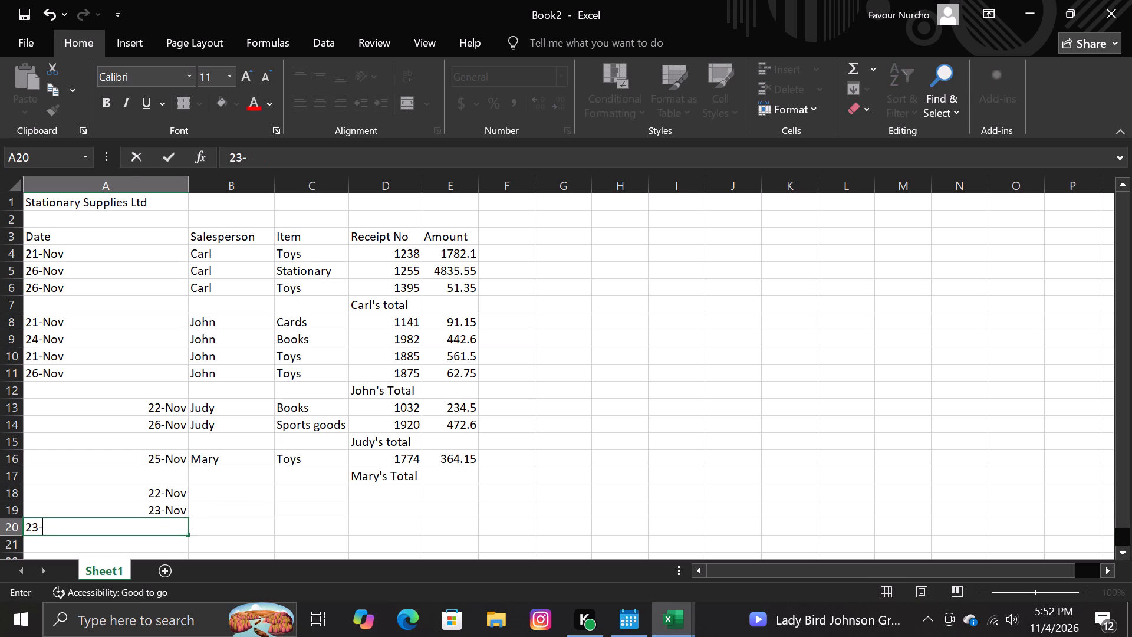
key("o")
key("v")
key("Down")
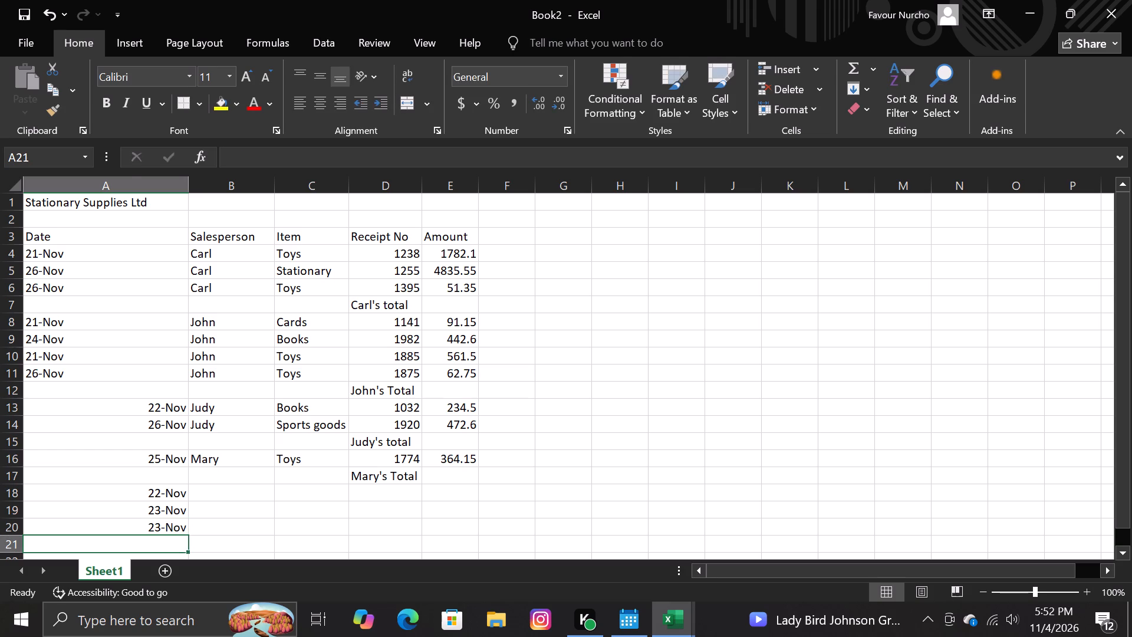
key("2")
key("4")
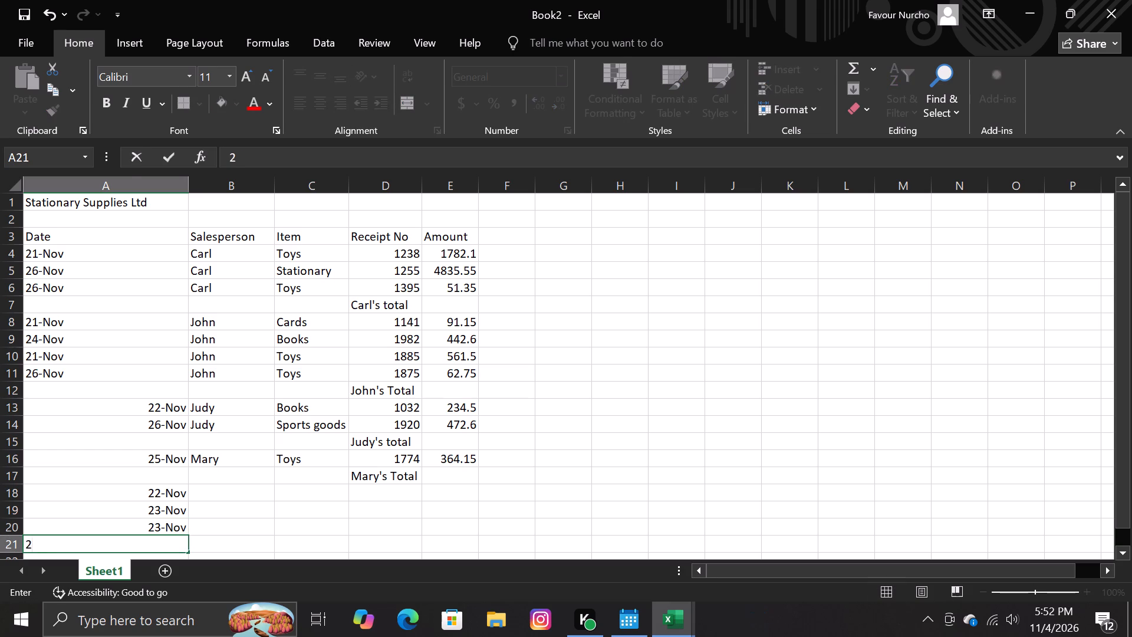
key("minus")
key("n")
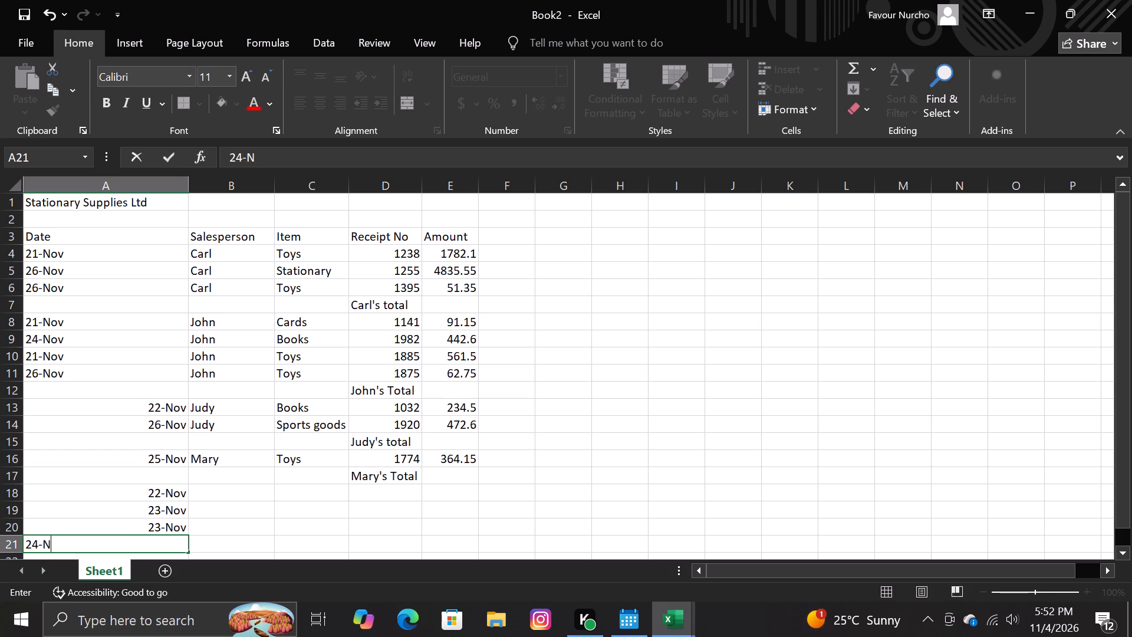
key("o")
key("v")
key("Right")
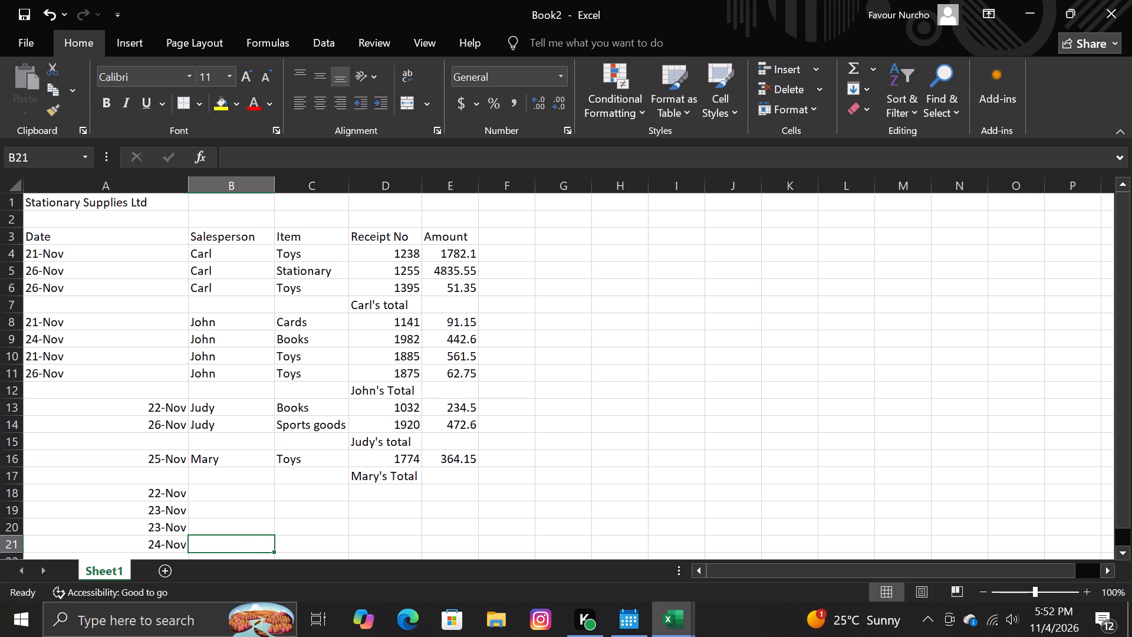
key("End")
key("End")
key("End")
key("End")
Enter the salesperson name Susan in B18 through B21, beside the block's four dates.
key("Up")
key("Up")
key("Up")
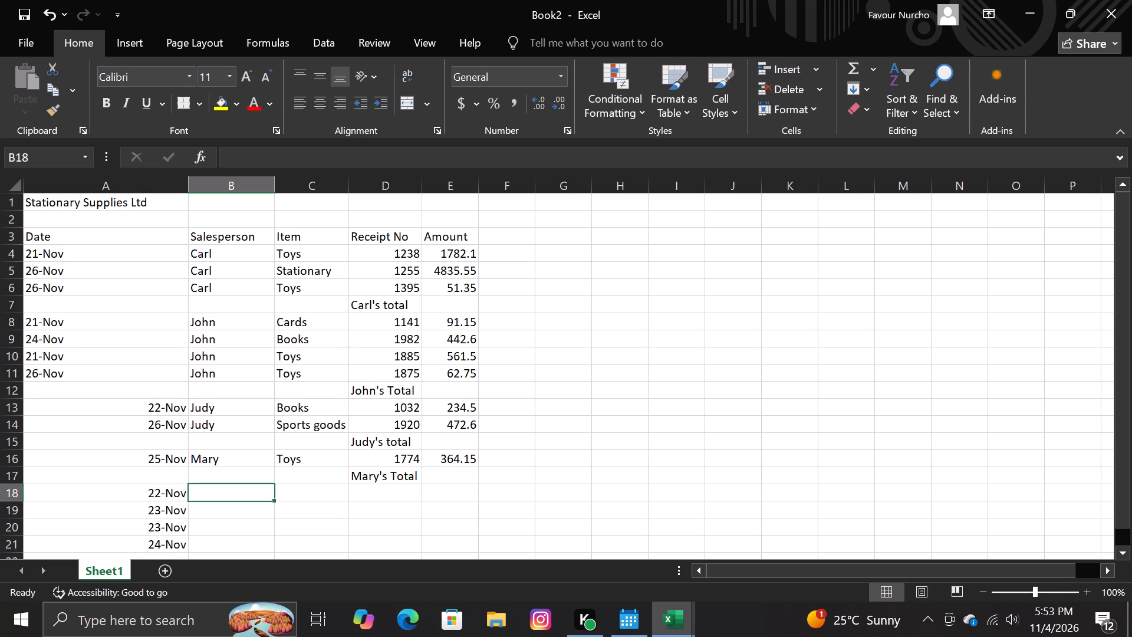
key("s")
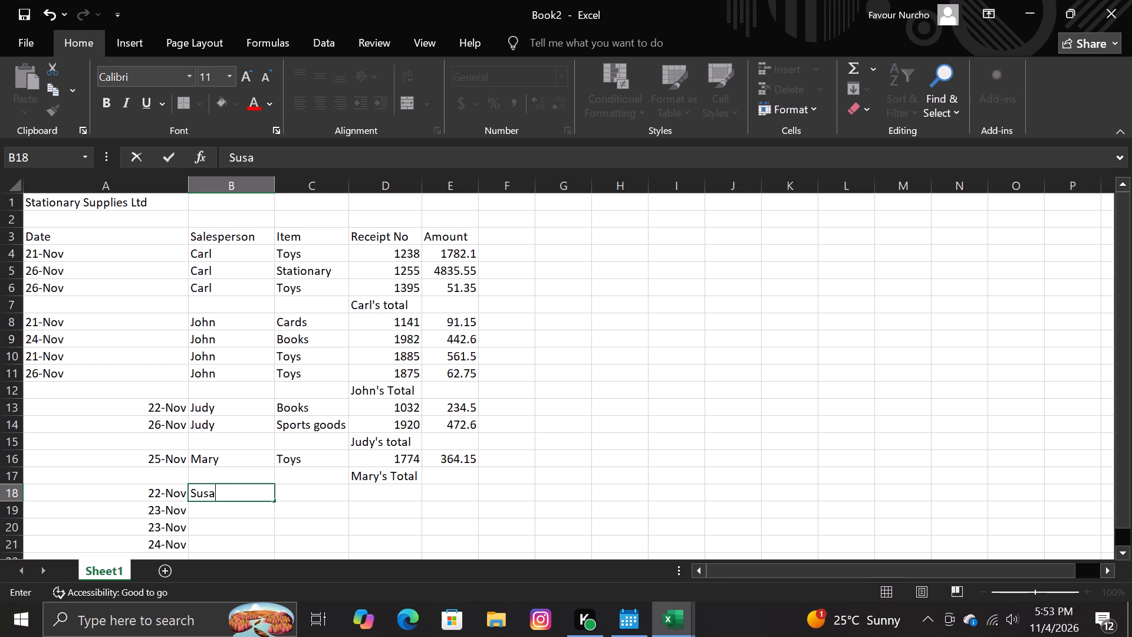
key("n")
key("Down")
key("s")
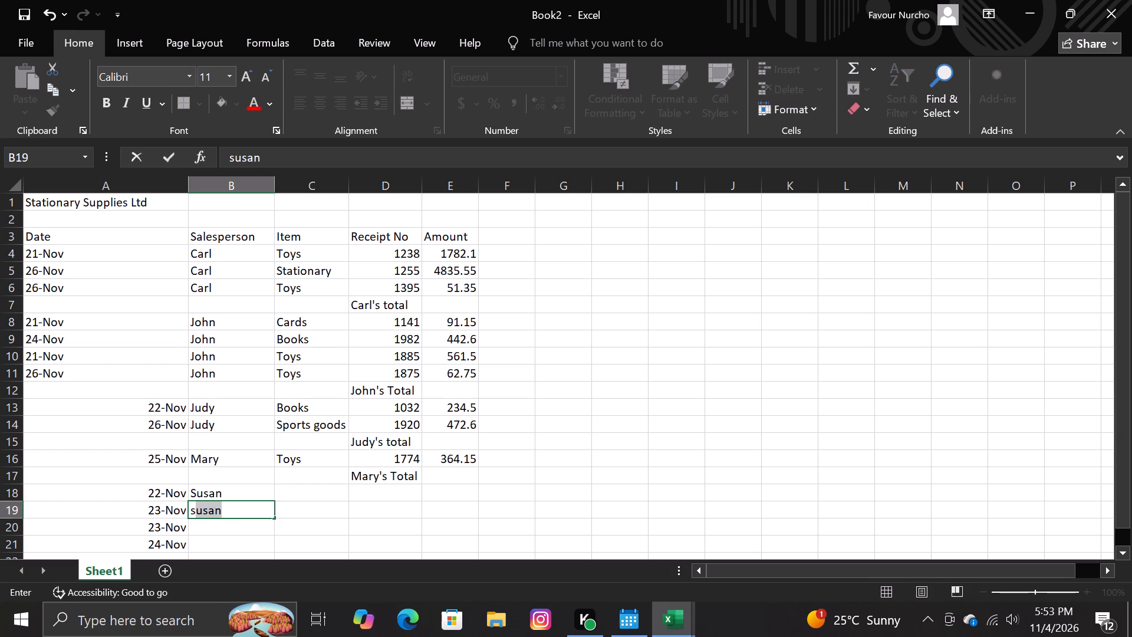
key("Return")
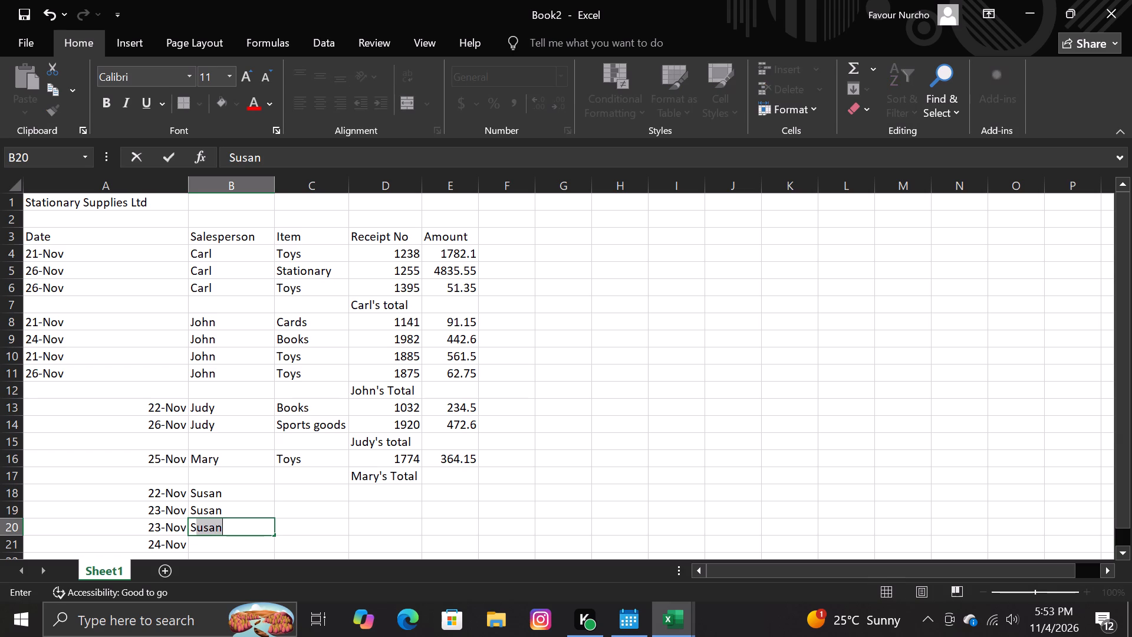
key("Return")
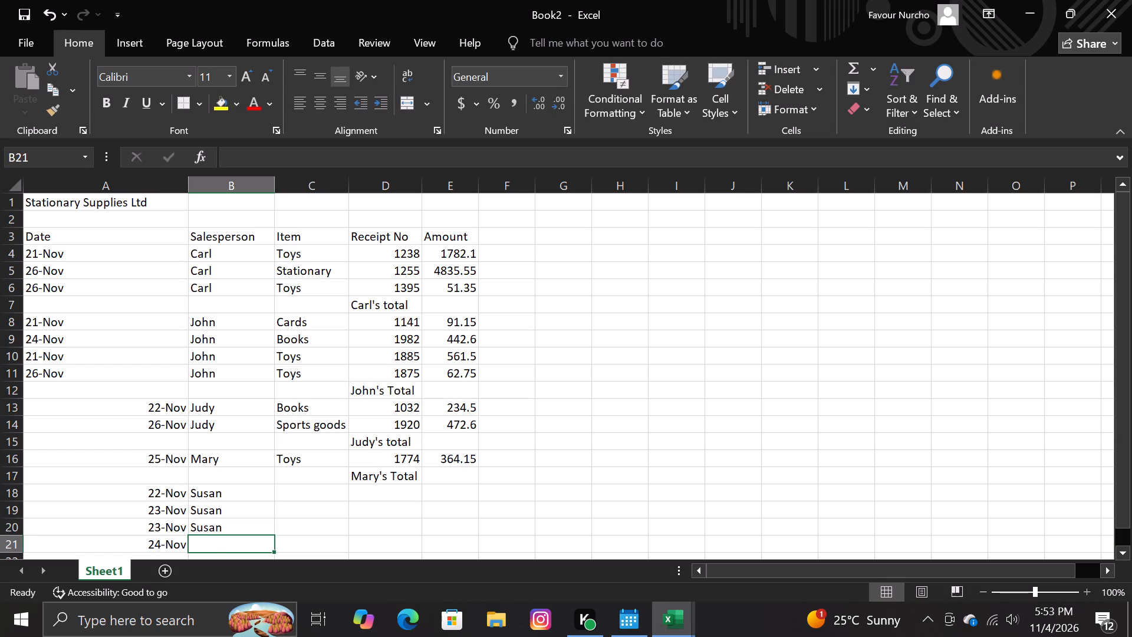
key("s")
key("Return")
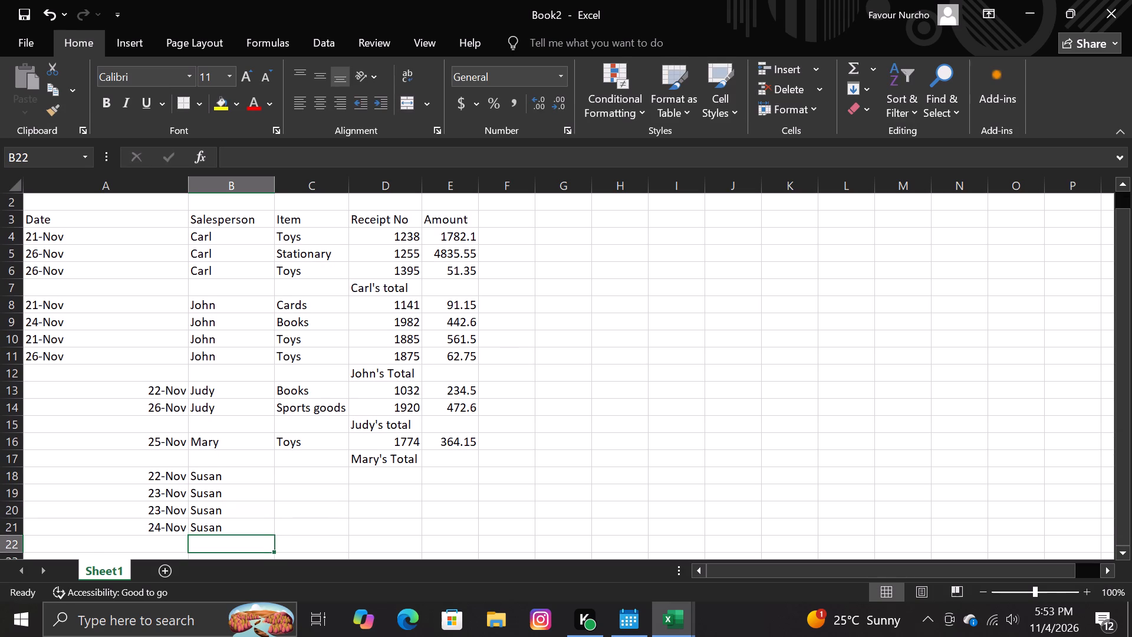
Enter Susan's first two items: Electronics in C18 and Cards in C19.
left_click(302, 478)
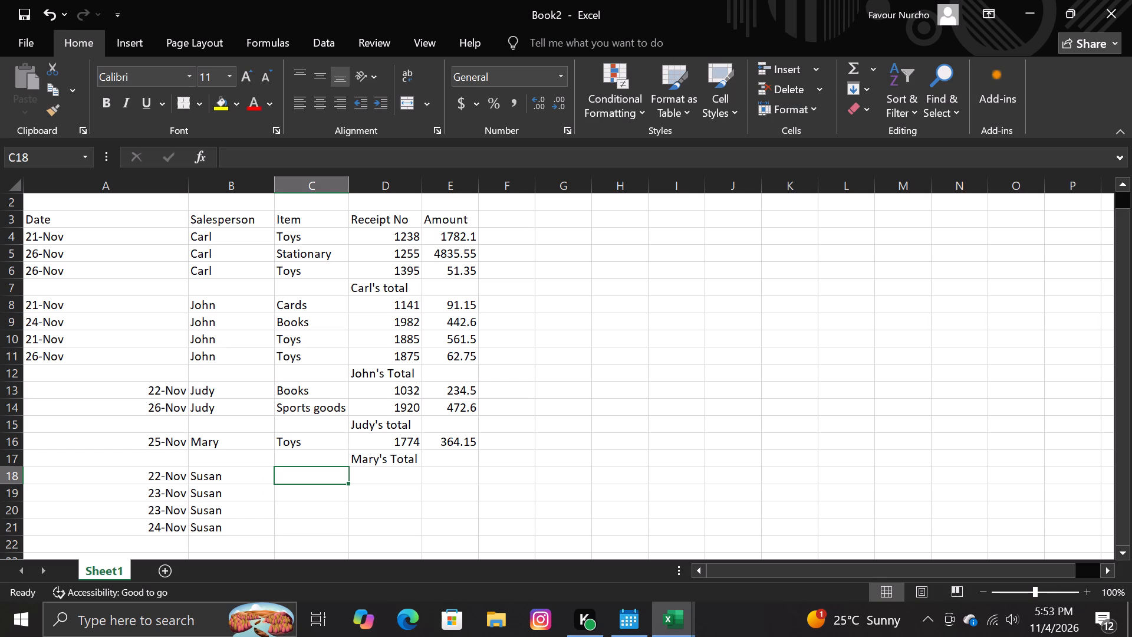
type("le")
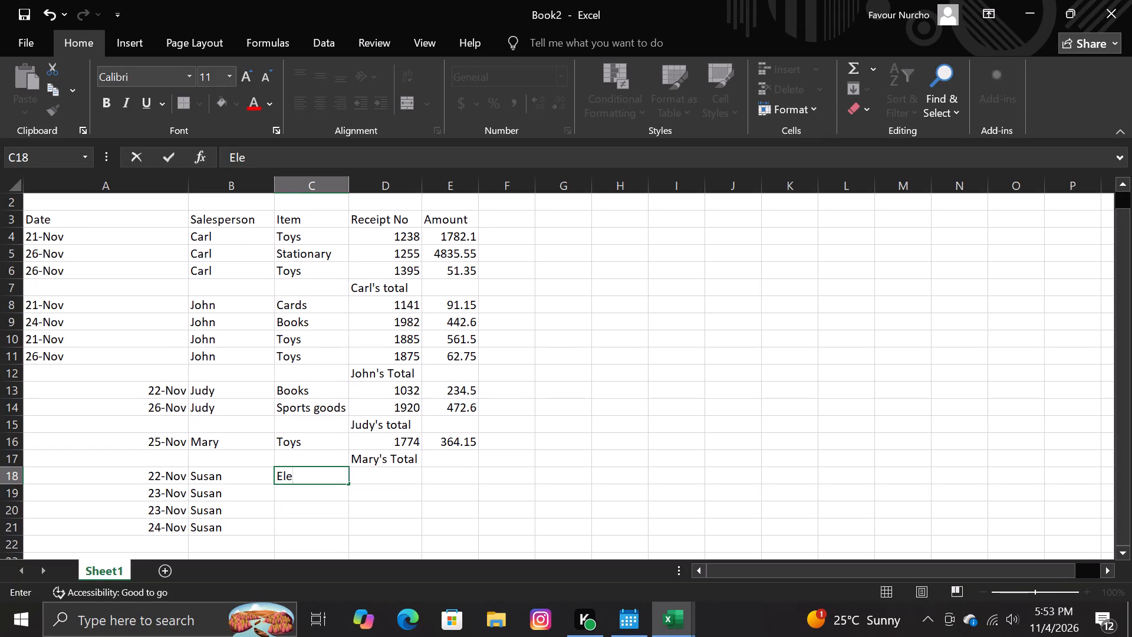
key("c")
type("tronis")
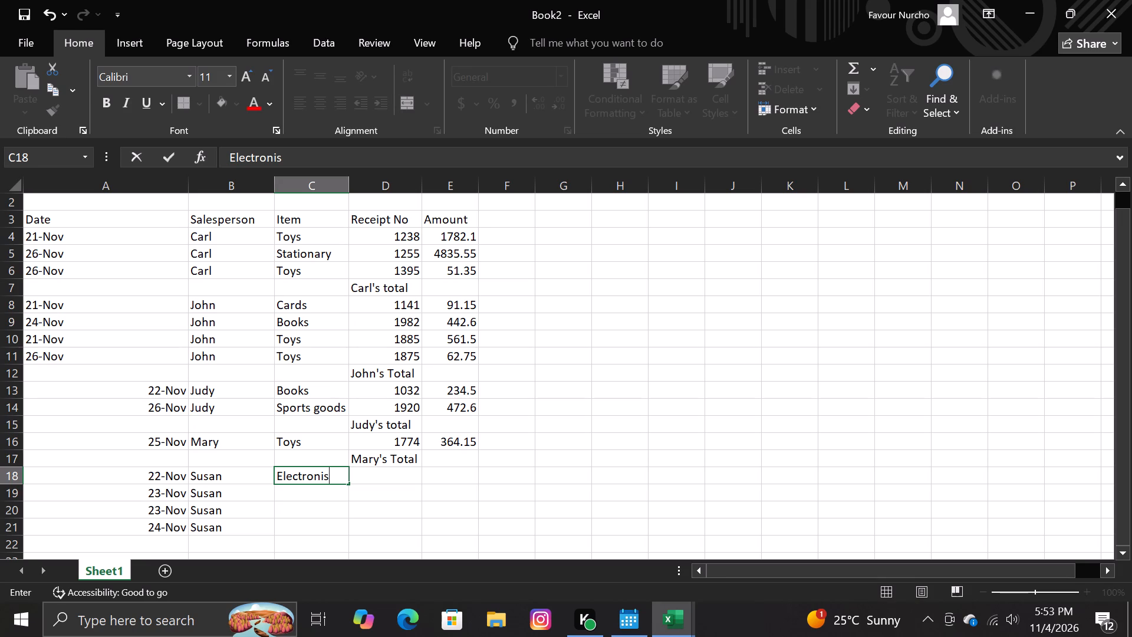
key("BackSpace")
type("cs")
key("Down")
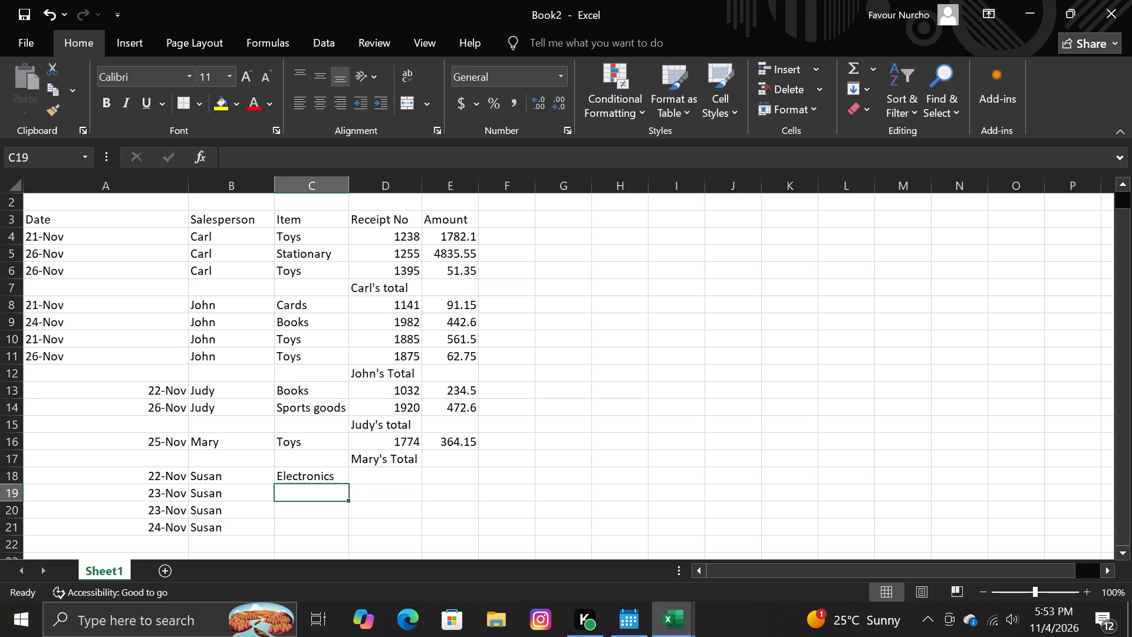
type("ards")
Enter Susan's remaining items: Others in C20 and Sports goods in C21.
left_click(333, 515)
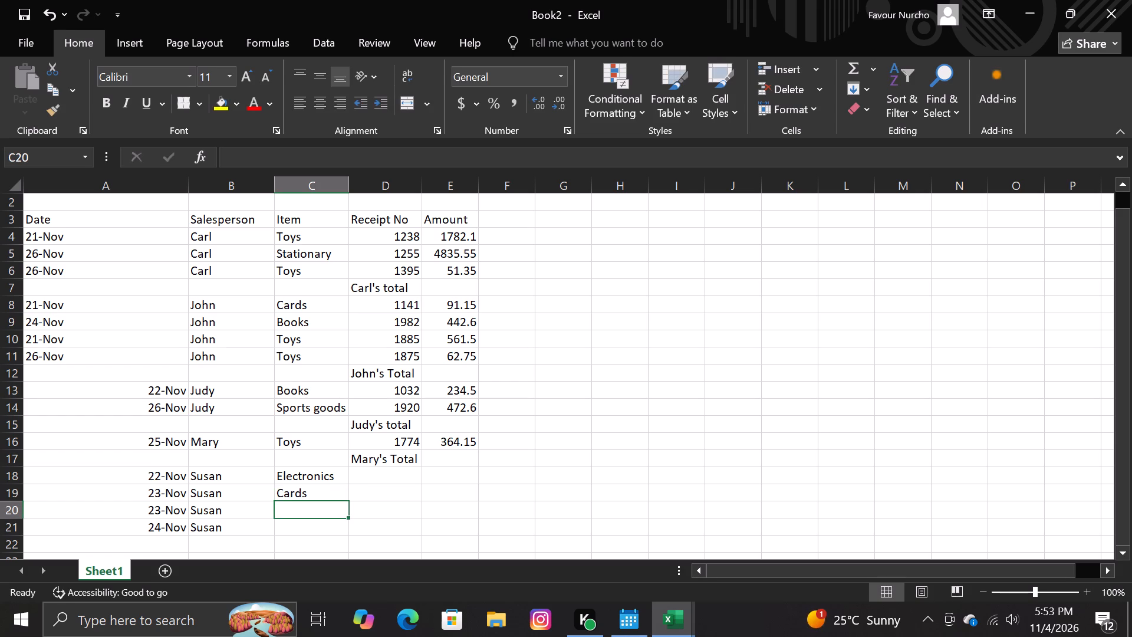
key("o")
type("thers")
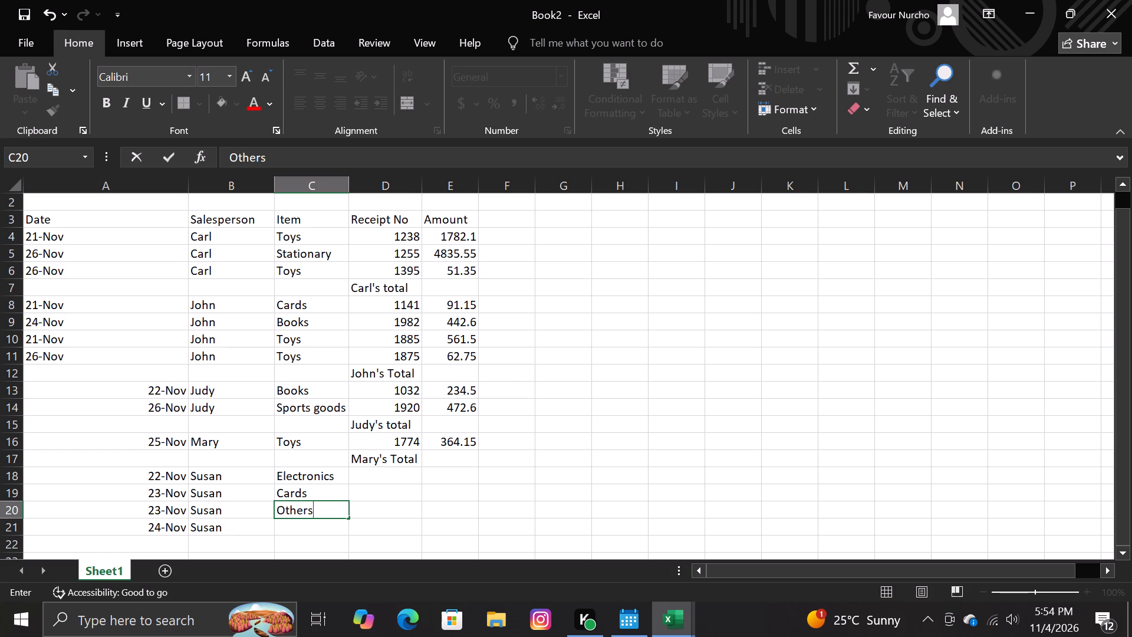
key("Down")
key("s")
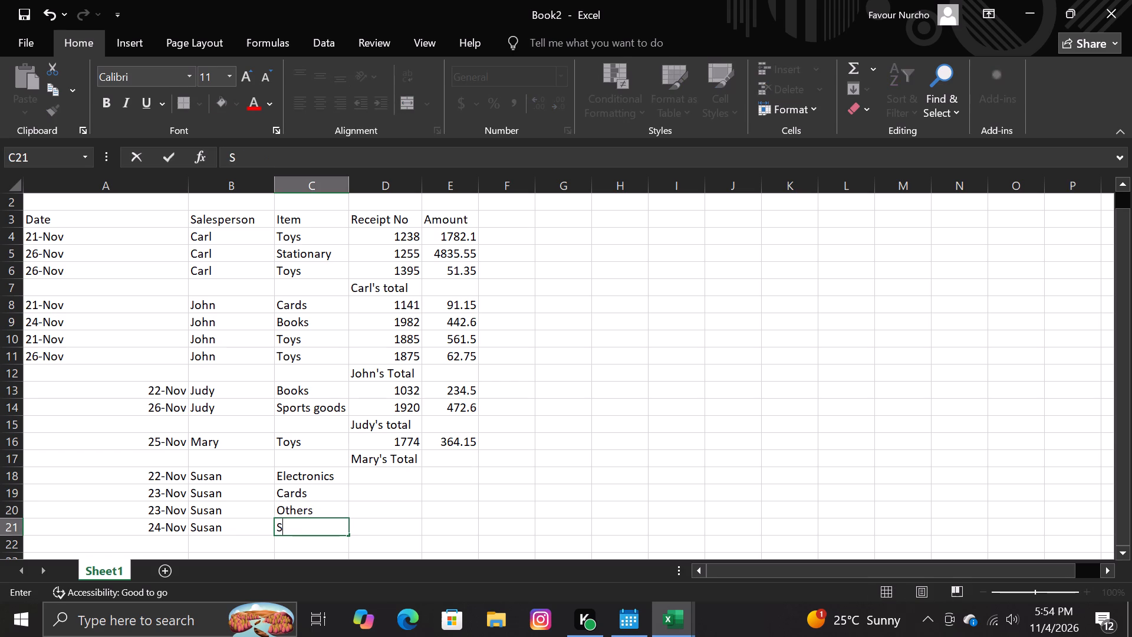
key("p")
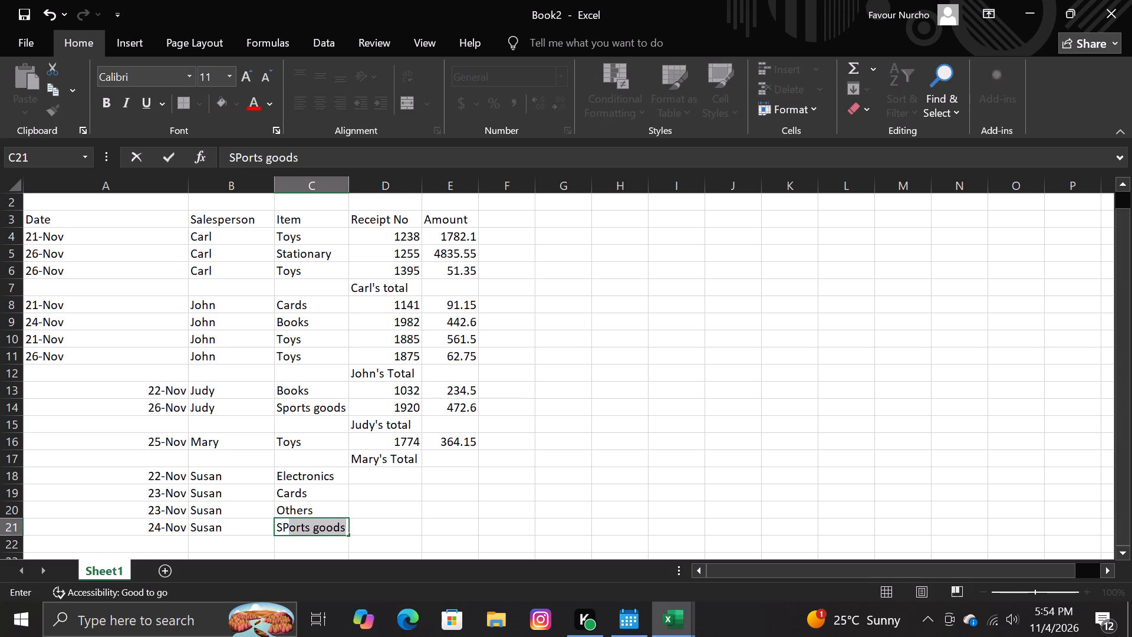
key("Return")
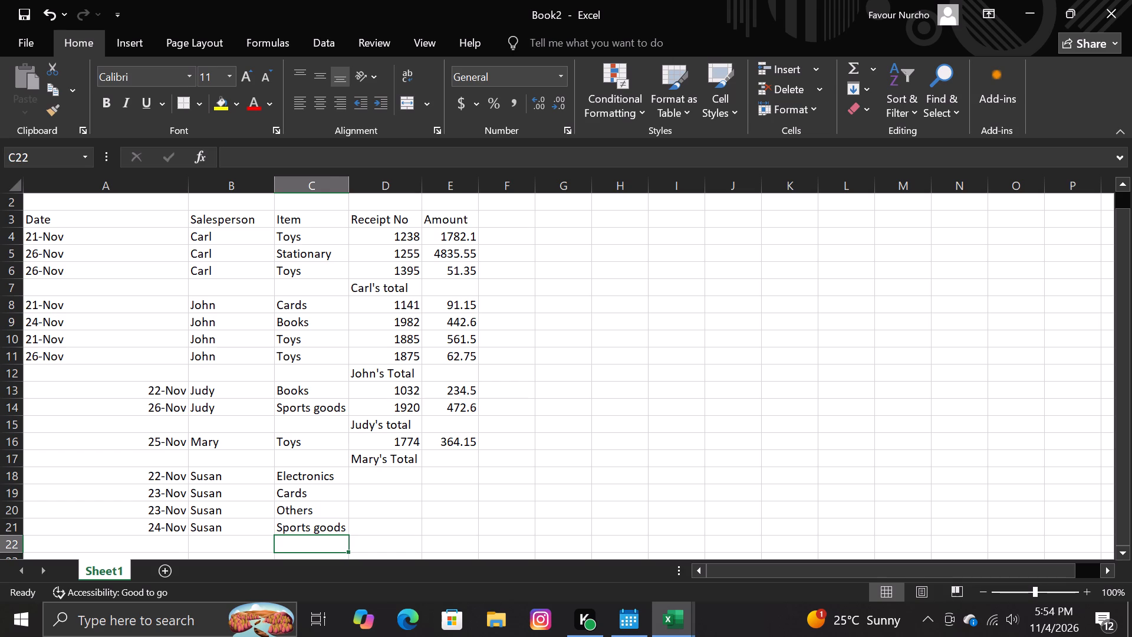
left_click(387, 469)
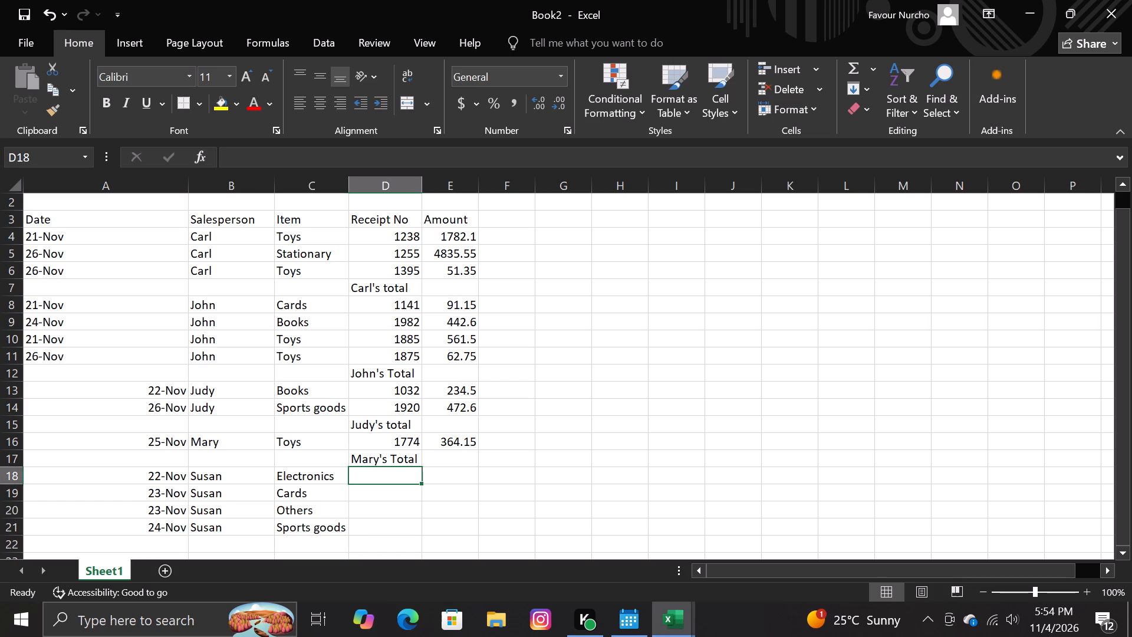
type("1160")
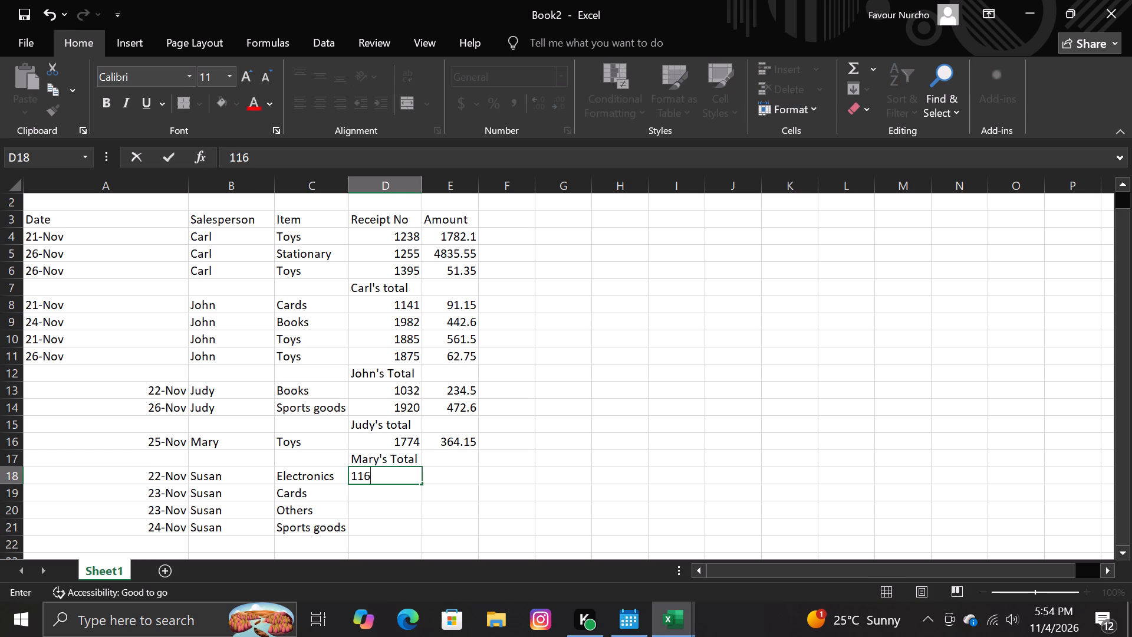
key("Down")
type("10")
type("75")
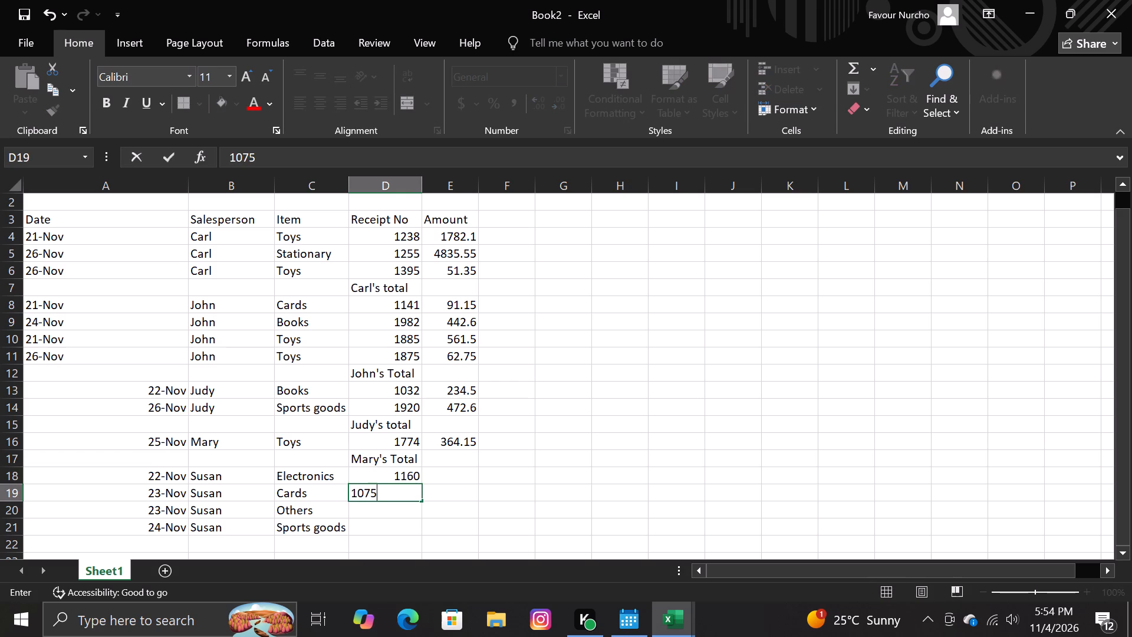
key("Down")
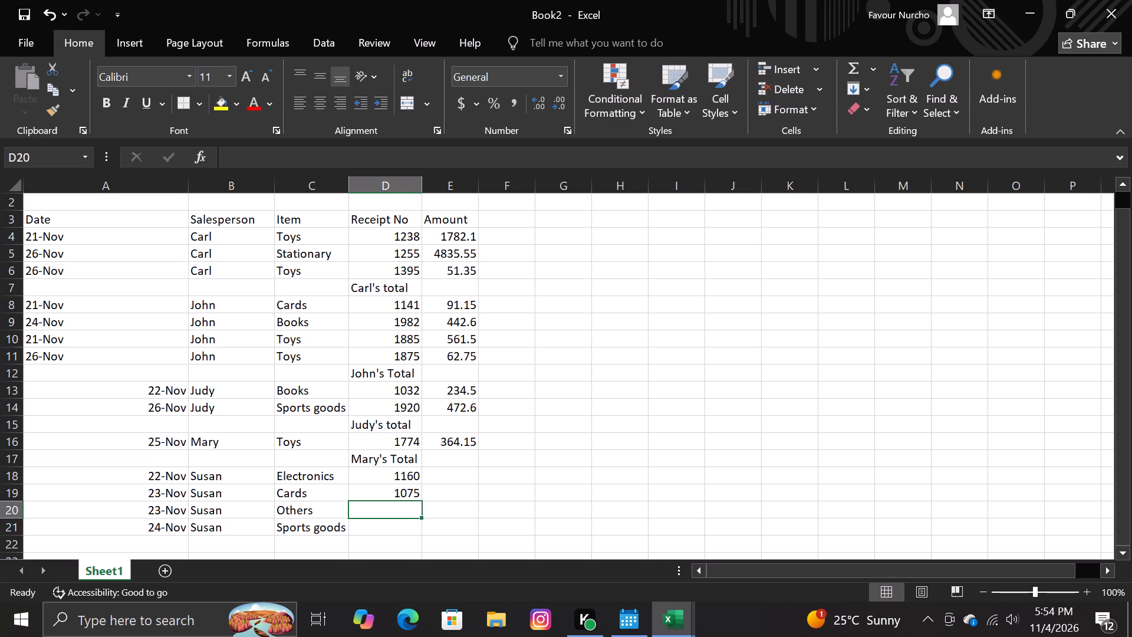
type("1745")
key("Down")
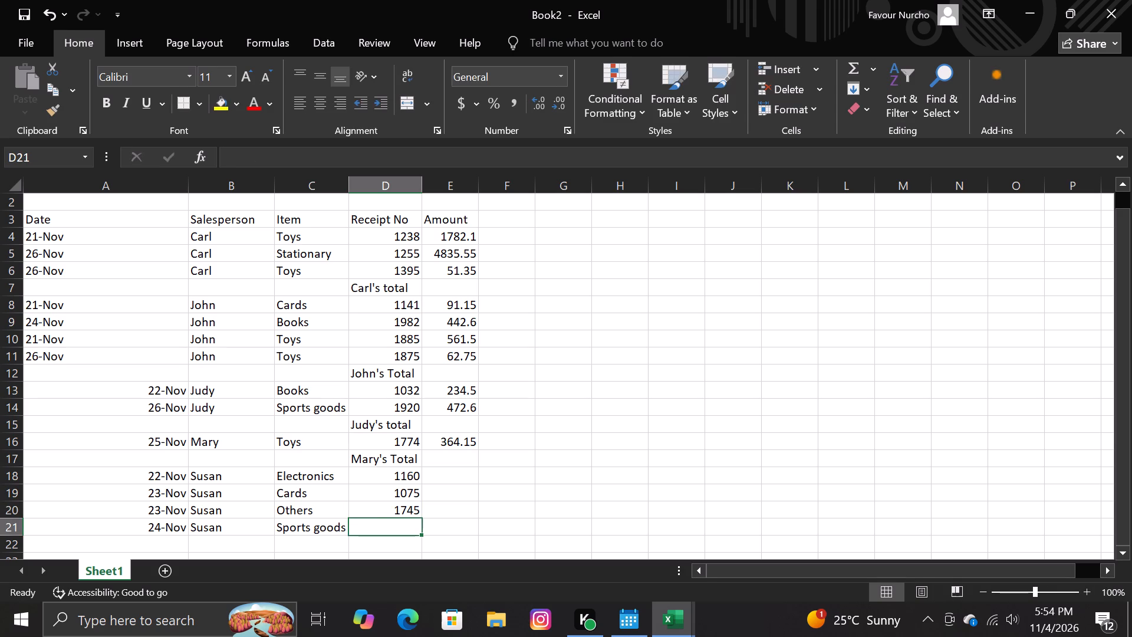
type("1662")
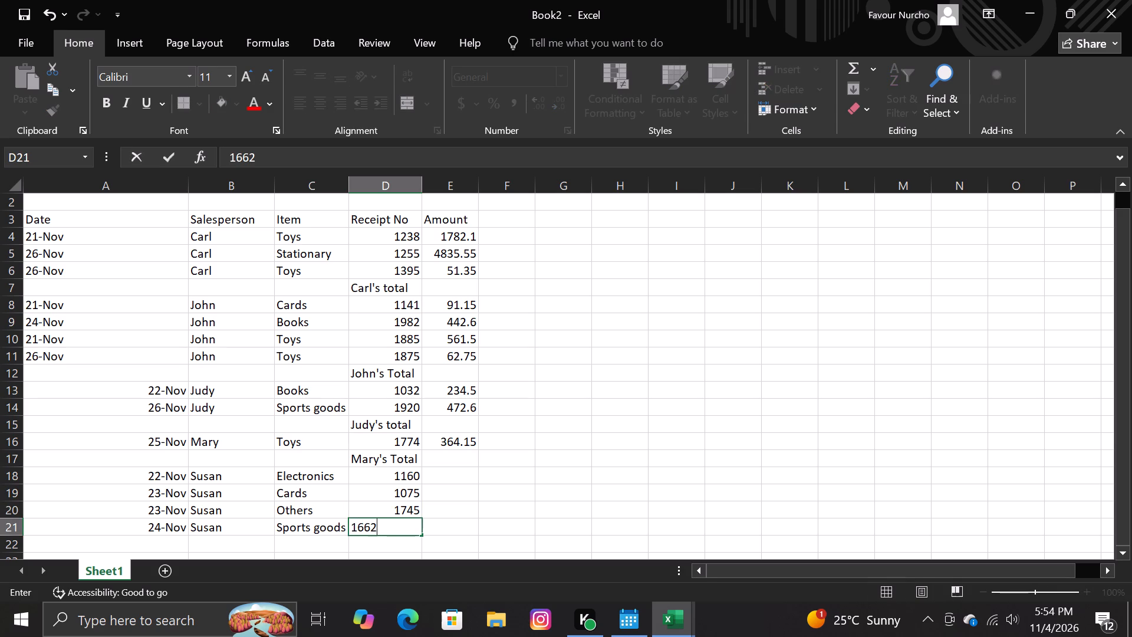
Enter Susan's first three amounts in E18 through E20: 52.95, 81.60 and 132.95.
left_click(433, 476)
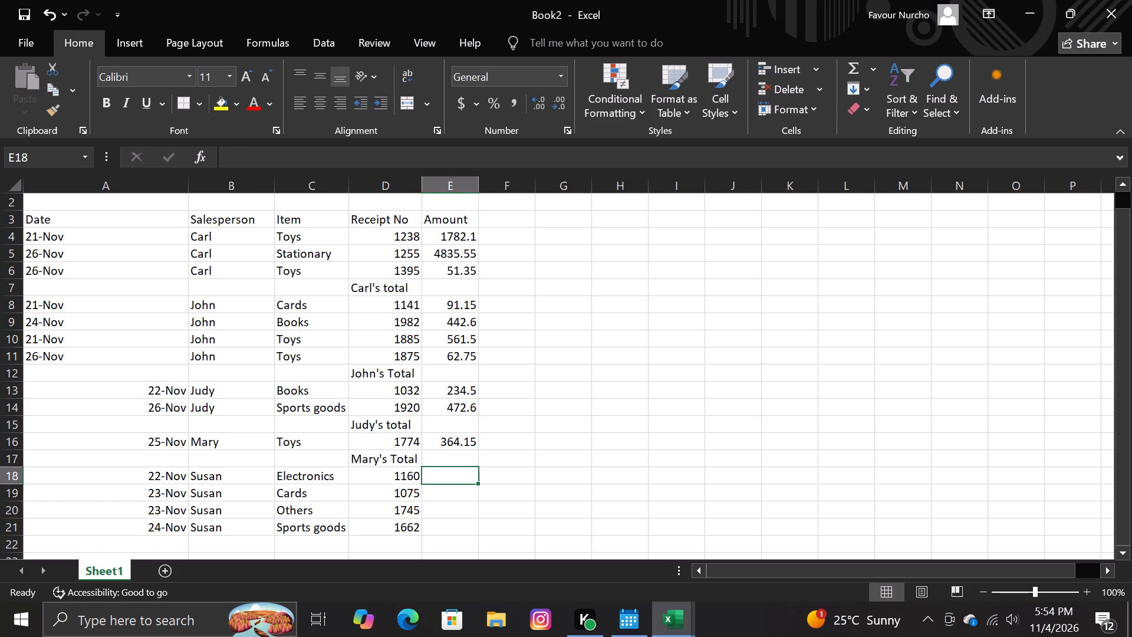
type("52.")
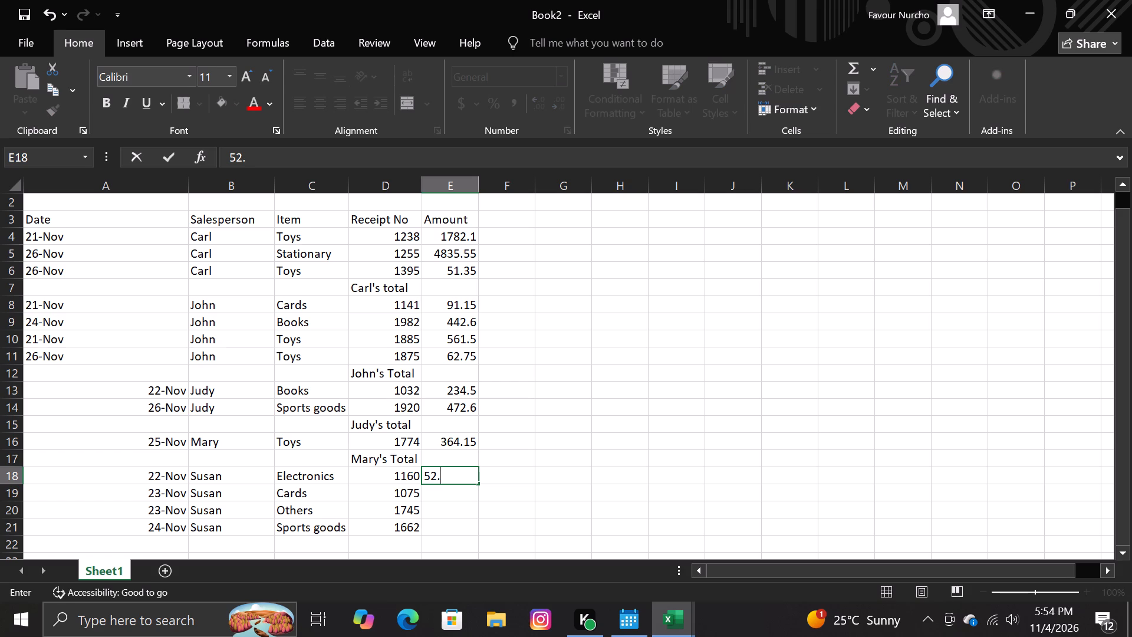
type("95")
key("Down")
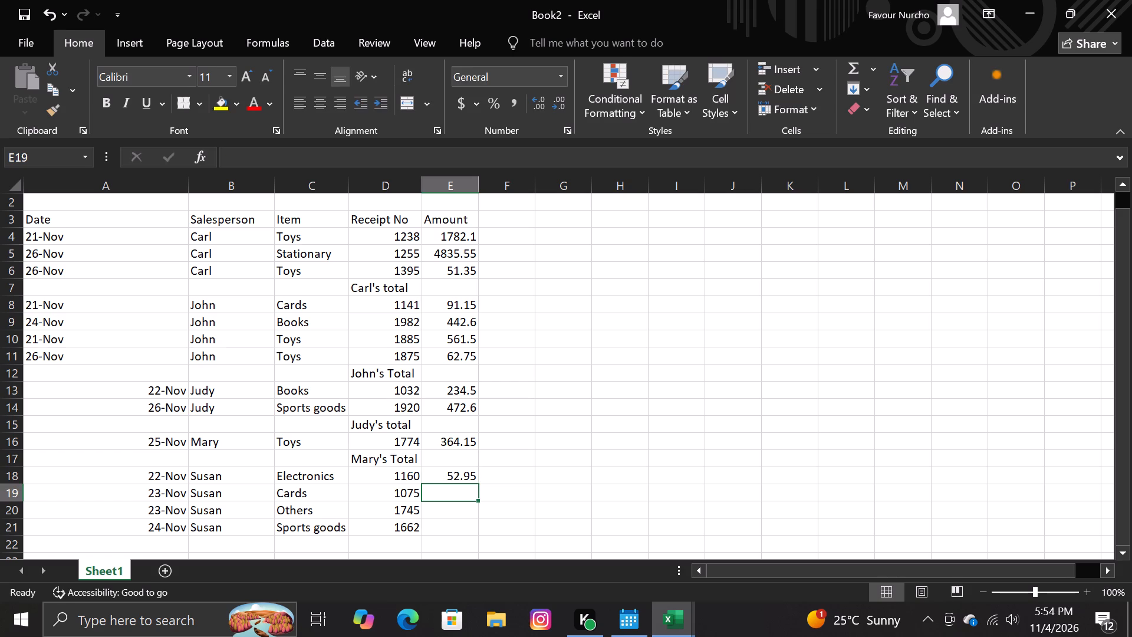
type("81")
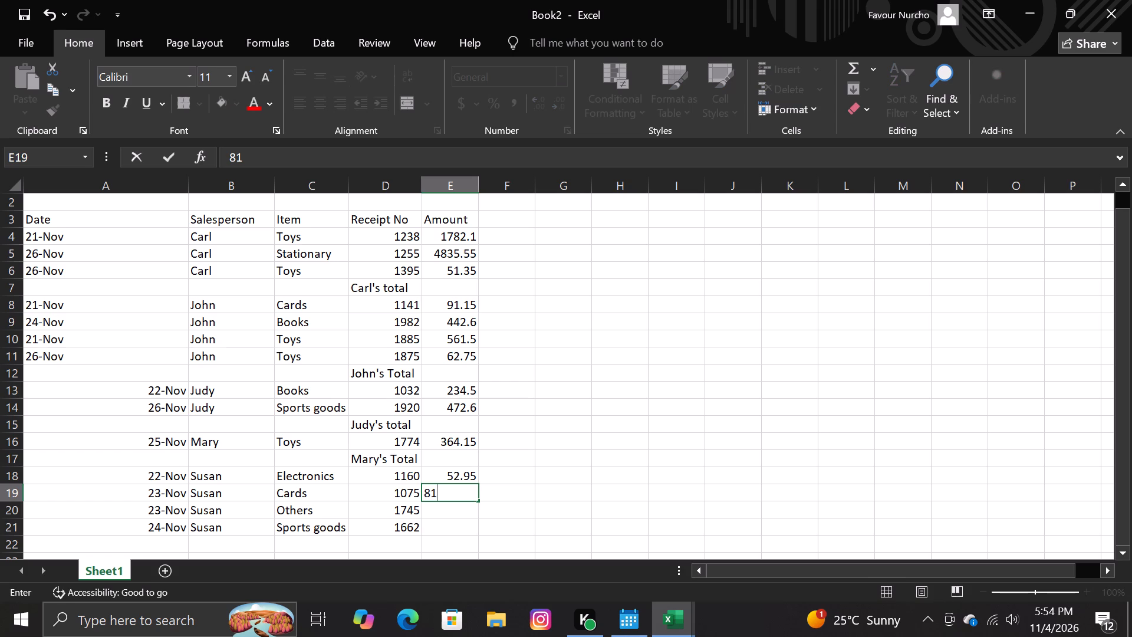
key("period")
type("60")
key("Down")
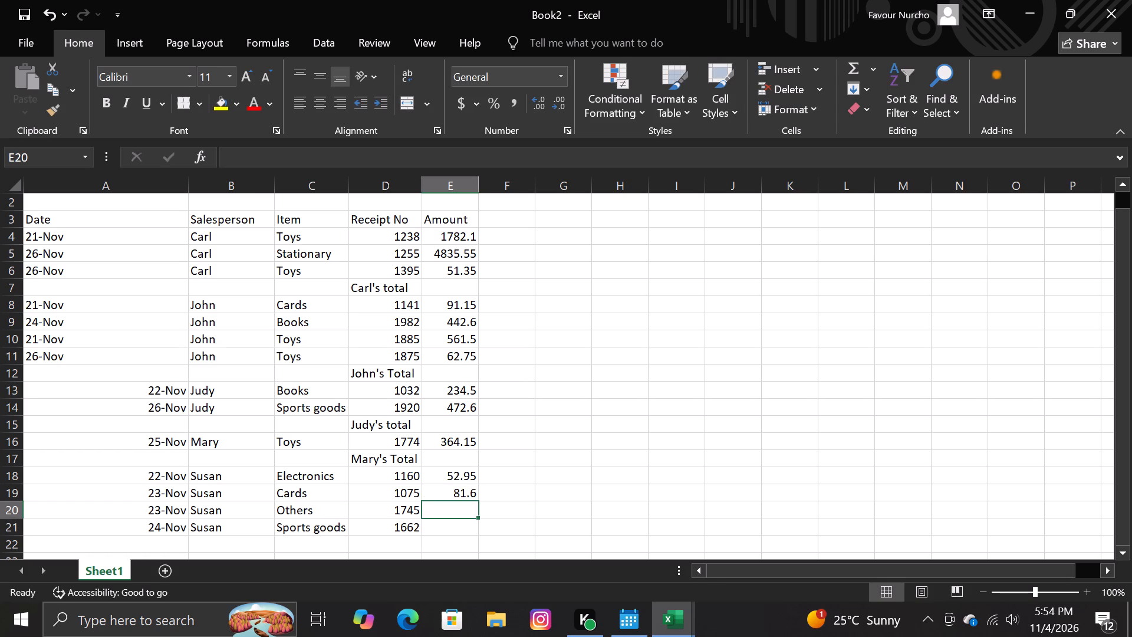
type("132.")
type("95")
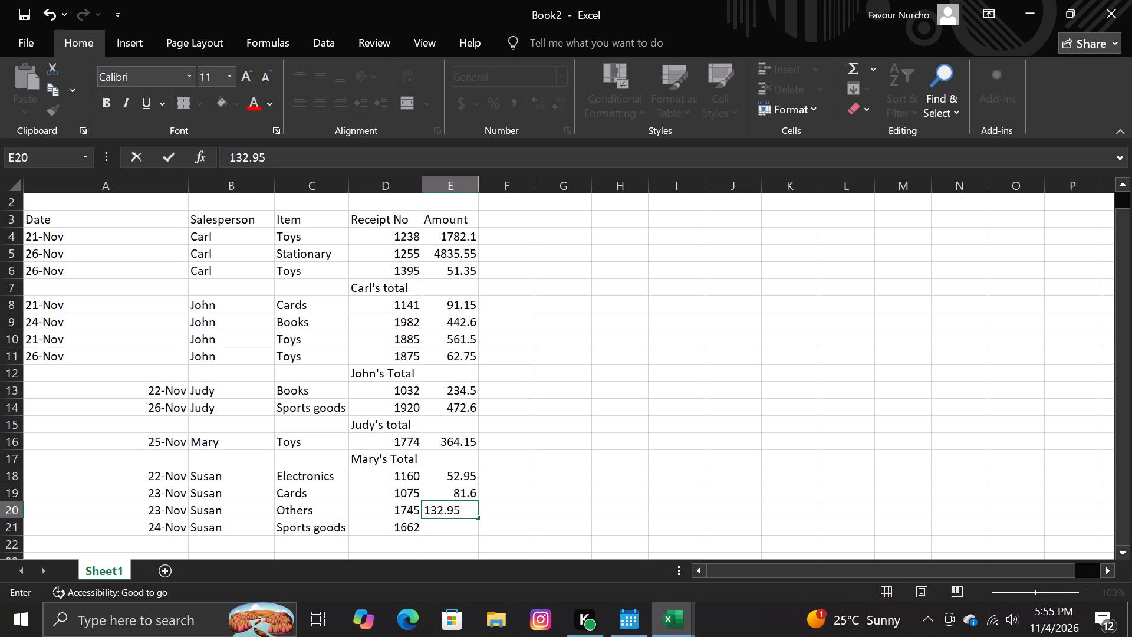
key("Down")
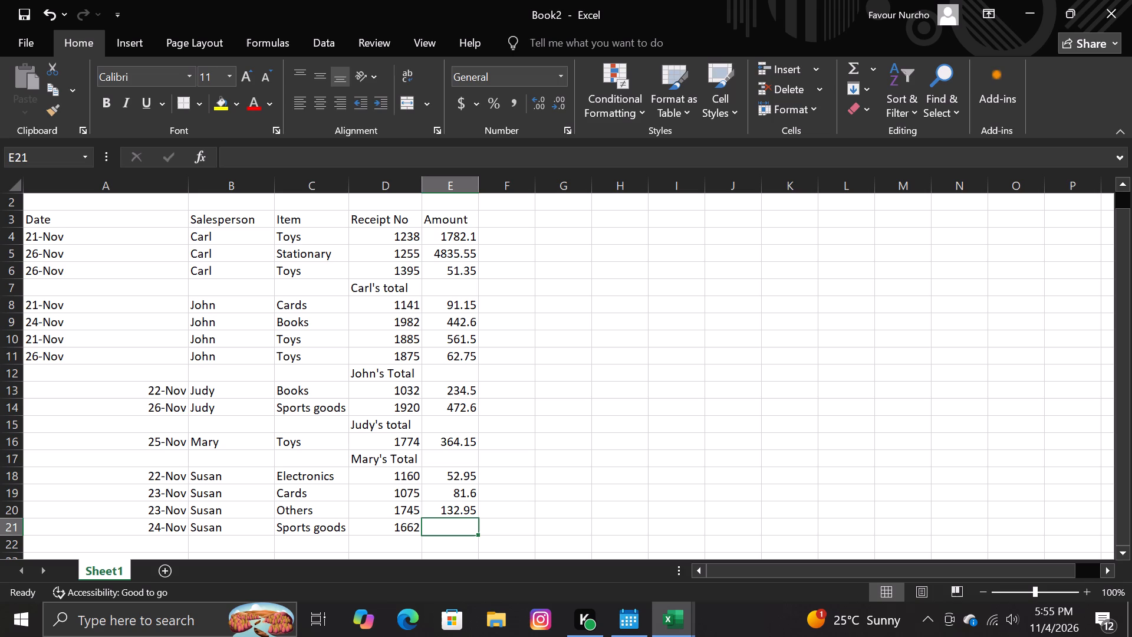
Enter Susan's last amount, 2580.10, in E21.
type("25")
type("80")
key("period")
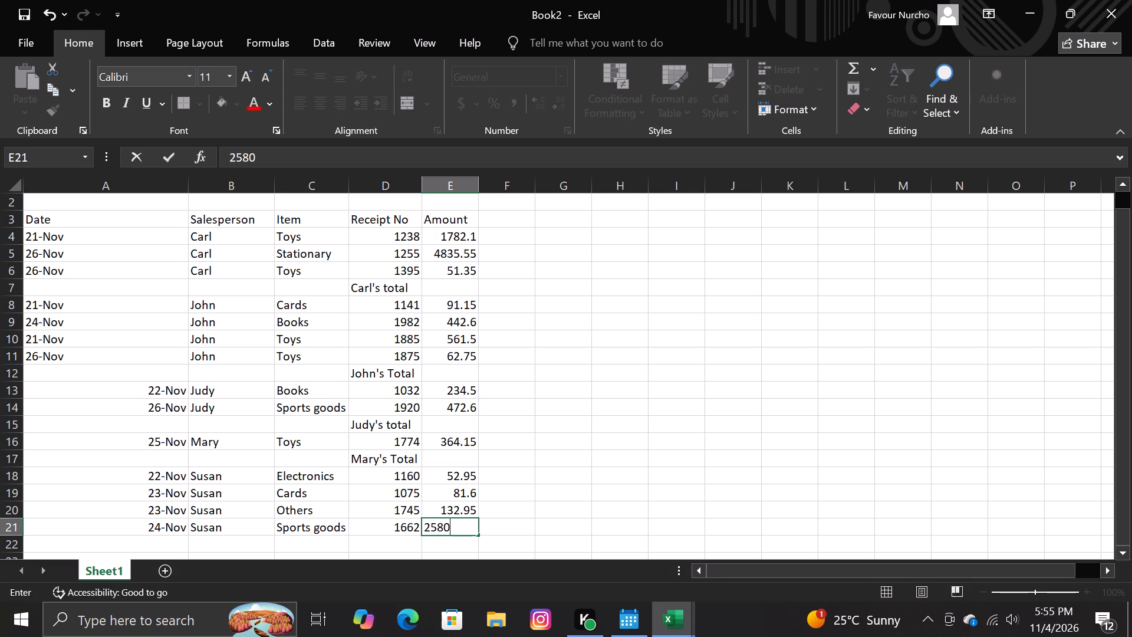
type("10")
Add the label Susan's Total in D22, below Susan's receipt numbers.
left_click(363, 544)
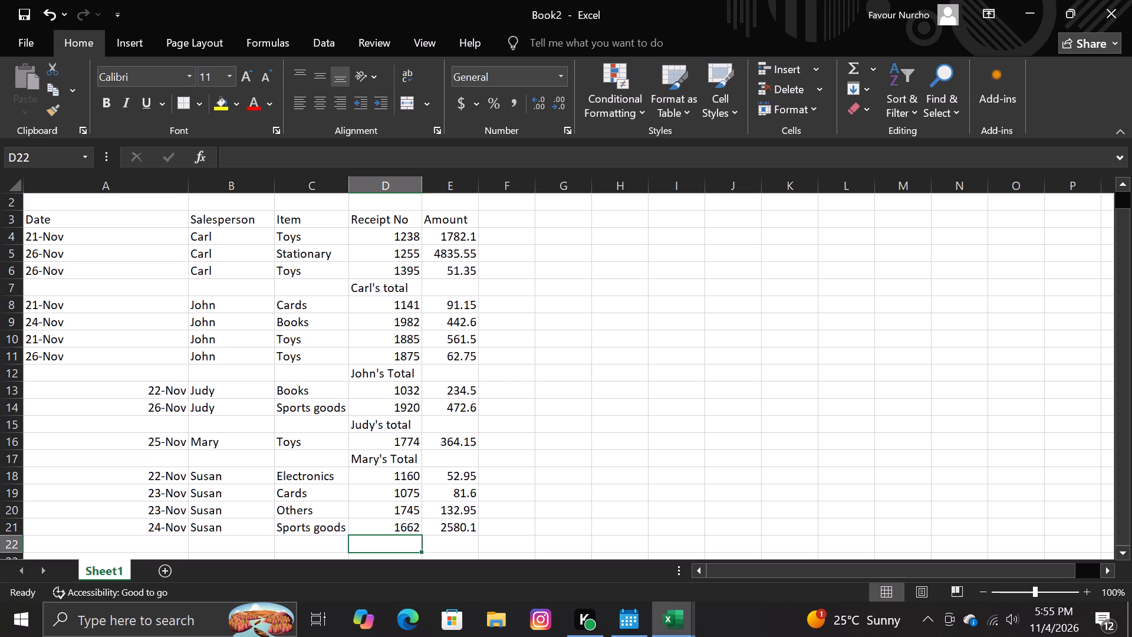
key("s")
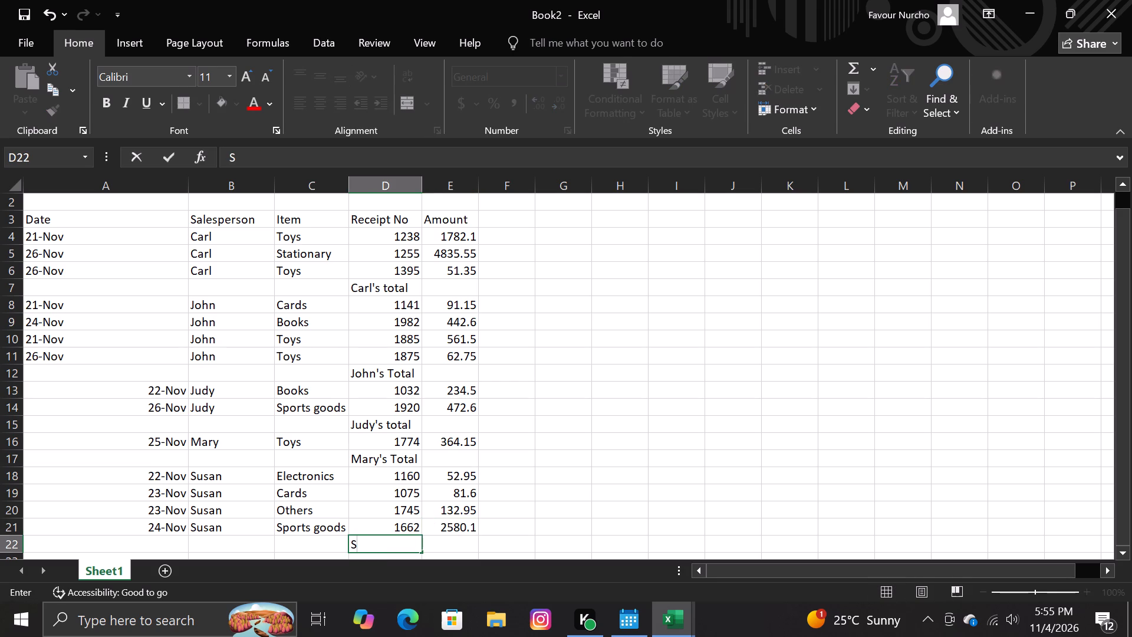
type("usan")
type("'s")
key("space")
key("t")
key("o")
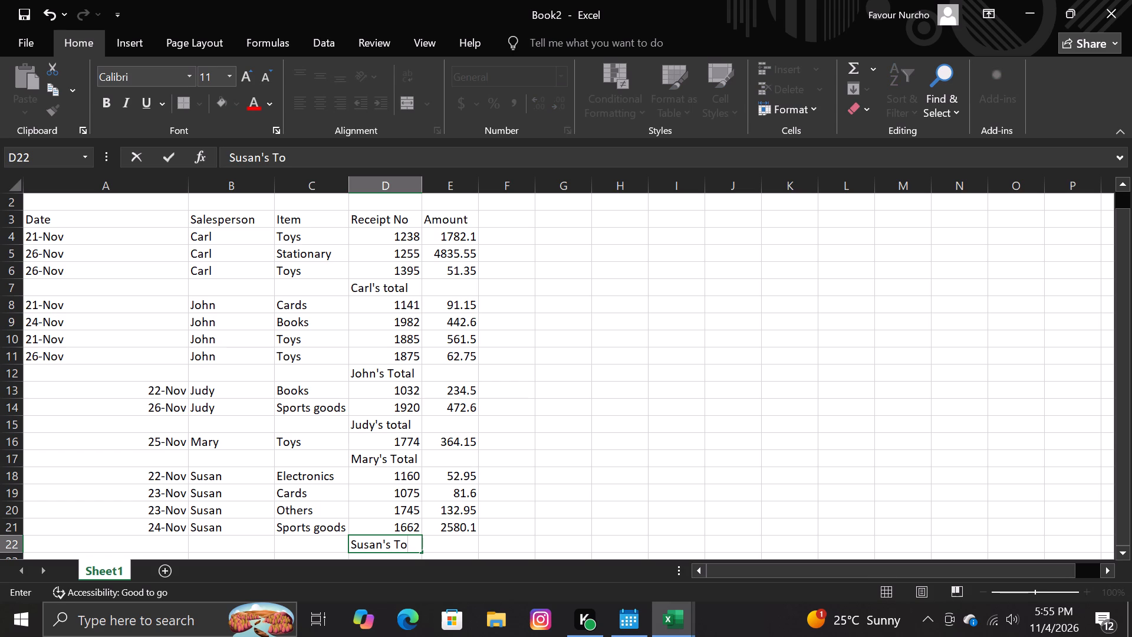
type("ta")
key("l")
left_click(456, 534)
left_click(456, 543)
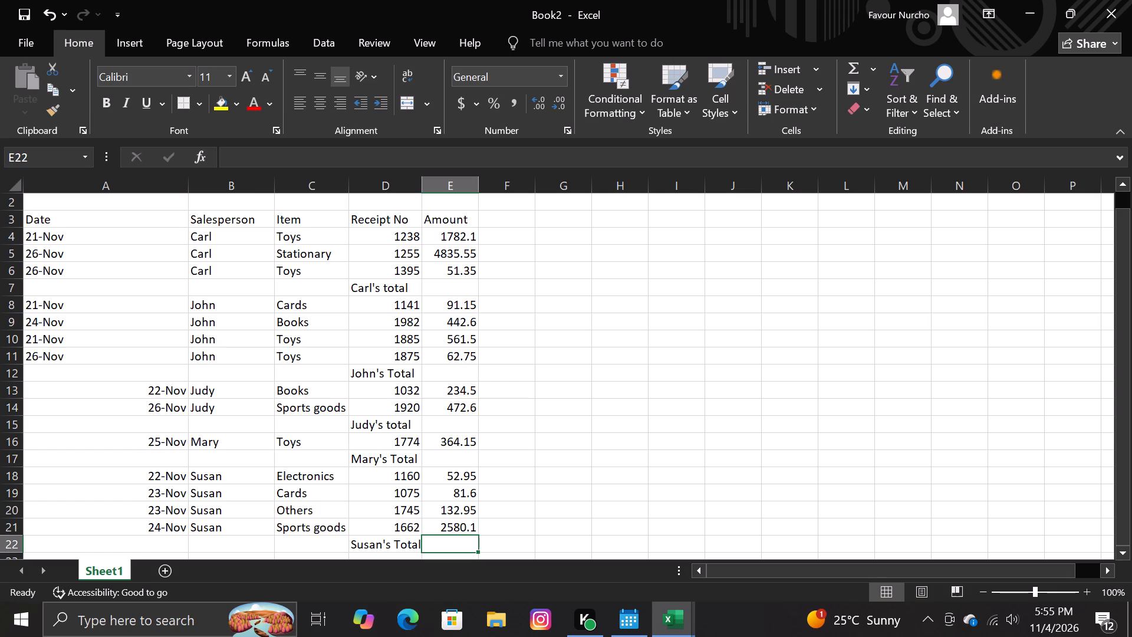
Enter the label Grand Total in D24, two rows below Susan's Total.
left_click(1123, 442)
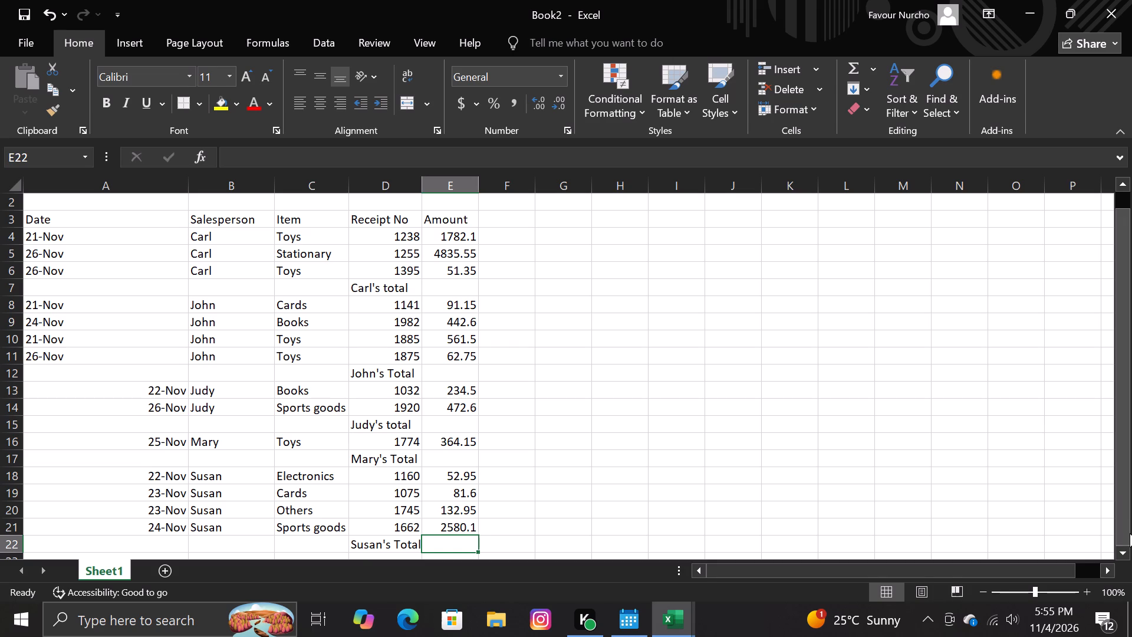
key("Down")
key("Down")
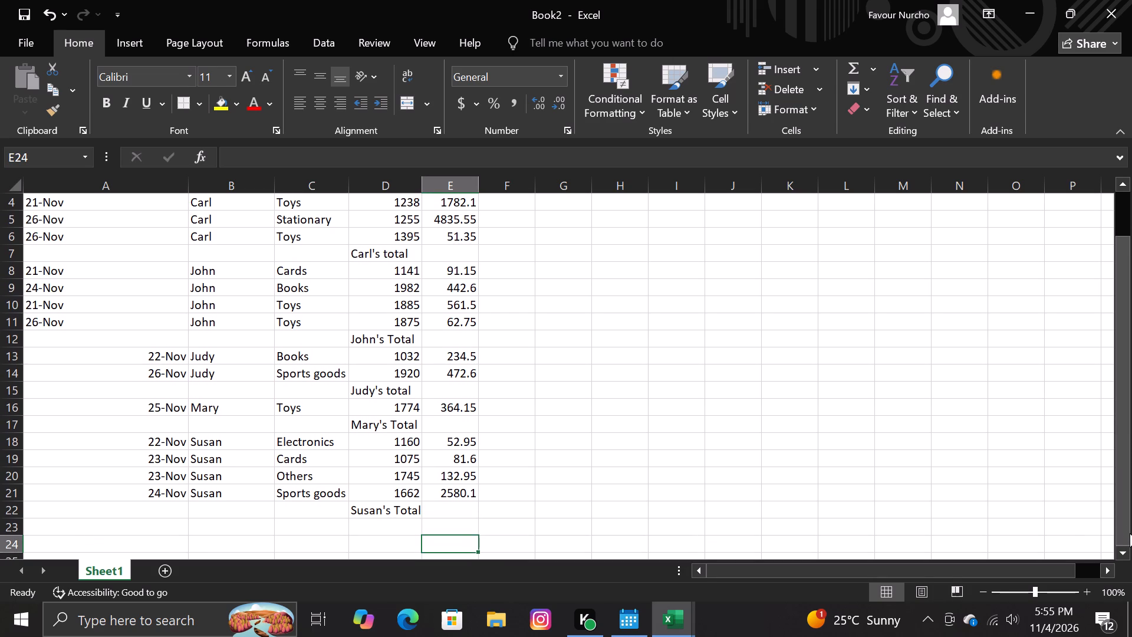
left_click(375, 541)
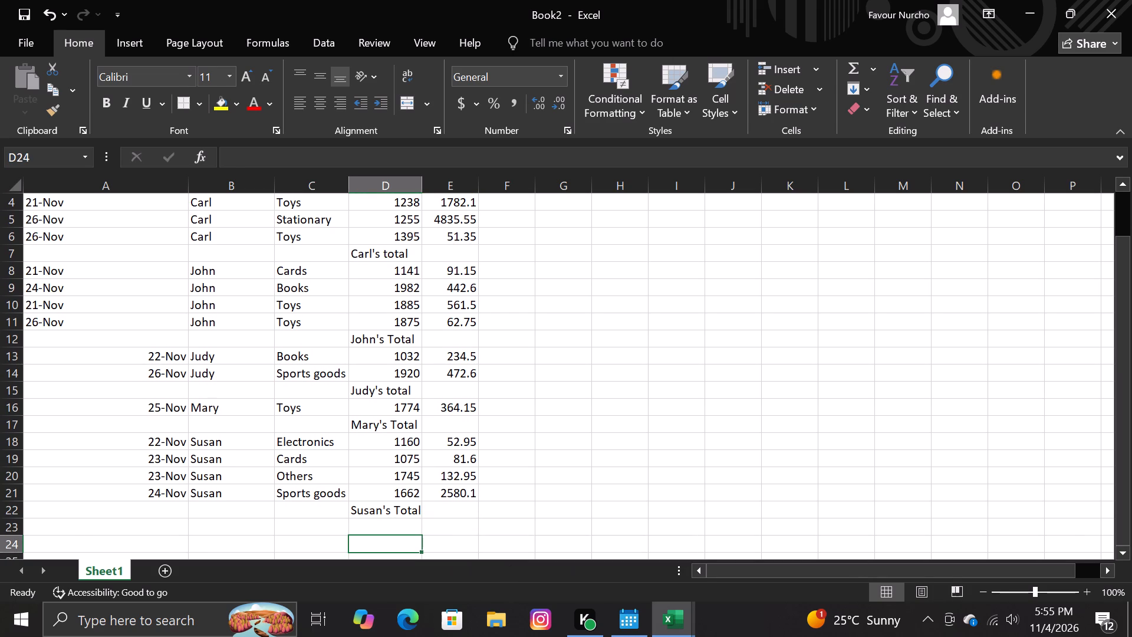
key("d")
key("BackSpace")
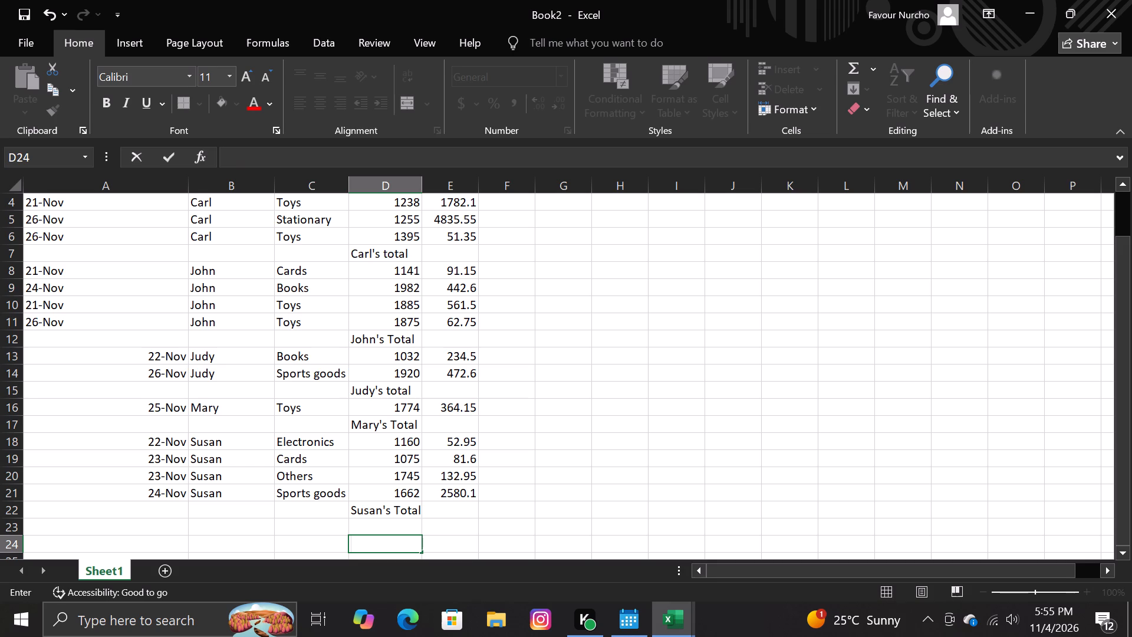
key("g")
type("rand")
key("space")
key("t")
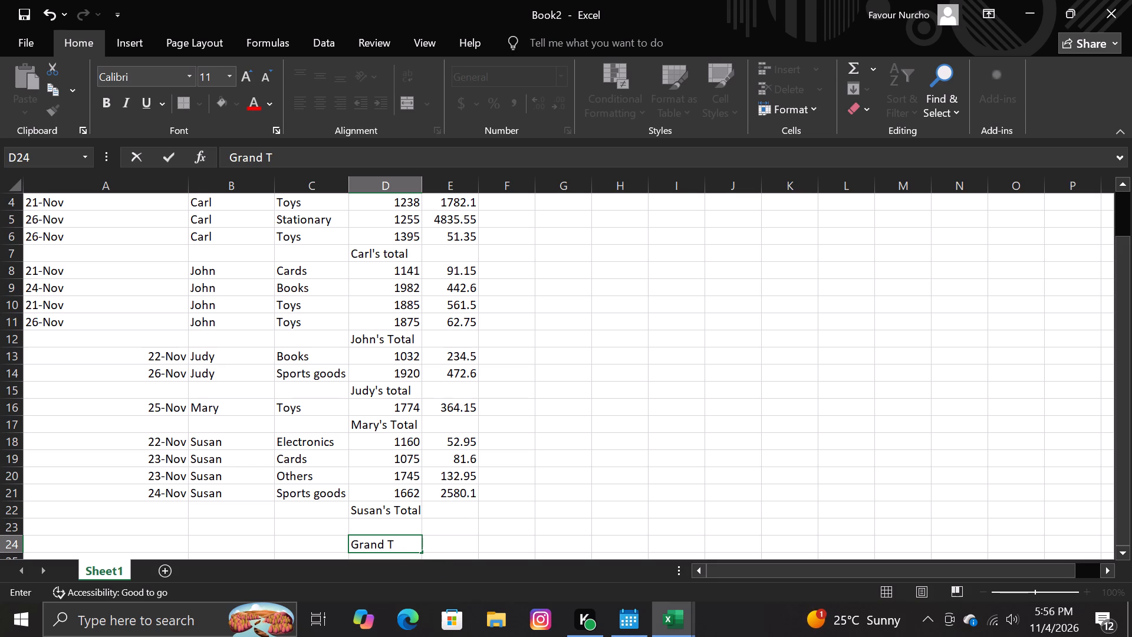
key("o")
type("tal")
Format the Grand Total text in D24 as bold in the Algerian font.
left_click_drag(352, 543, 368, 541)
left_click_drag(368, 541, 414, 541)
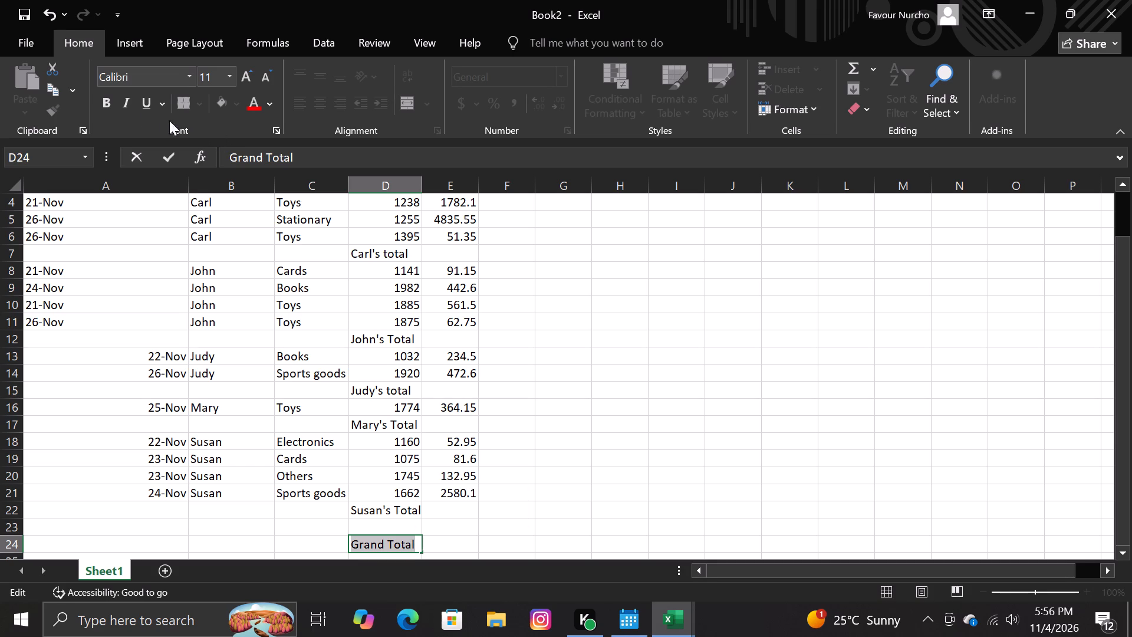
left_click(110, 100)
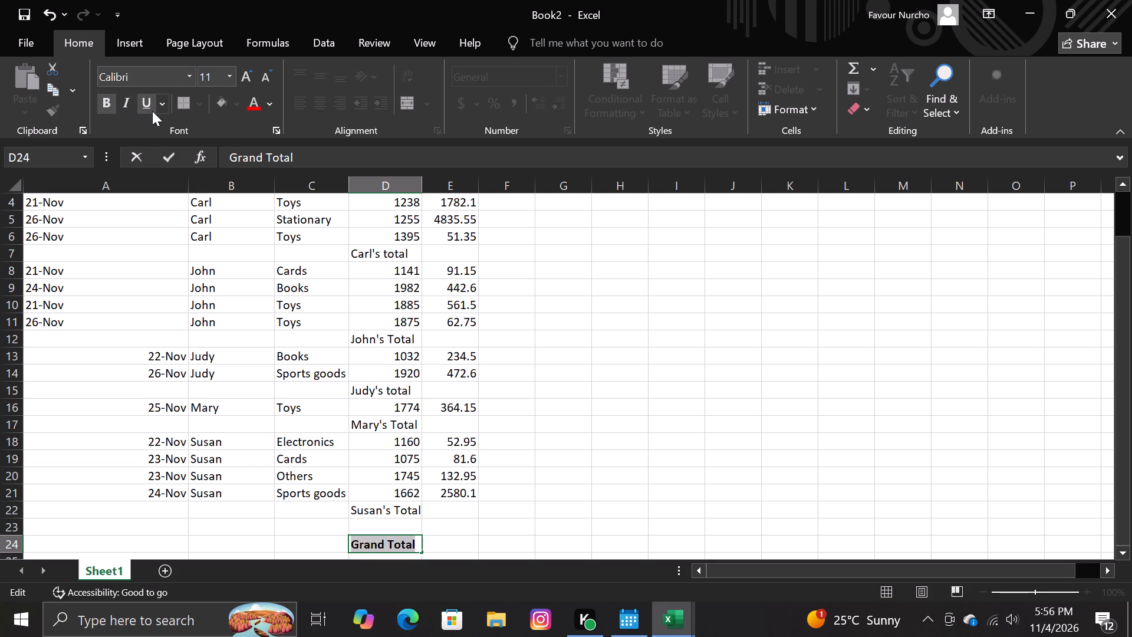
left_click(189, 85)
left_click(191, 194)
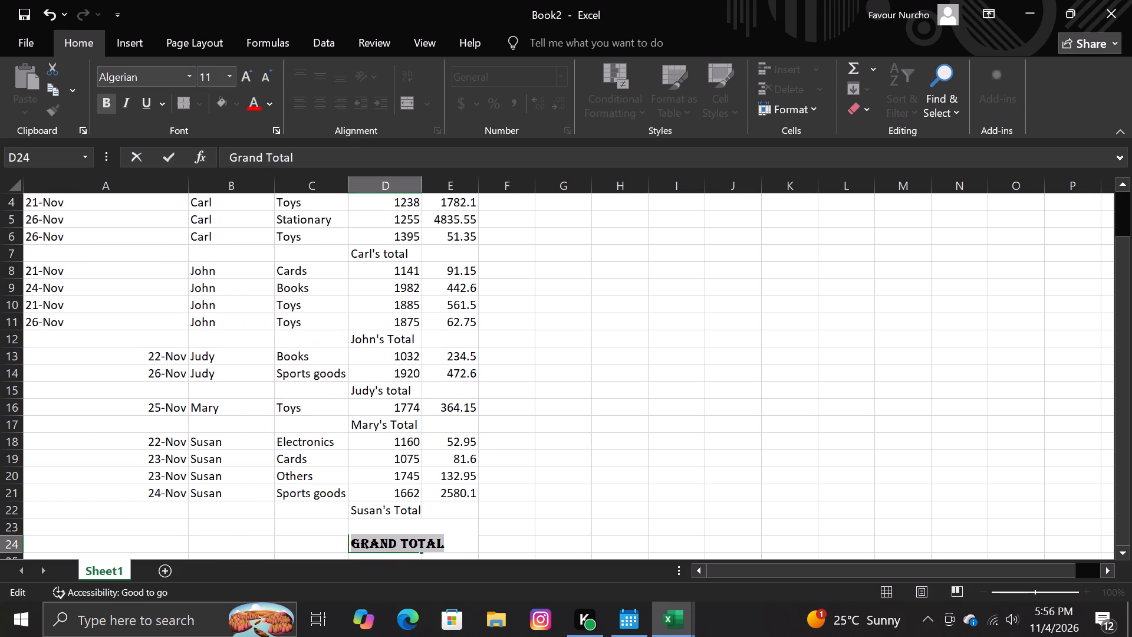
left_click(400, 503)
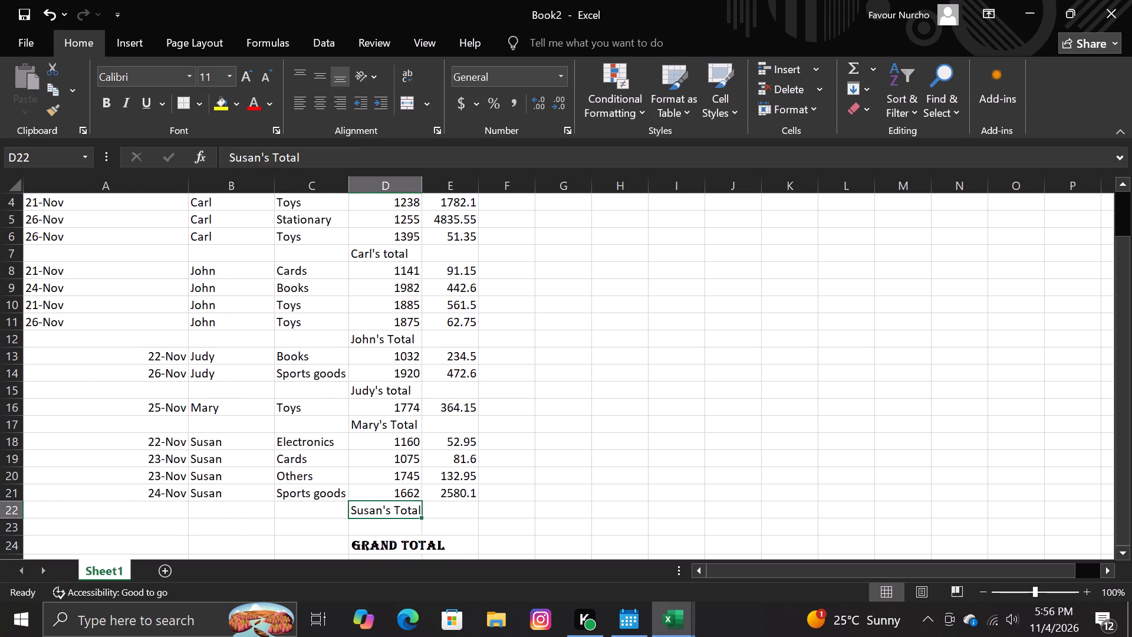
Widen column D to about 16.27 so the Grand Total label fits.
left_click_drag(422, 189, 433, 196)
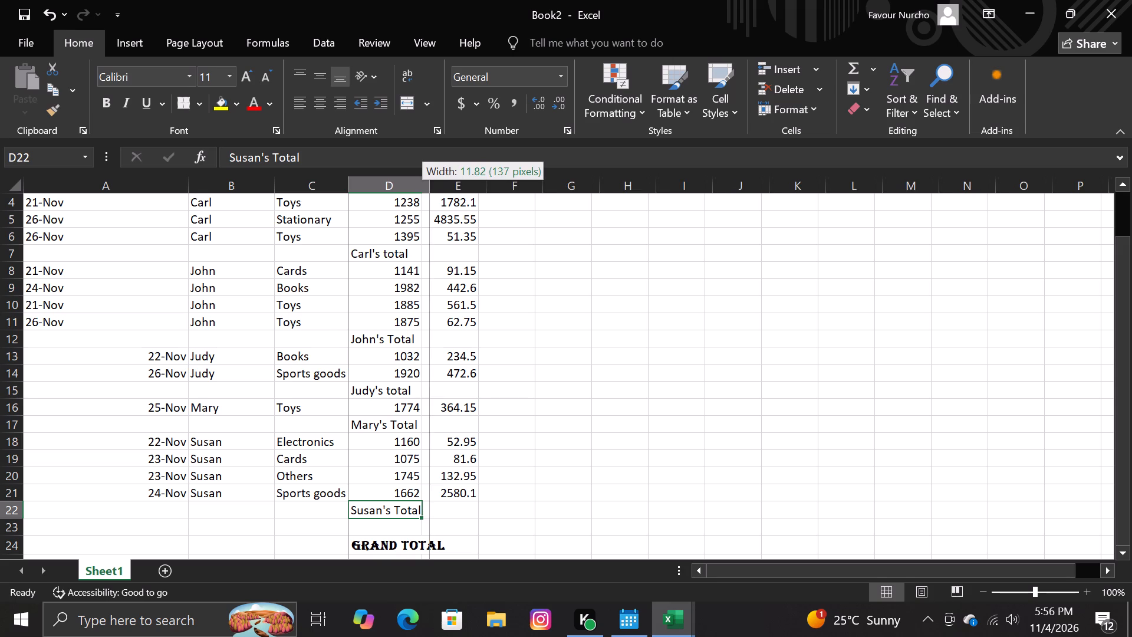
left_click_drag(433, 196, 459, 202)
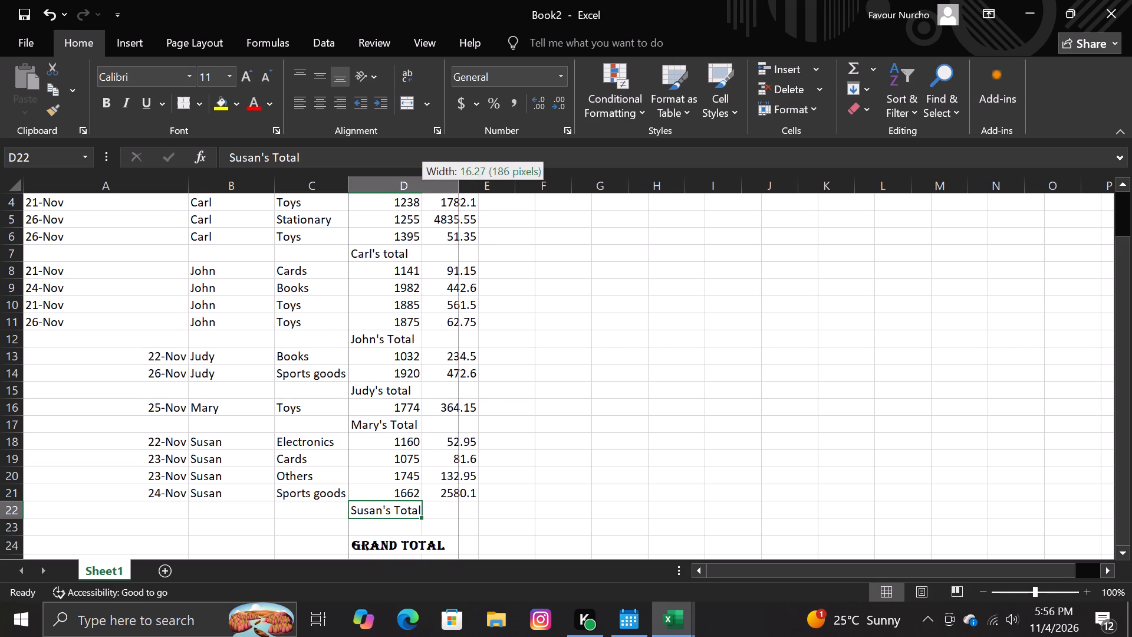
left_click_drag(459, 202, 459, 202)
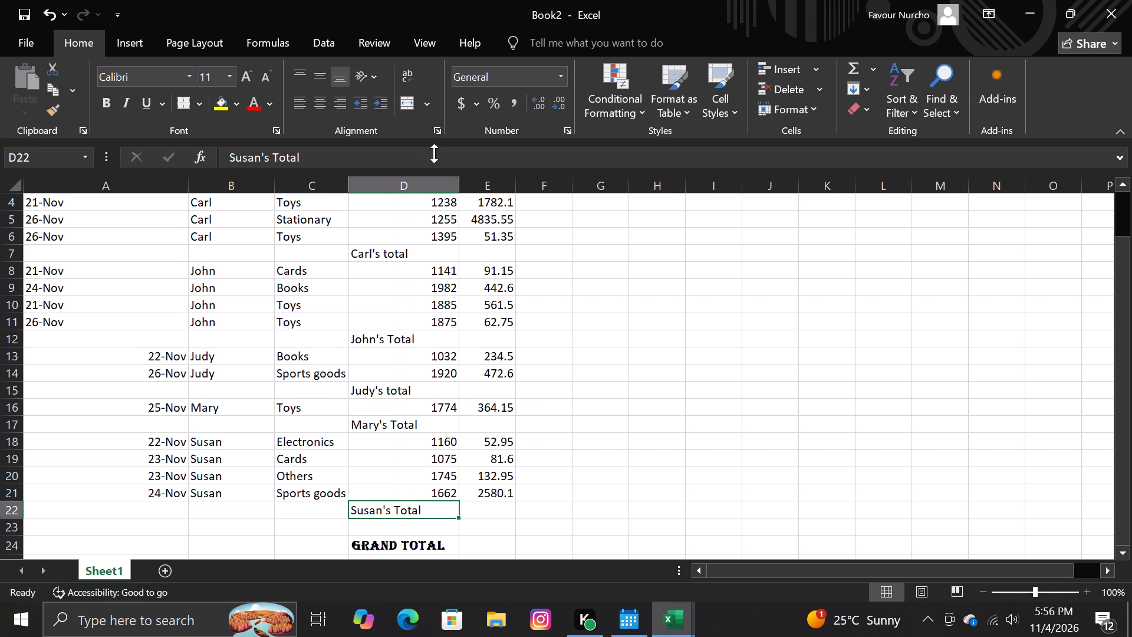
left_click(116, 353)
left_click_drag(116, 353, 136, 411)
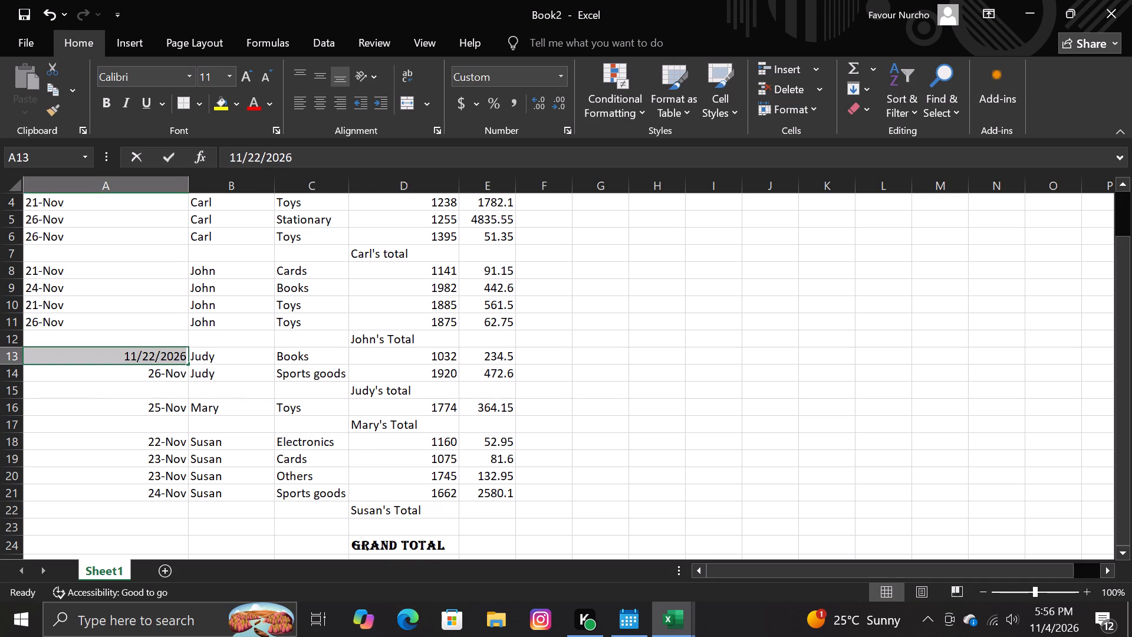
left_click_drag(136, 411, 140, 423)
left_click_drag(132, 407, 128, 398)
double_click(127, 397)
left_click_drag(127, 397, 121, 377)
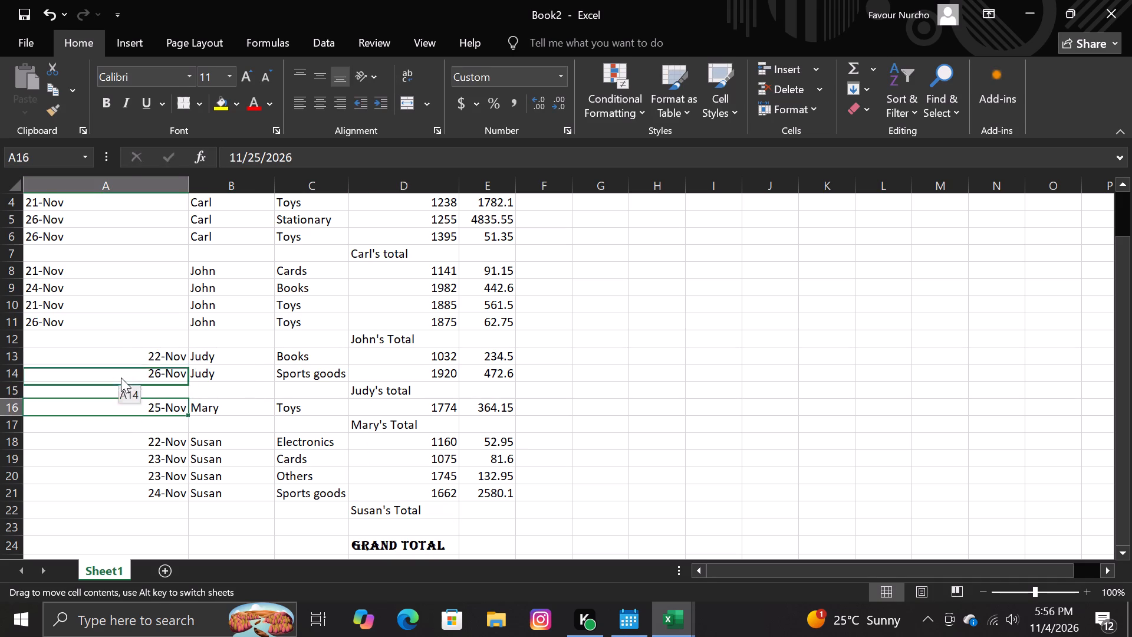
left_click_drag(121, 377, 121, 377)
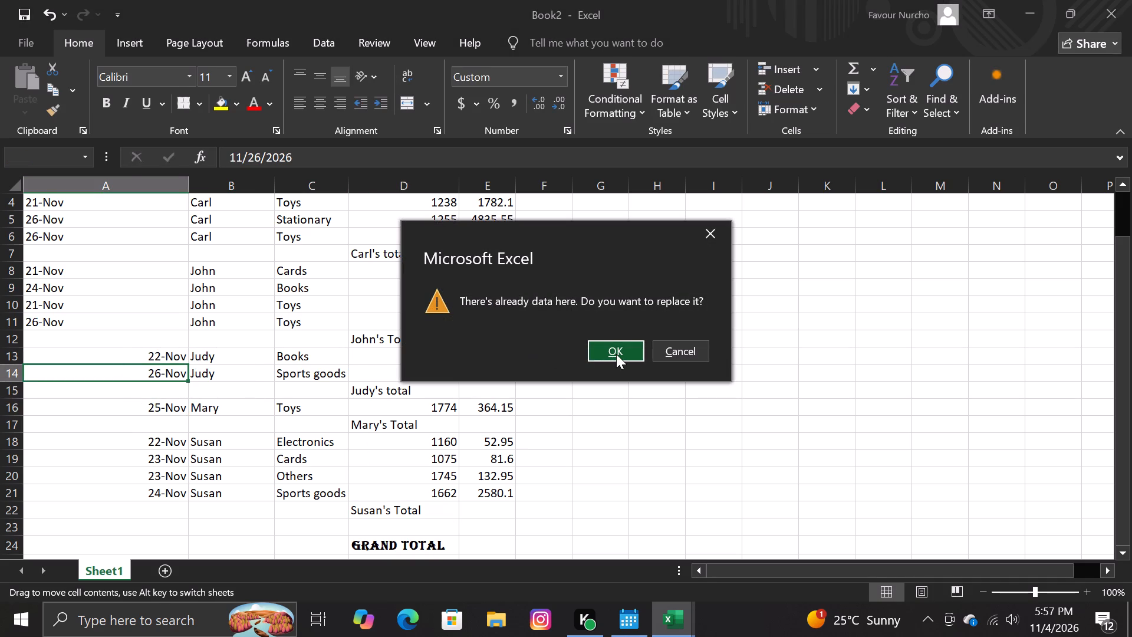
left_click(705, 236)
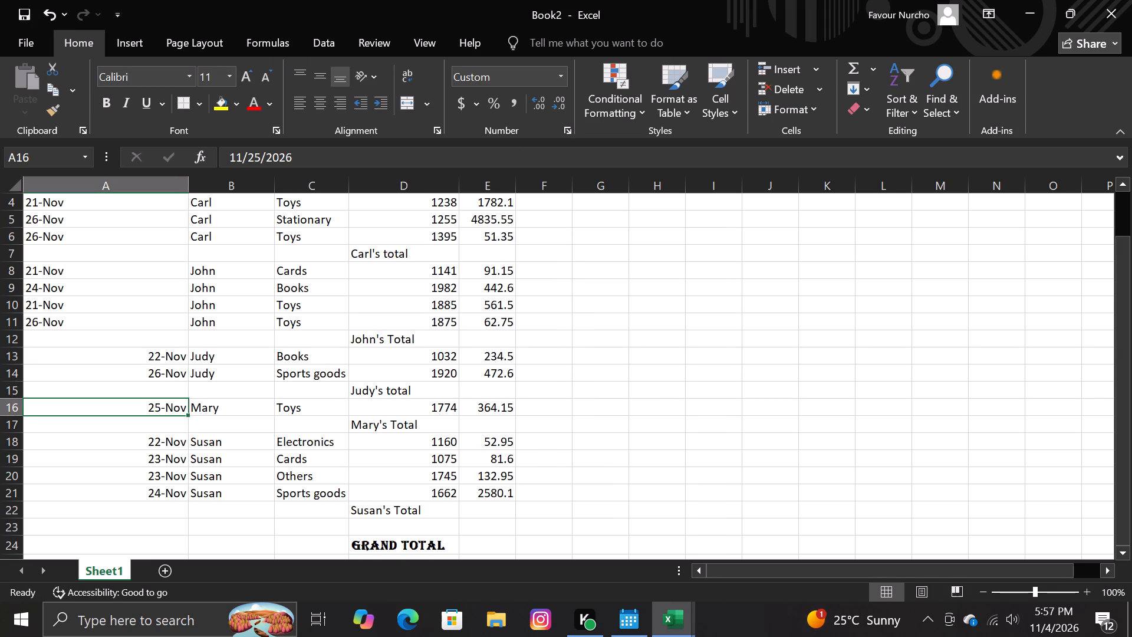
Left-align the dates in A13 through A21 to match the dates above.
left_click_drag(166, 355, 195, 496)
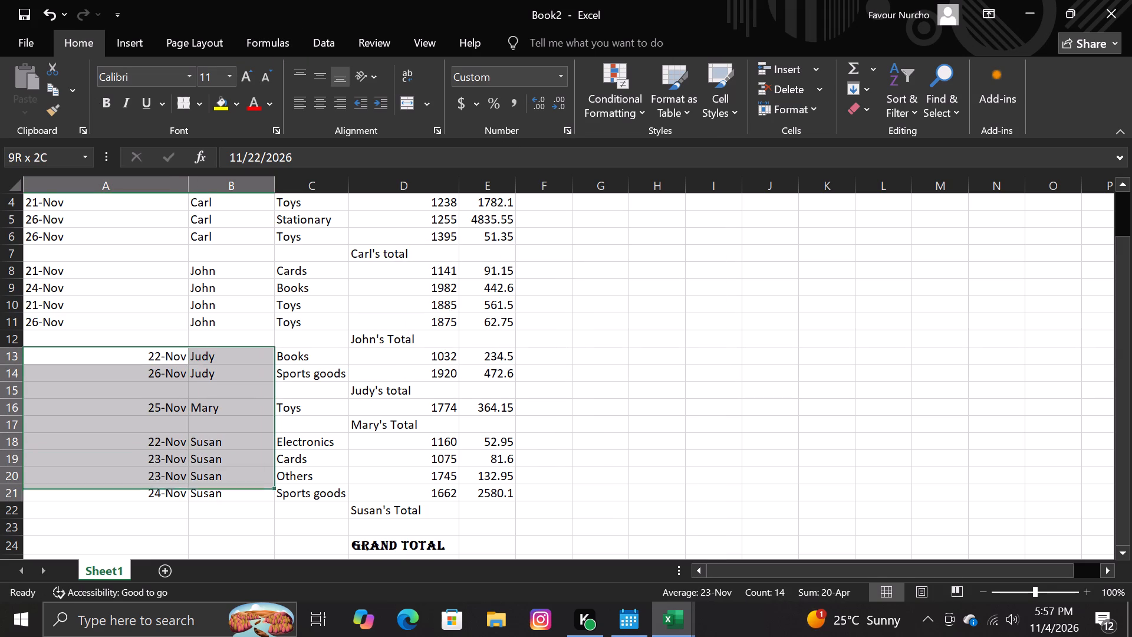
left_click_drag(195, 496, 171, 490)
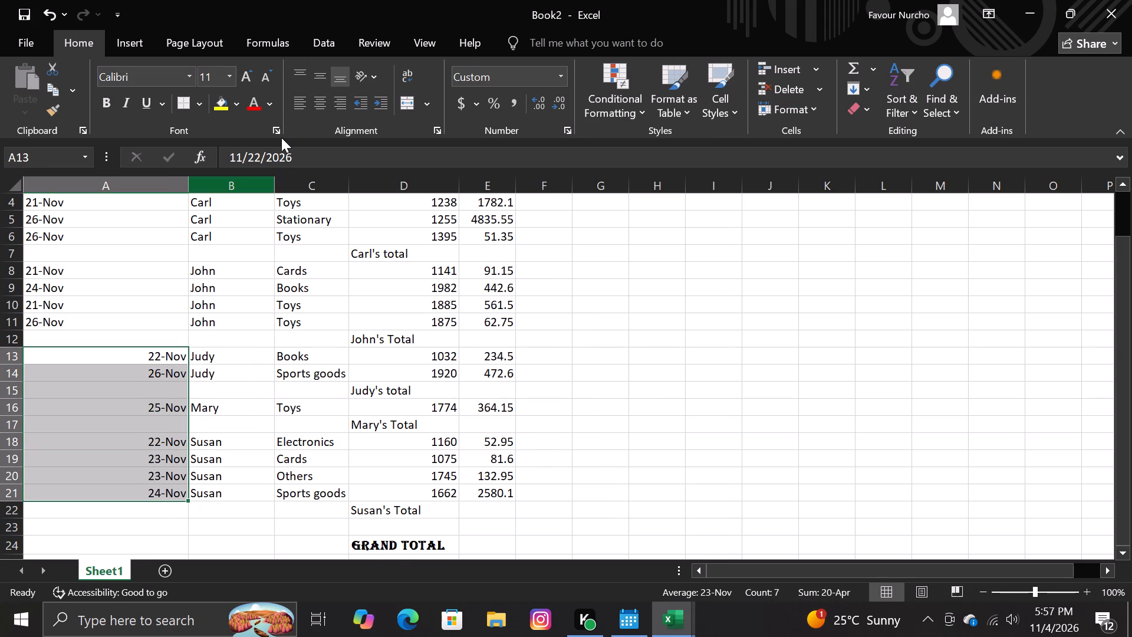
left_click(299, 104)
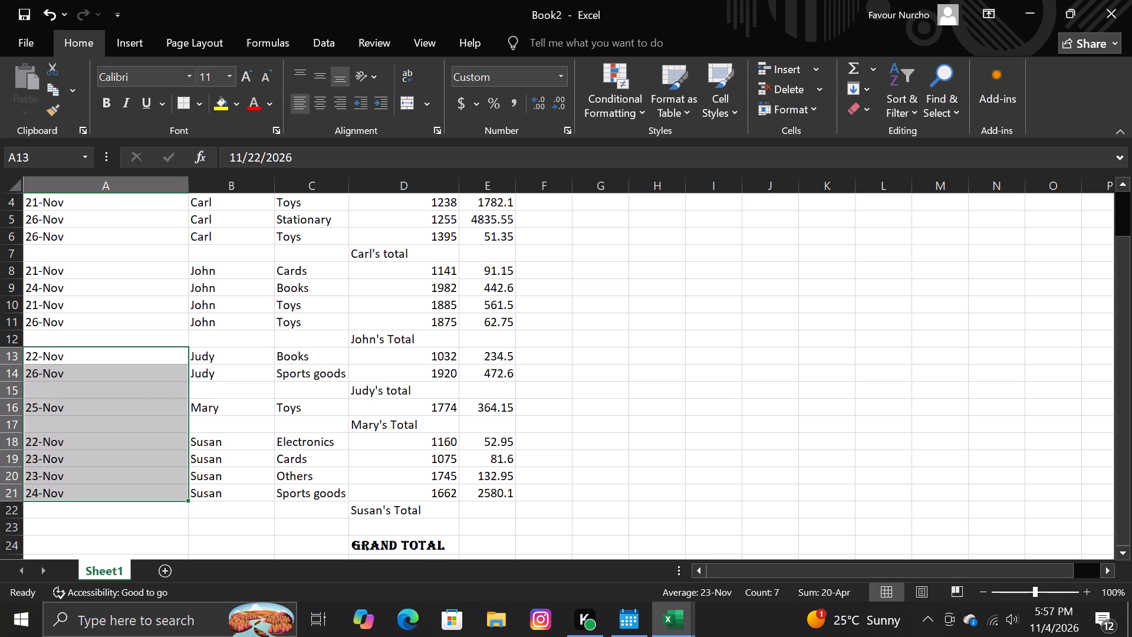
Format the Susan's Total label in D22 as bold in the Arial font.
left_click(399, 501)
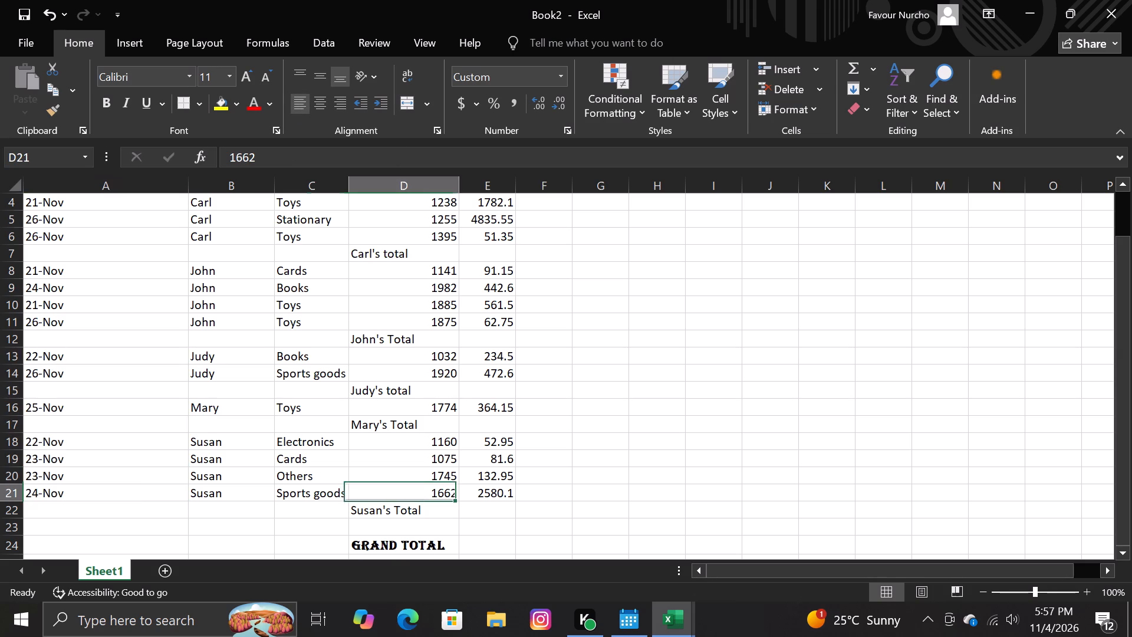
left_click(411, 507)
left_click(427, 508)
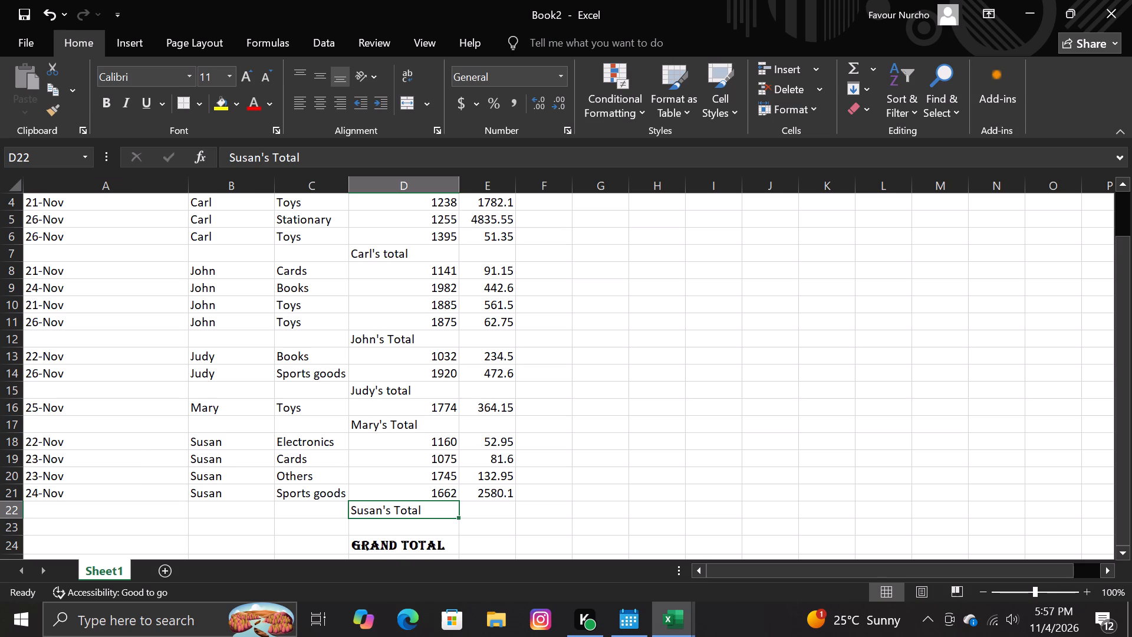
left_click(351, 508)
left_click(351, 508)
double_click(414, 511)
left_click(429, 510)
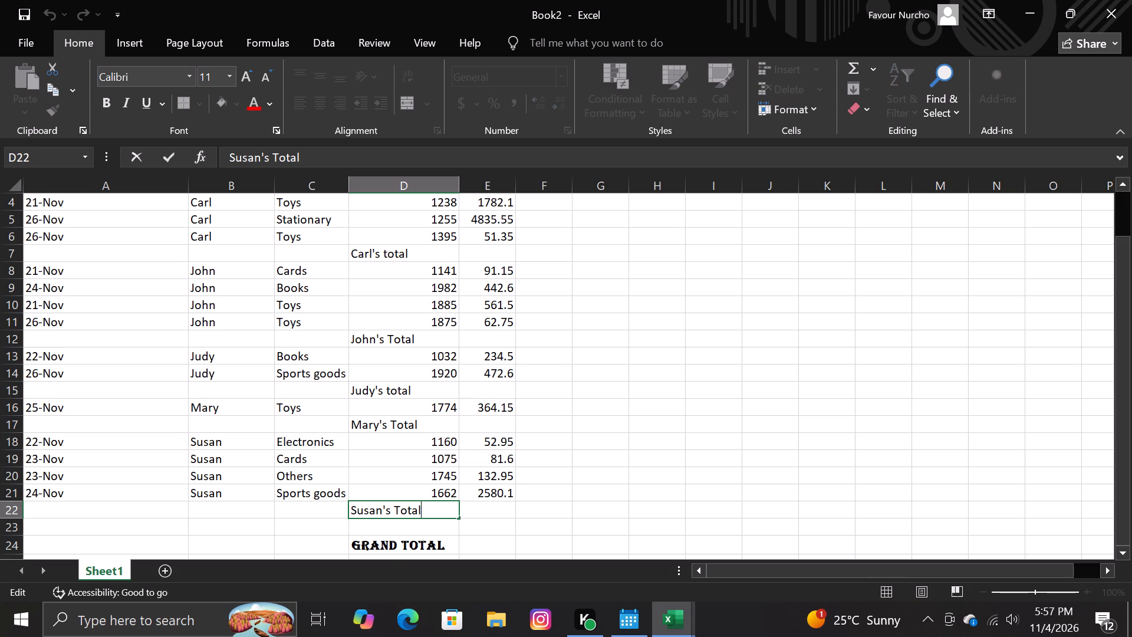
left_click(429, 510)
double_click(429, 510)
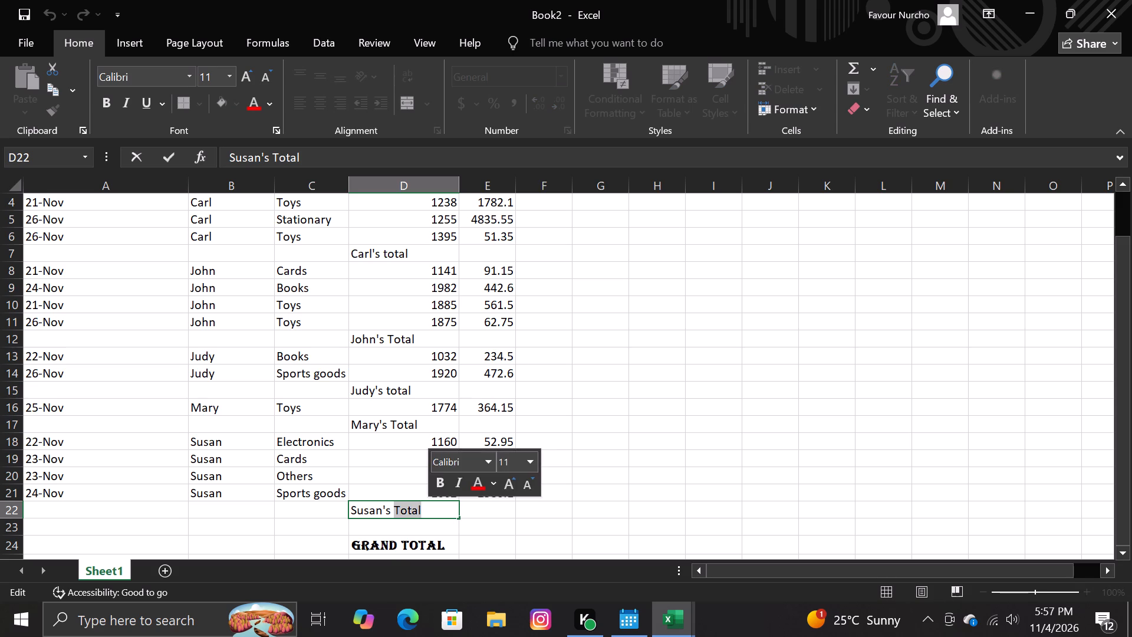
double_click(429, 510)
left_click(429, 510)
left_click_drag(429, 510, 402, 511)
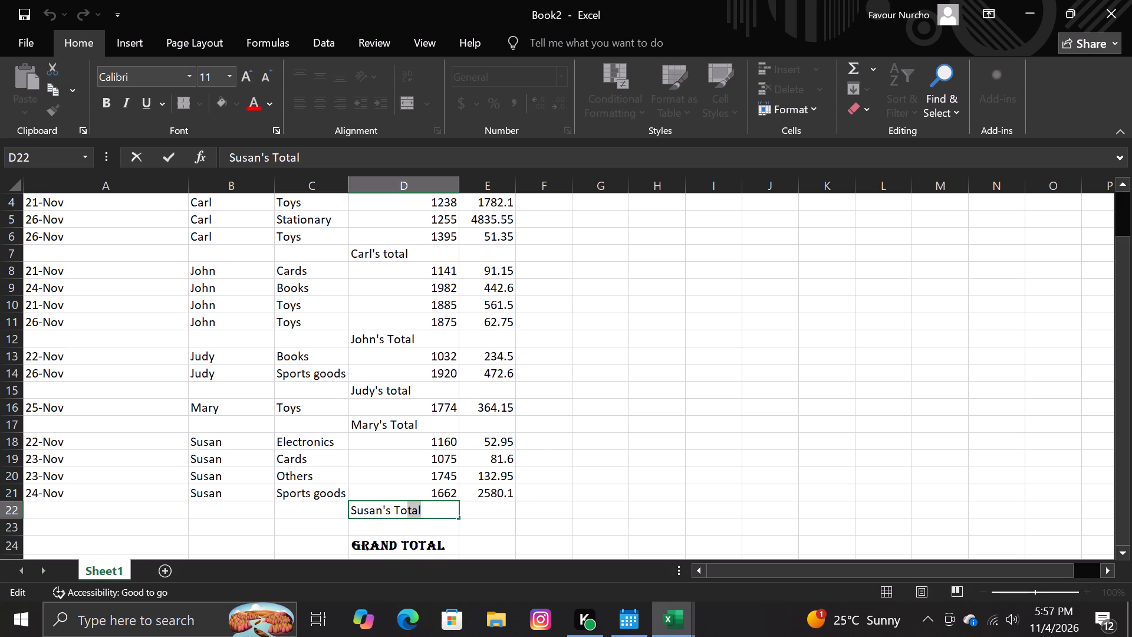
left_click_drag(402, 511, 352, 513)
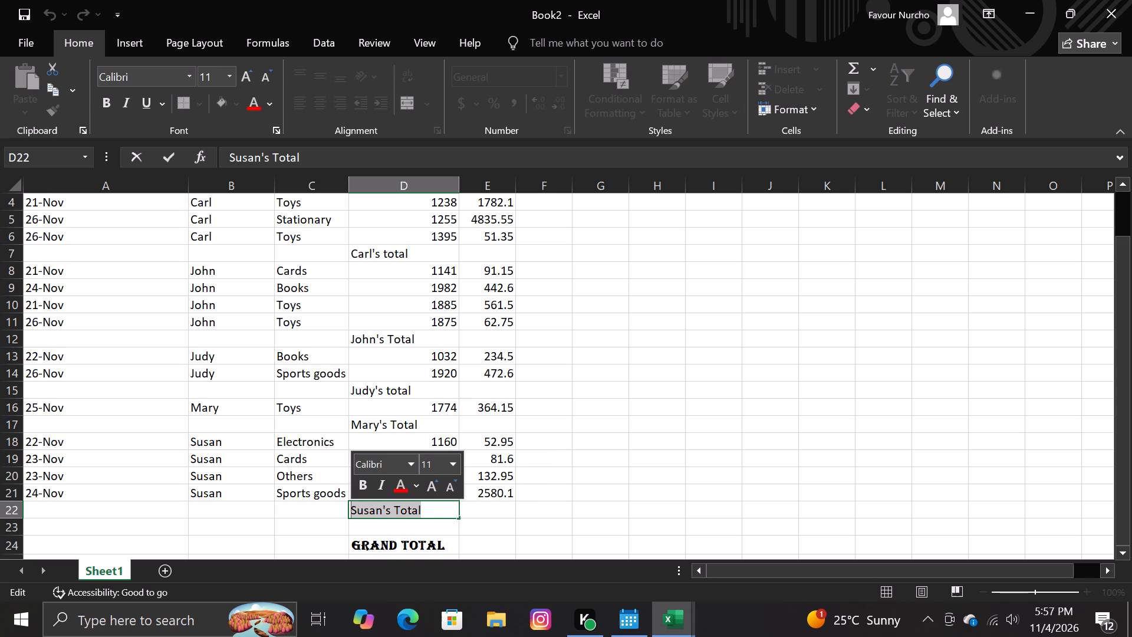
left_click(364, 487)
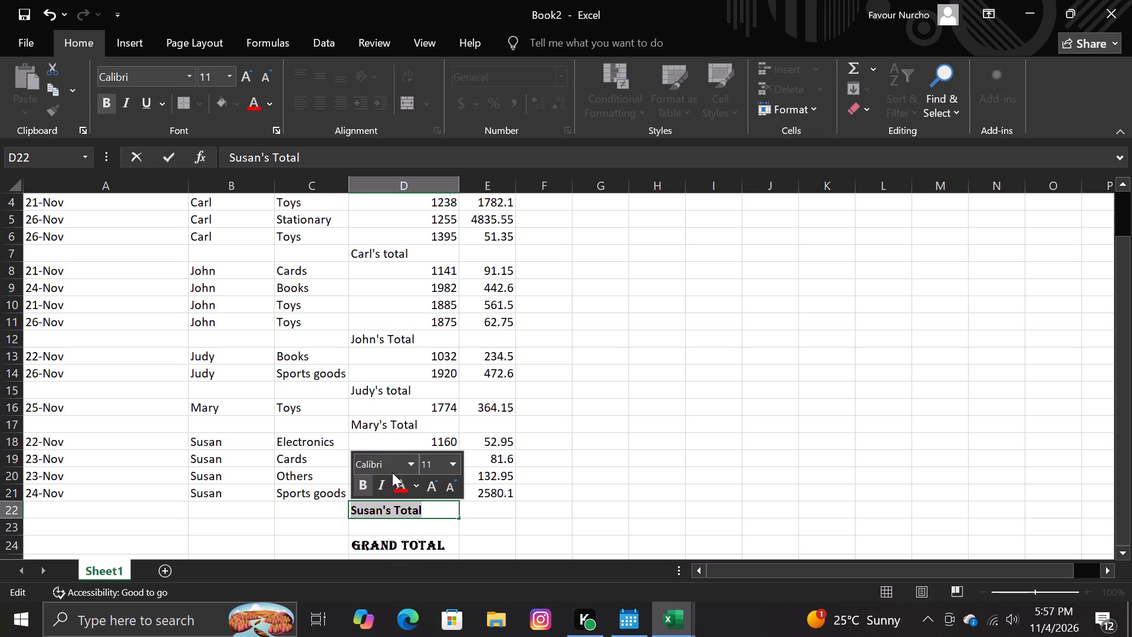
left_click(410, 464)
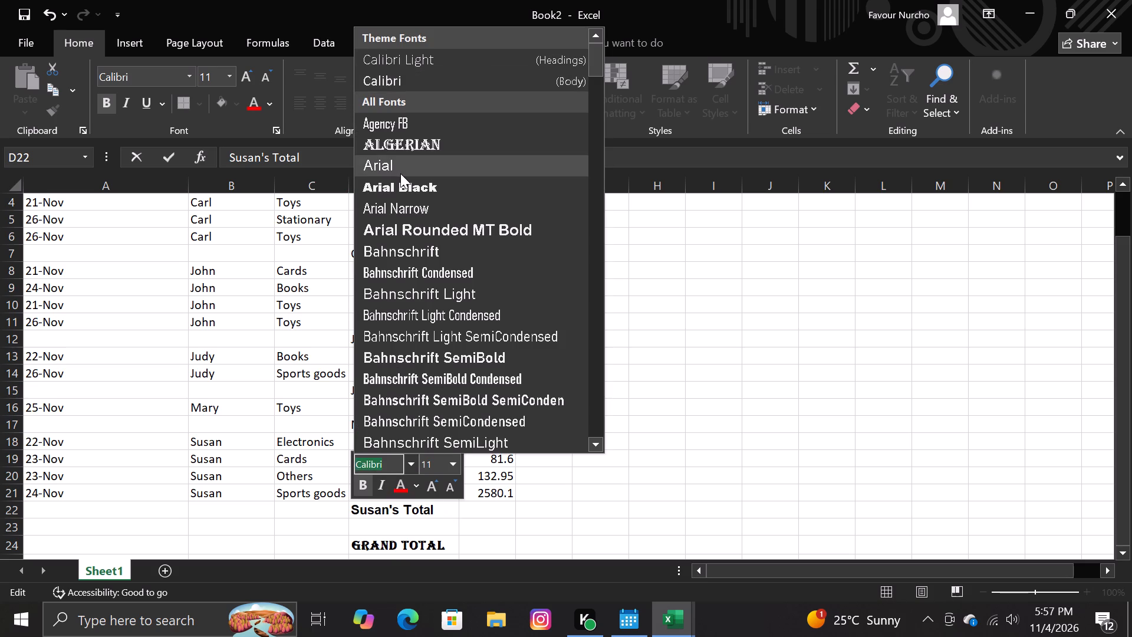
double_click(400, 173)
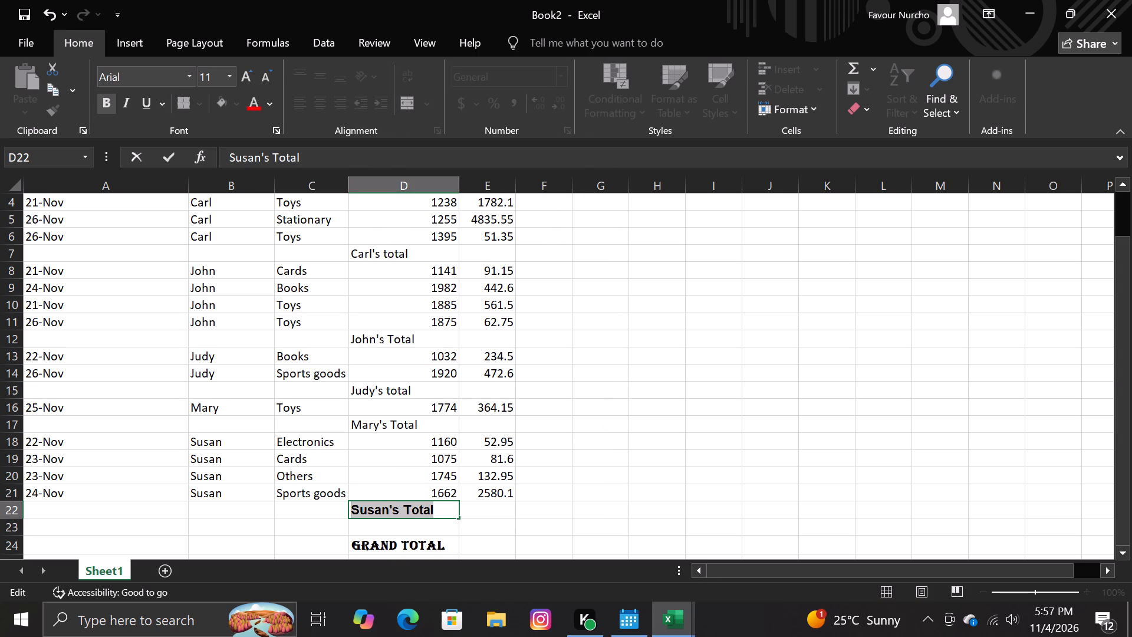
Format the Mary's Total label in D17 as bold Arial to match Susan's Total.
left_click(404, 426)
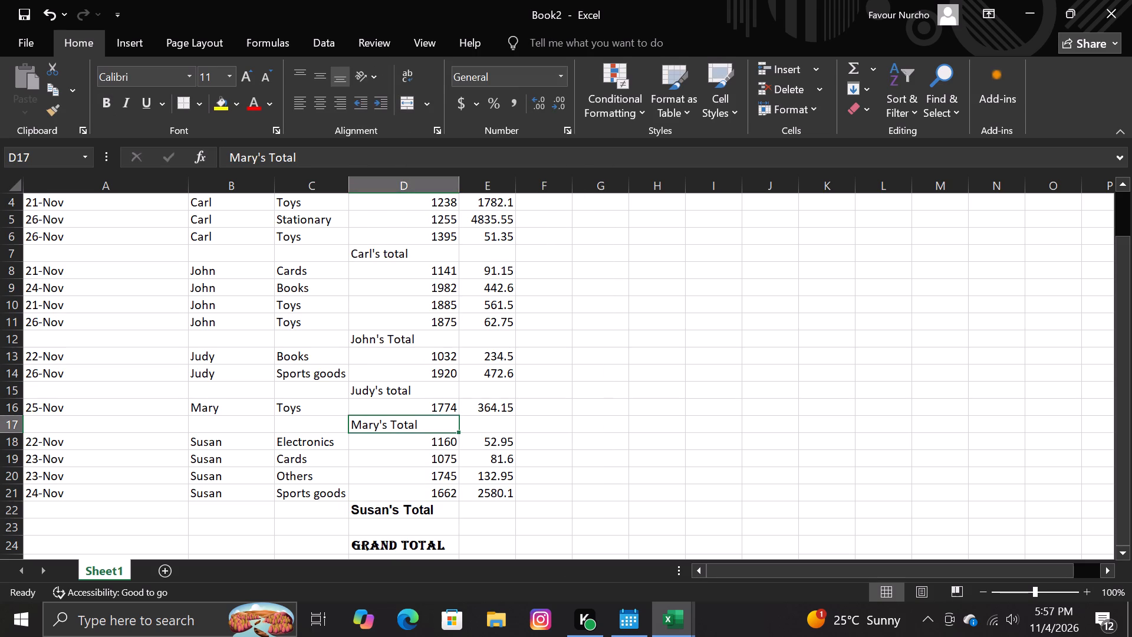
left_click(404, 426)
double_click(423, 426)
left_click_drag(423, 426, 352, 419)
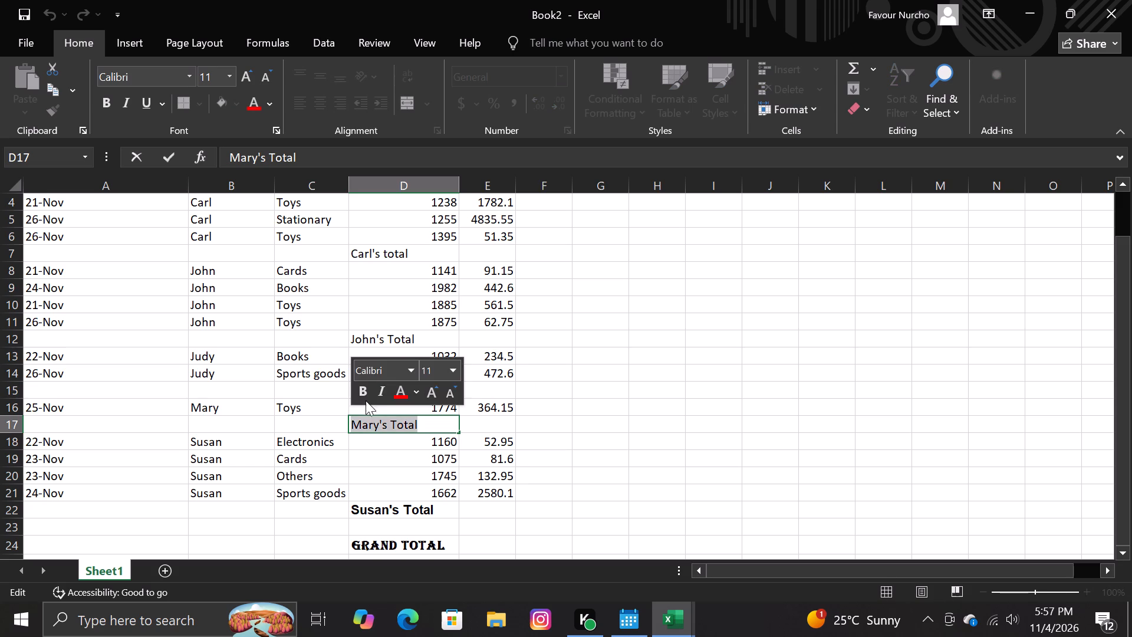
left_click(366, 398)
left_click(415, 369)
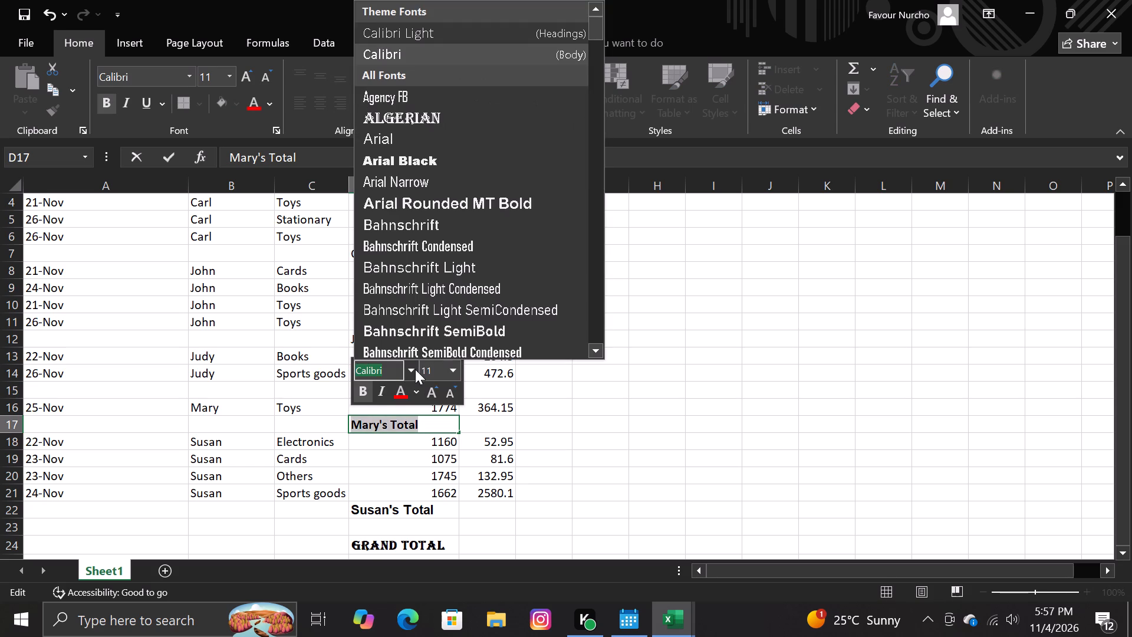
left_click(402, 140)
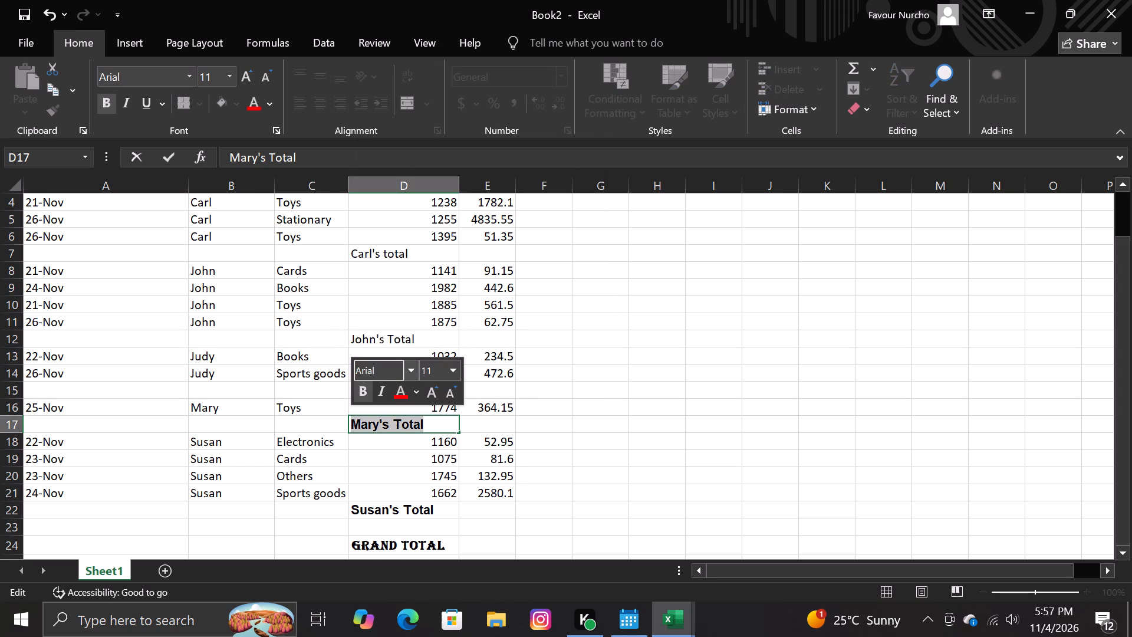
Format the Judy's total label in D15 as bold in the Arial font.
left_click(407, 342)
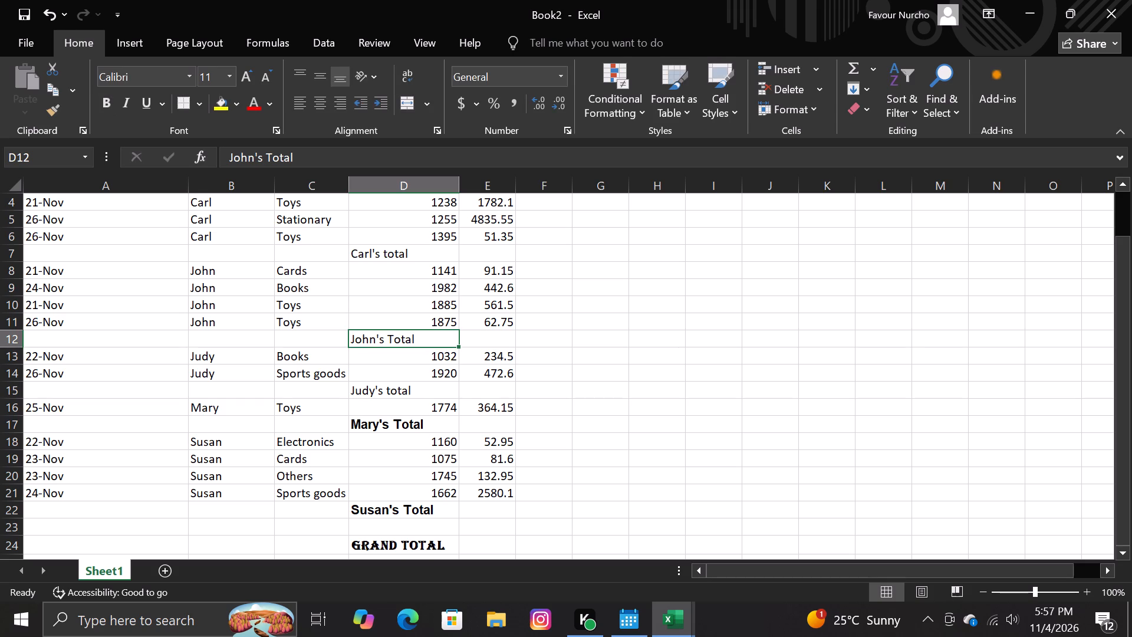
left_click(407, 395)
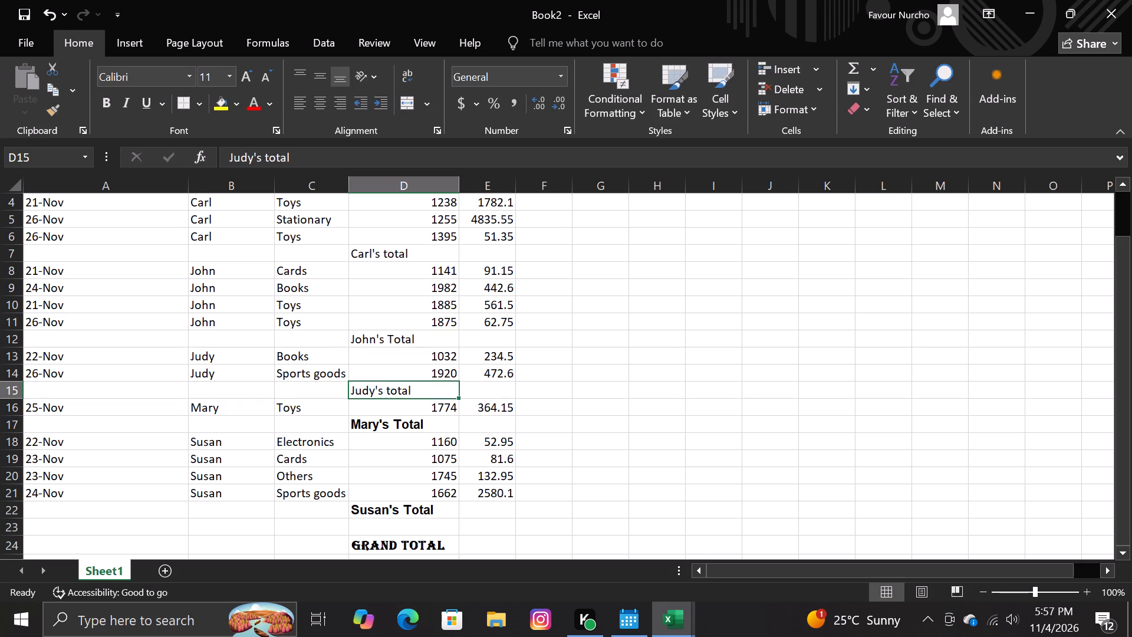
double_click(416, 395)
left_click_drag(416, 393, 353, 390)
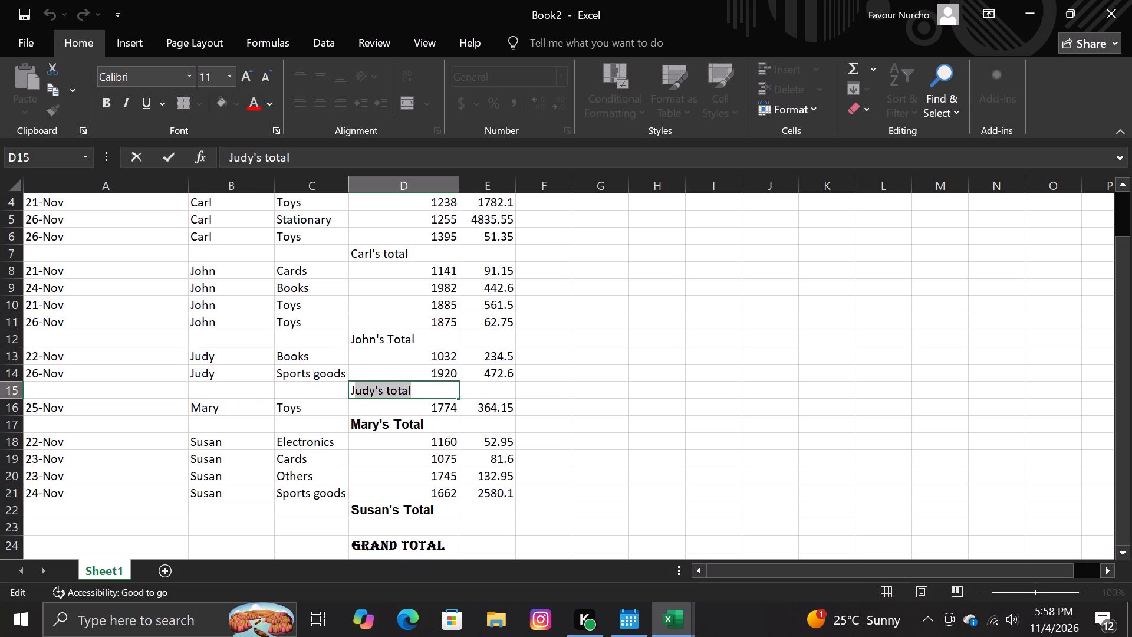
left_click_drag(353, 390, 351, 389)
left_click(364, 365)
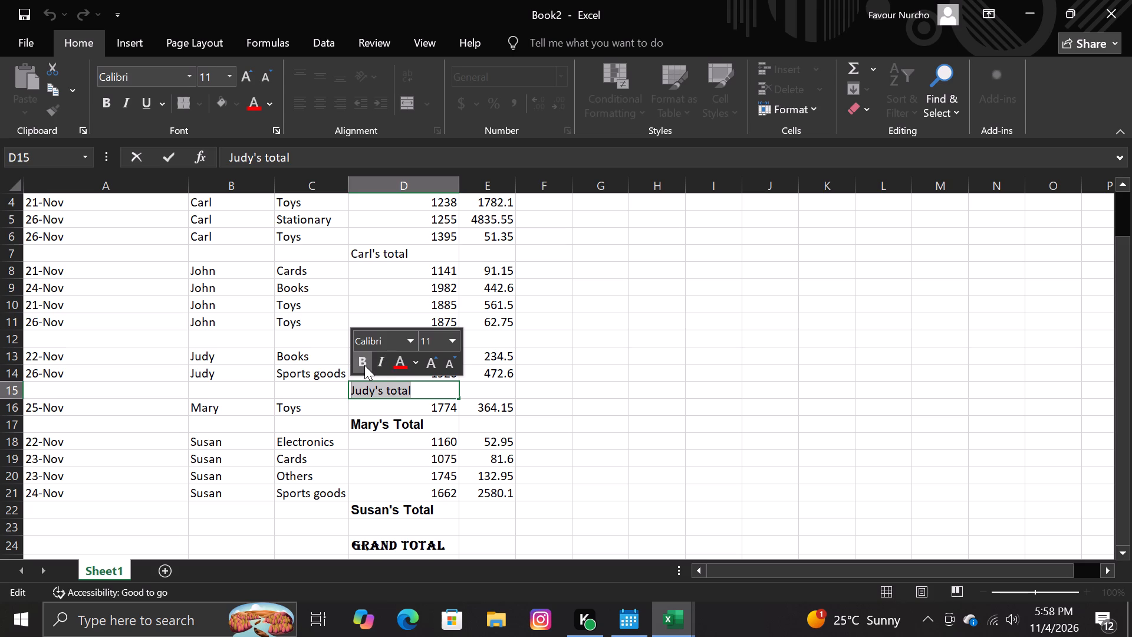
left_click(412, 336)
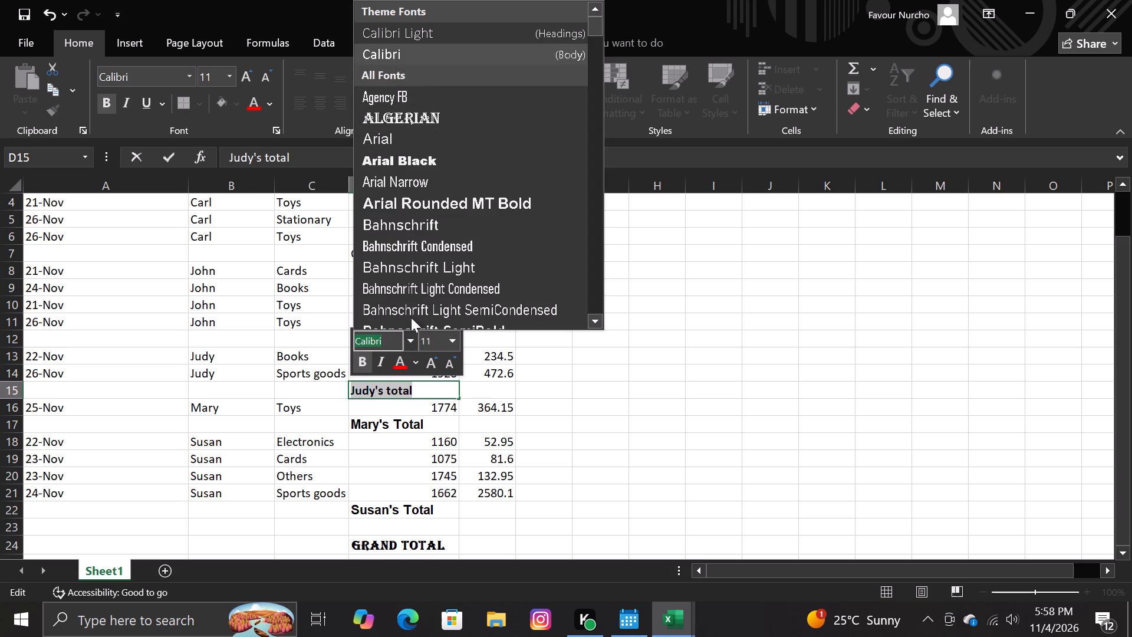
left_click(402, 145)
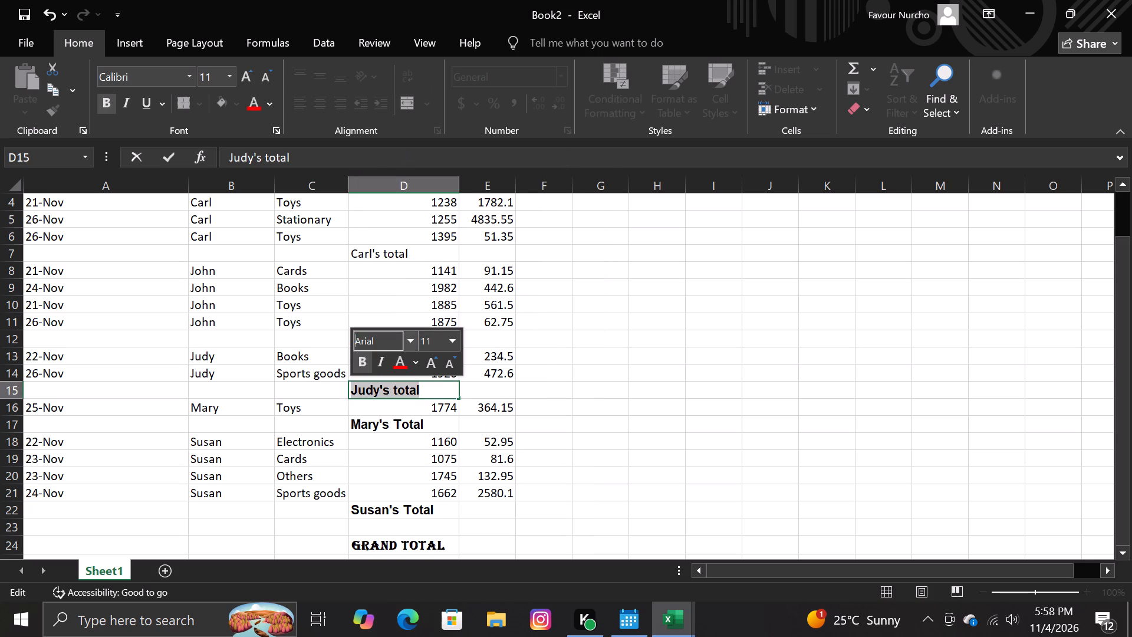
Format the John's Total label in D12 as bold in the Arial font.
left_click(392, 324)
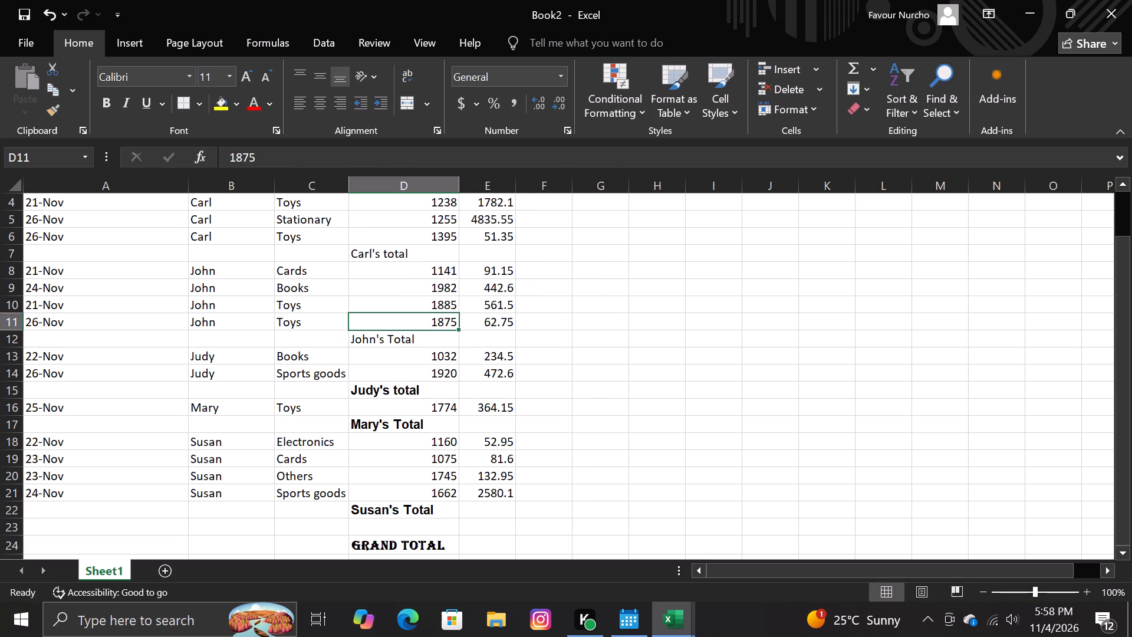
left_click(392, 334)
double_click(417, 334)
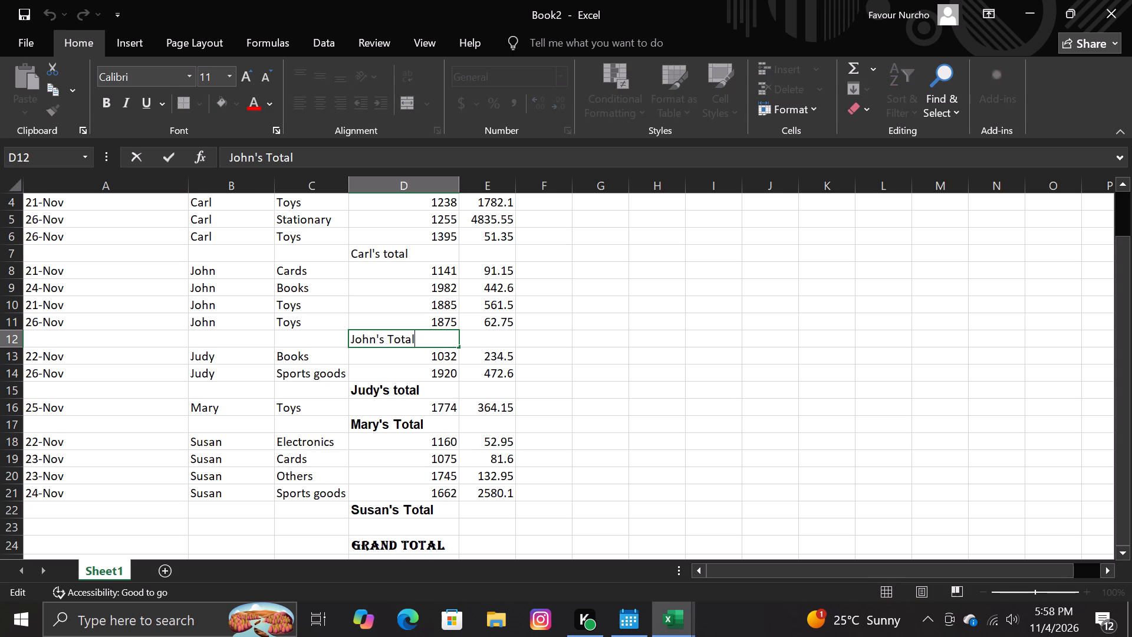
left_click(417, 334)
left_click_drag(417, 334, 364, 335)
left_click_drag(364, 335, 349, 335)
left_click(361, 313)
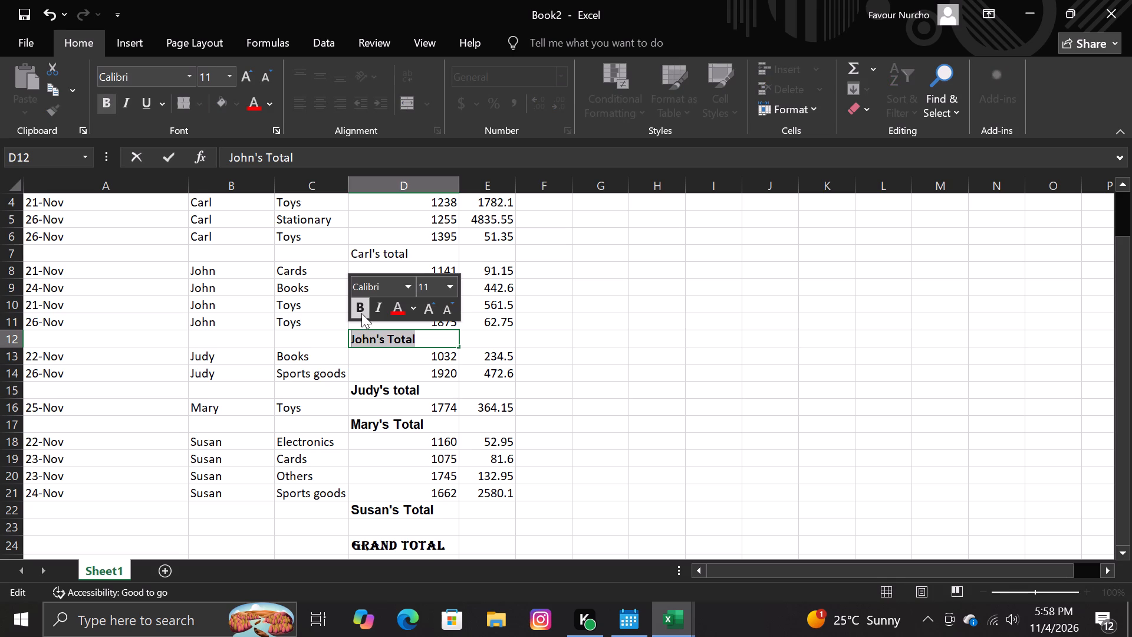
left_click(404, 287)
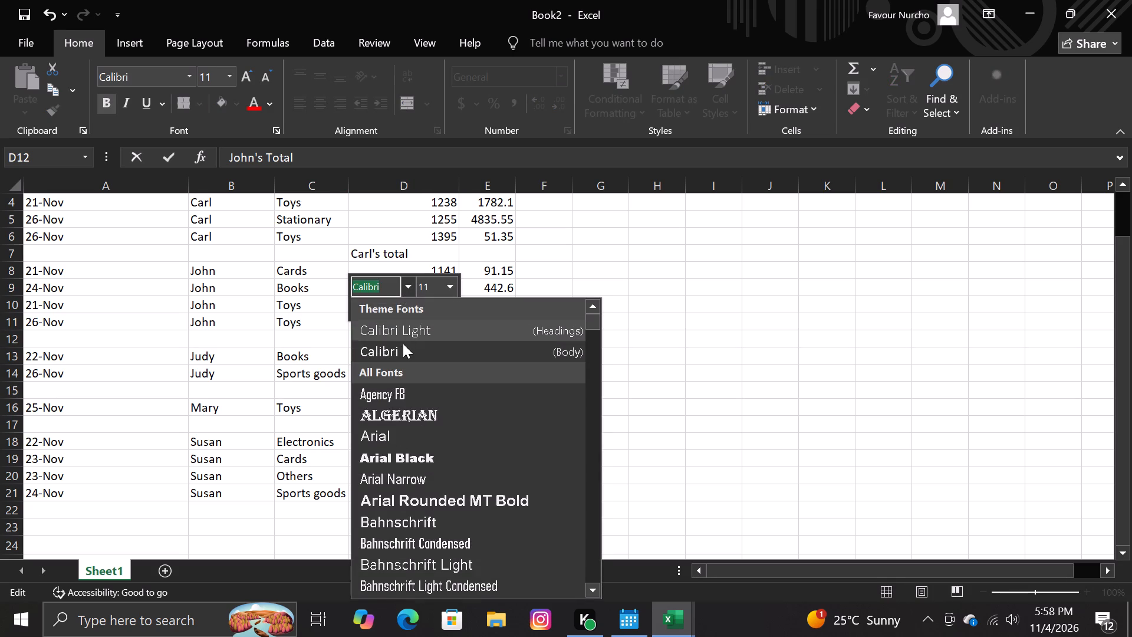
left_click(394, 436)
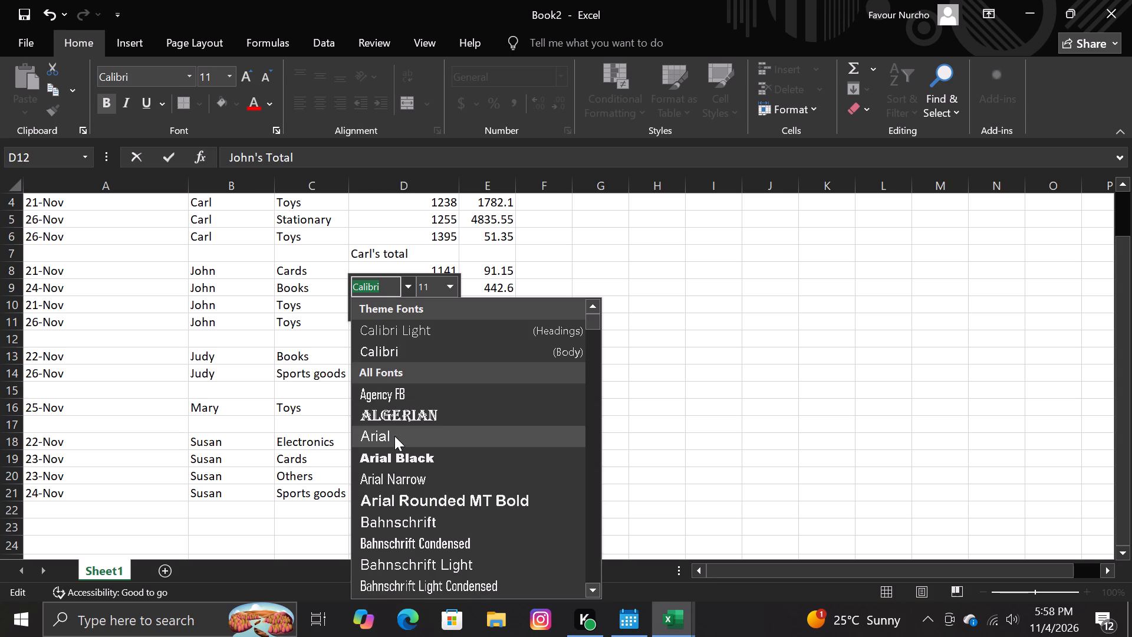
Format the Carl's total label in D7 as bold Arial like the other salesperson totals.
left_click(367, 261)
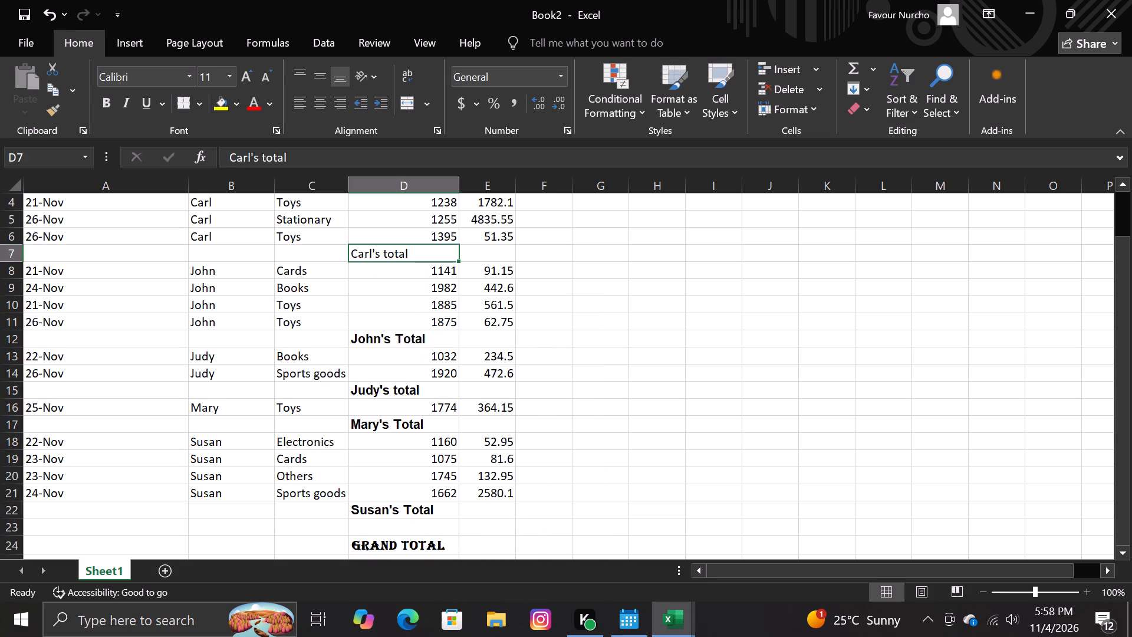
left_click(409, 251)
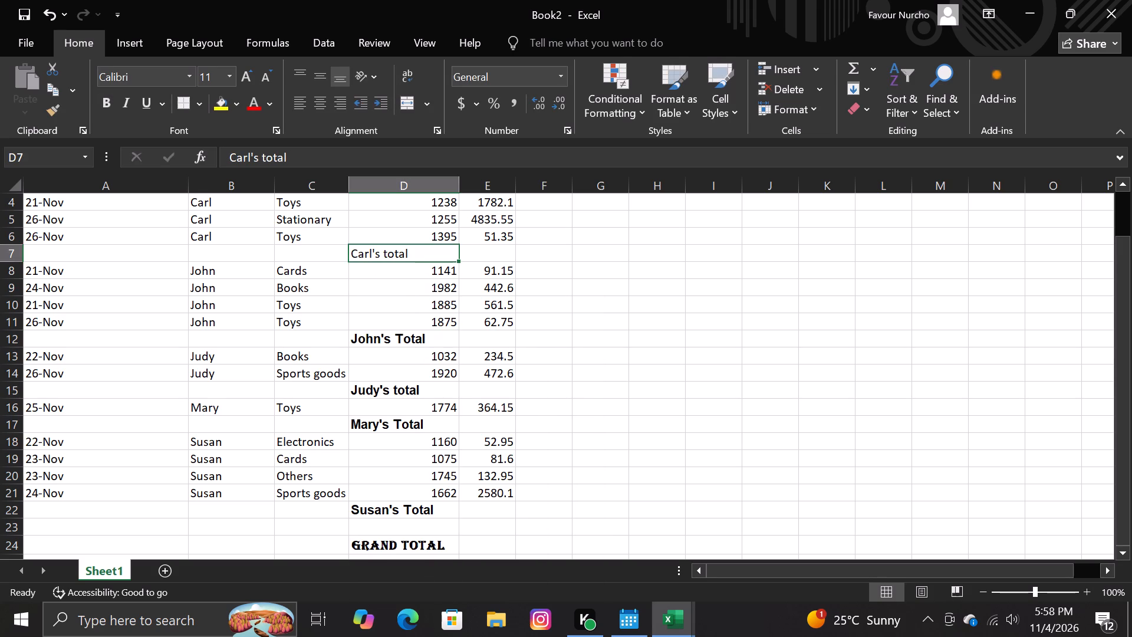
double_click(412, 253)
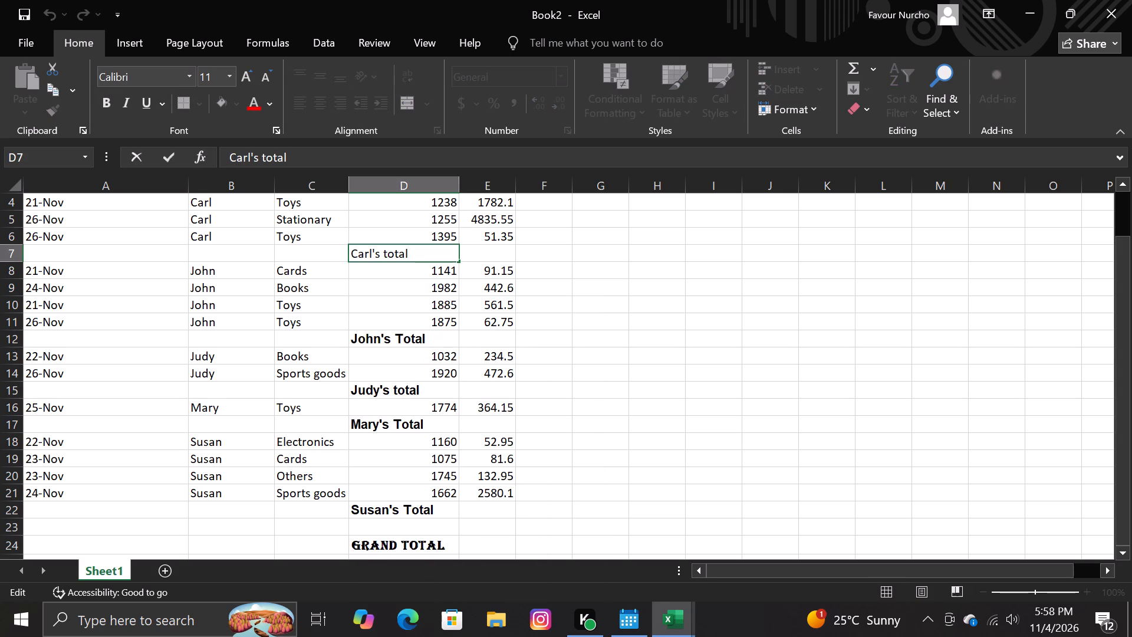
left_click_drag(412, 253, 348, 255)
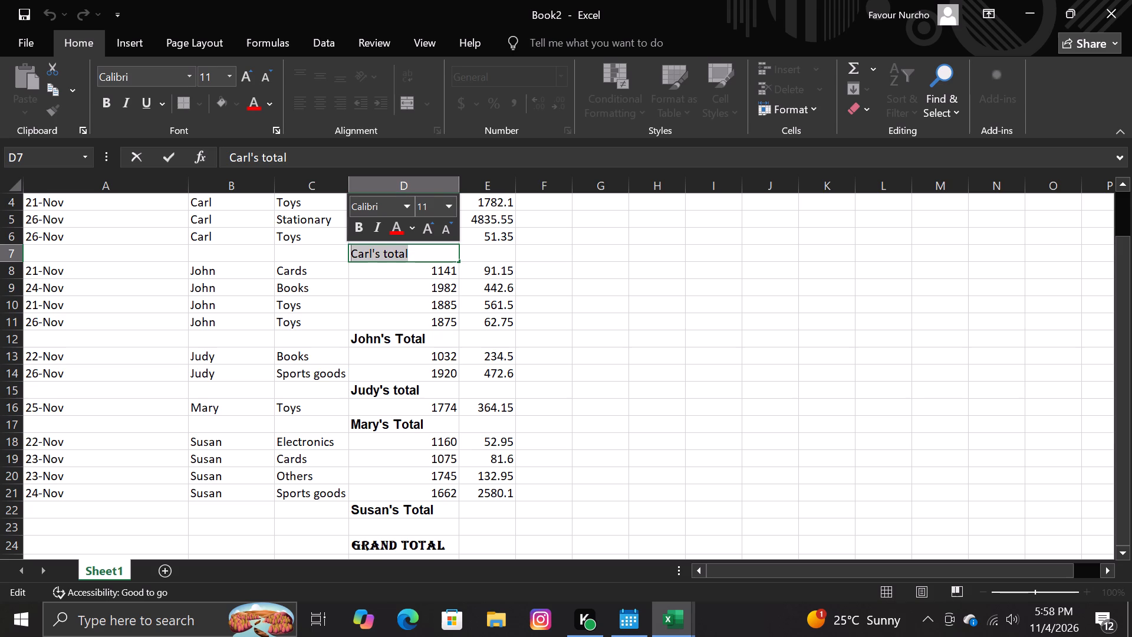
left_click(364, 230)
left_click(405, 205)
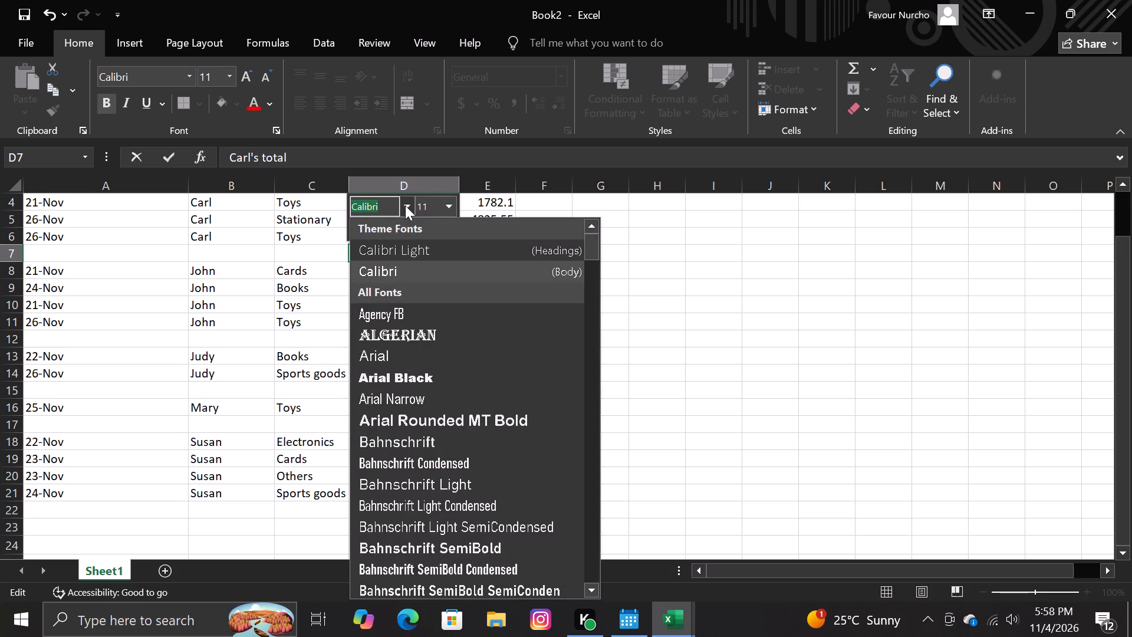
left_click(389, 348)
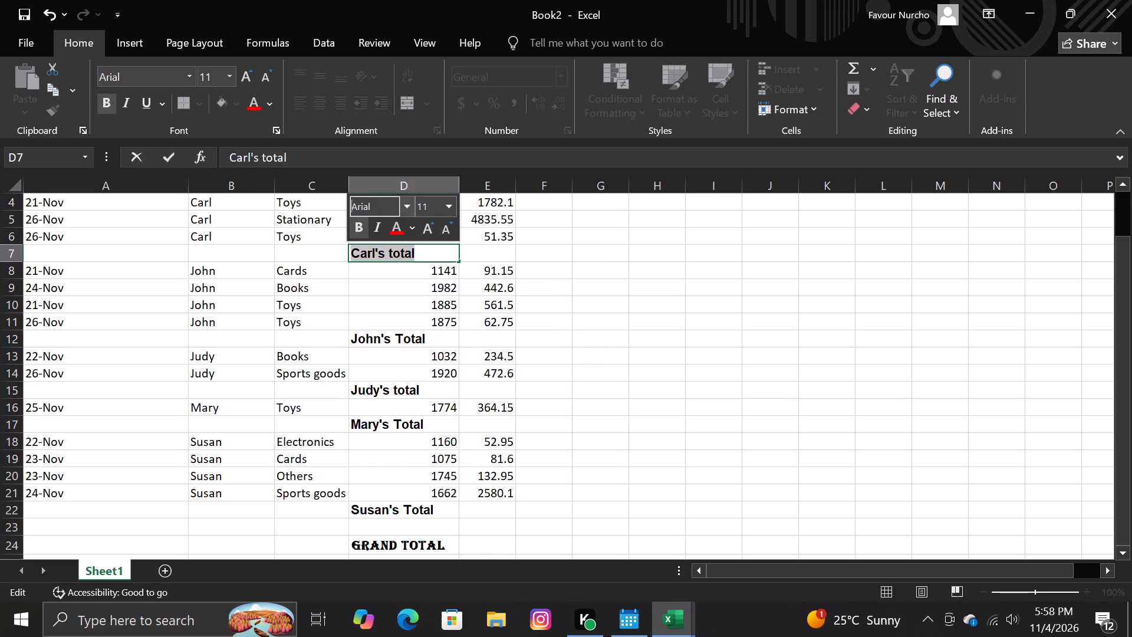
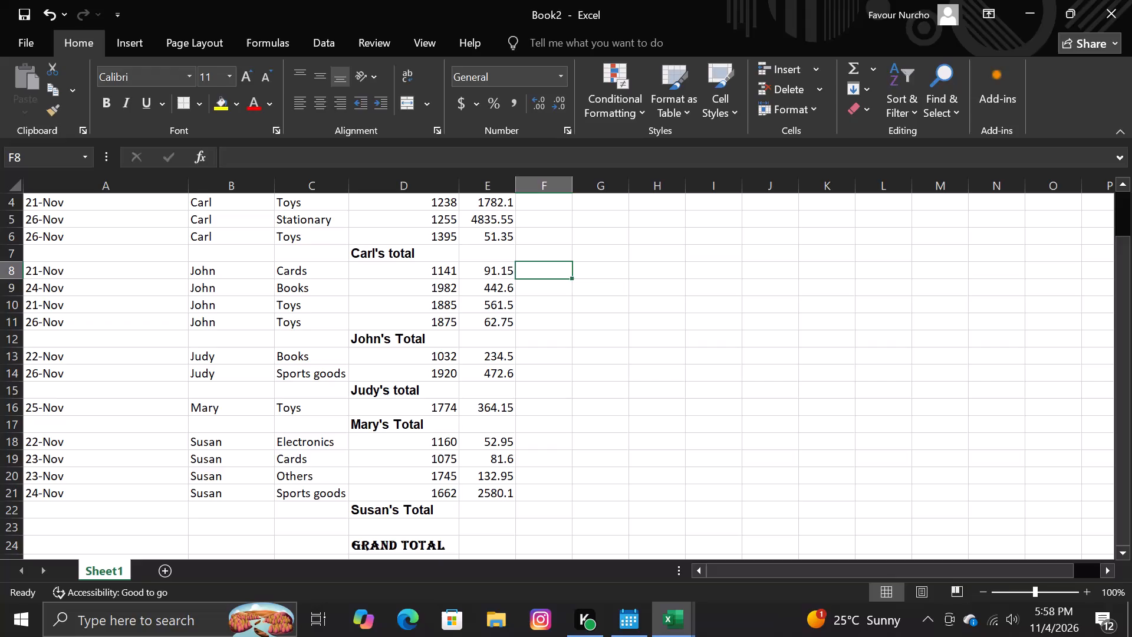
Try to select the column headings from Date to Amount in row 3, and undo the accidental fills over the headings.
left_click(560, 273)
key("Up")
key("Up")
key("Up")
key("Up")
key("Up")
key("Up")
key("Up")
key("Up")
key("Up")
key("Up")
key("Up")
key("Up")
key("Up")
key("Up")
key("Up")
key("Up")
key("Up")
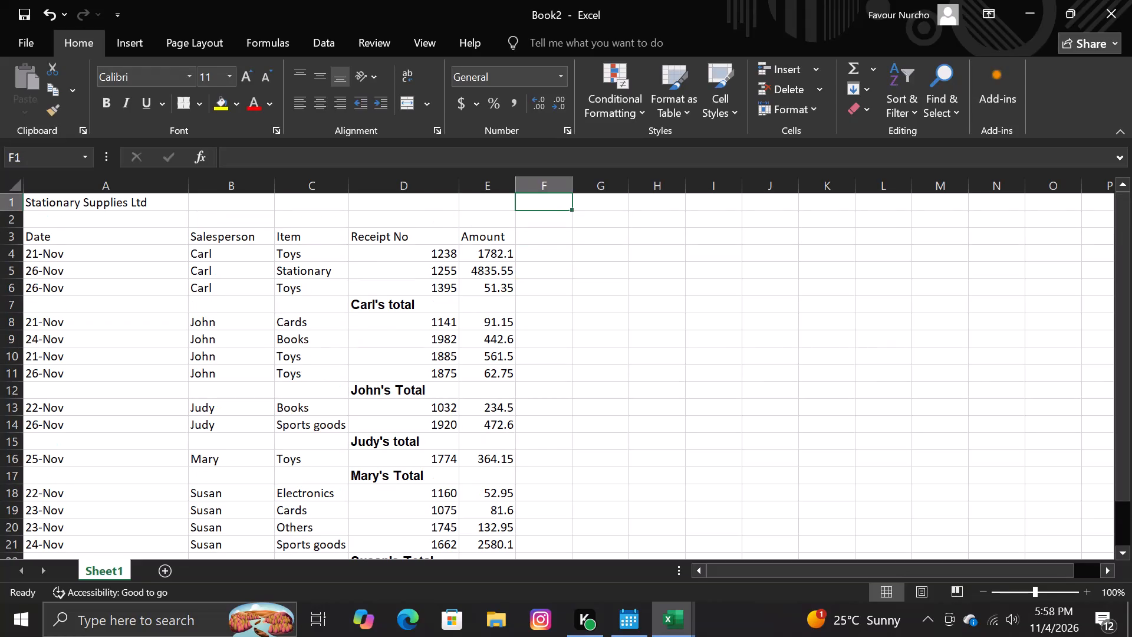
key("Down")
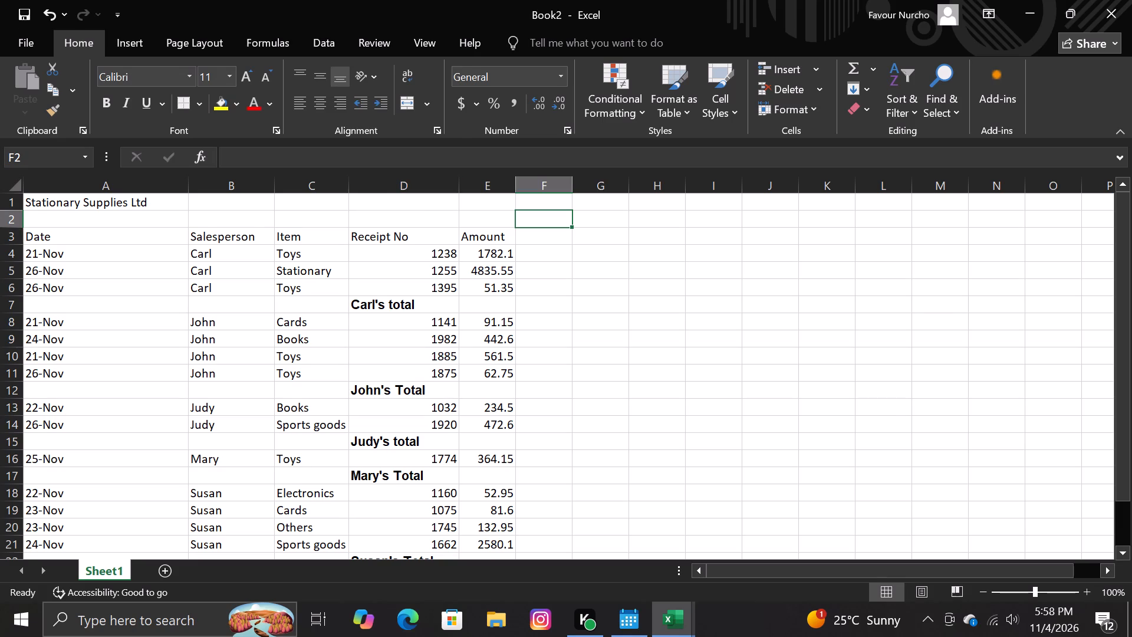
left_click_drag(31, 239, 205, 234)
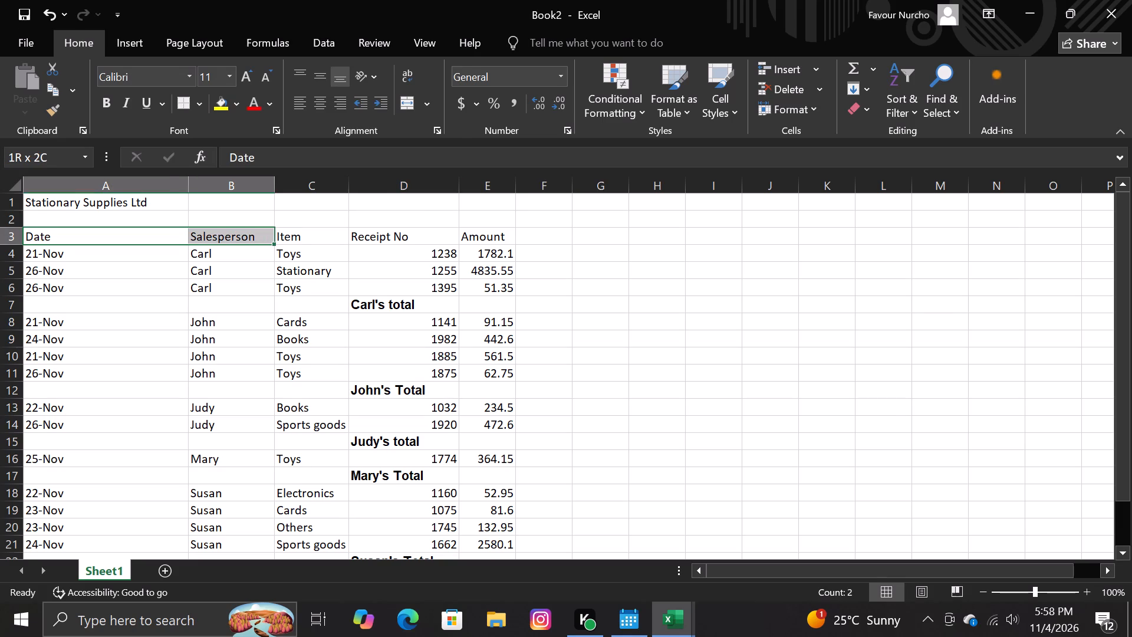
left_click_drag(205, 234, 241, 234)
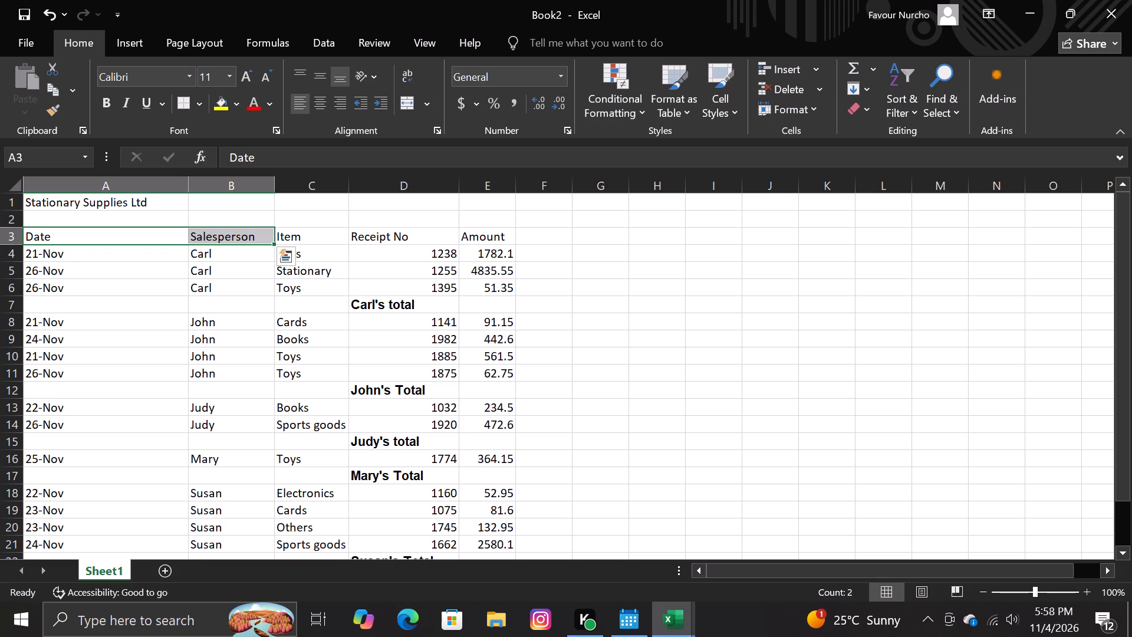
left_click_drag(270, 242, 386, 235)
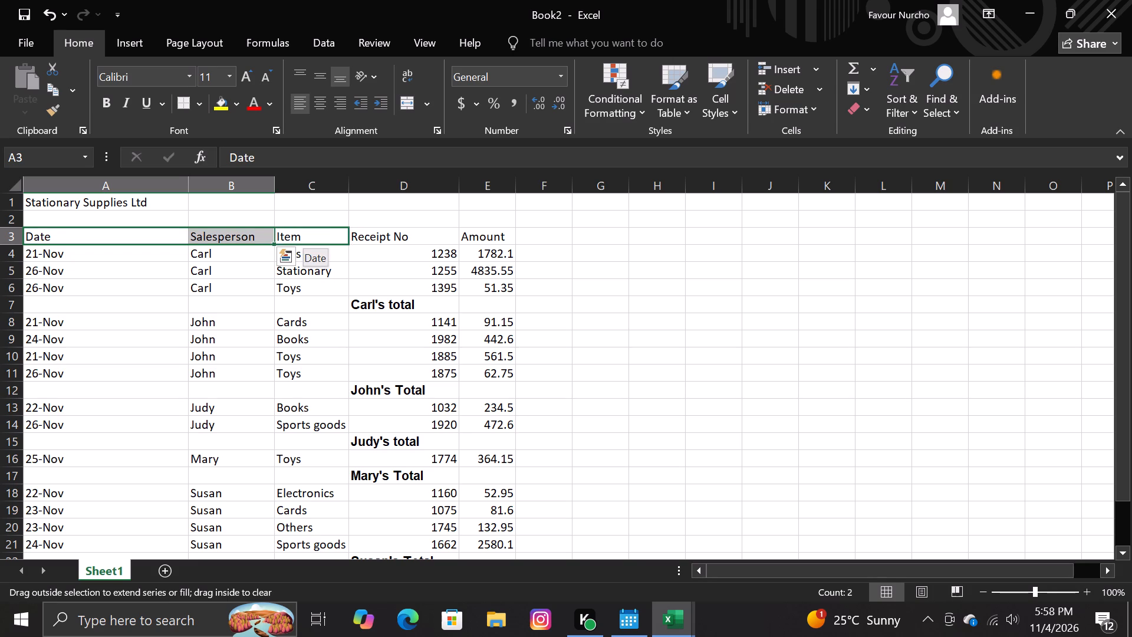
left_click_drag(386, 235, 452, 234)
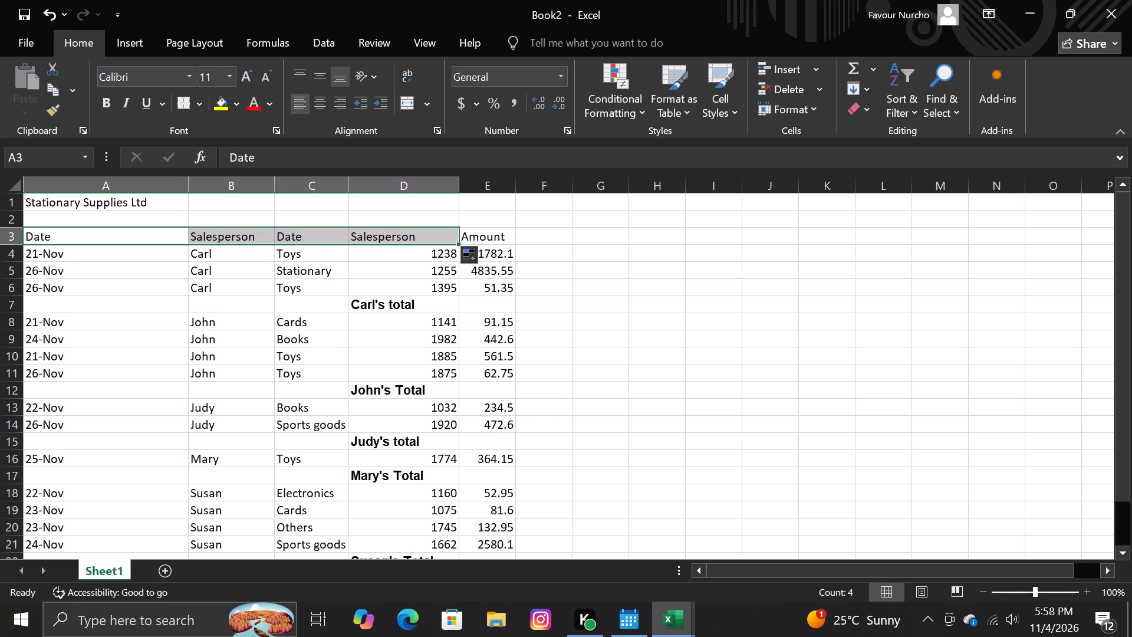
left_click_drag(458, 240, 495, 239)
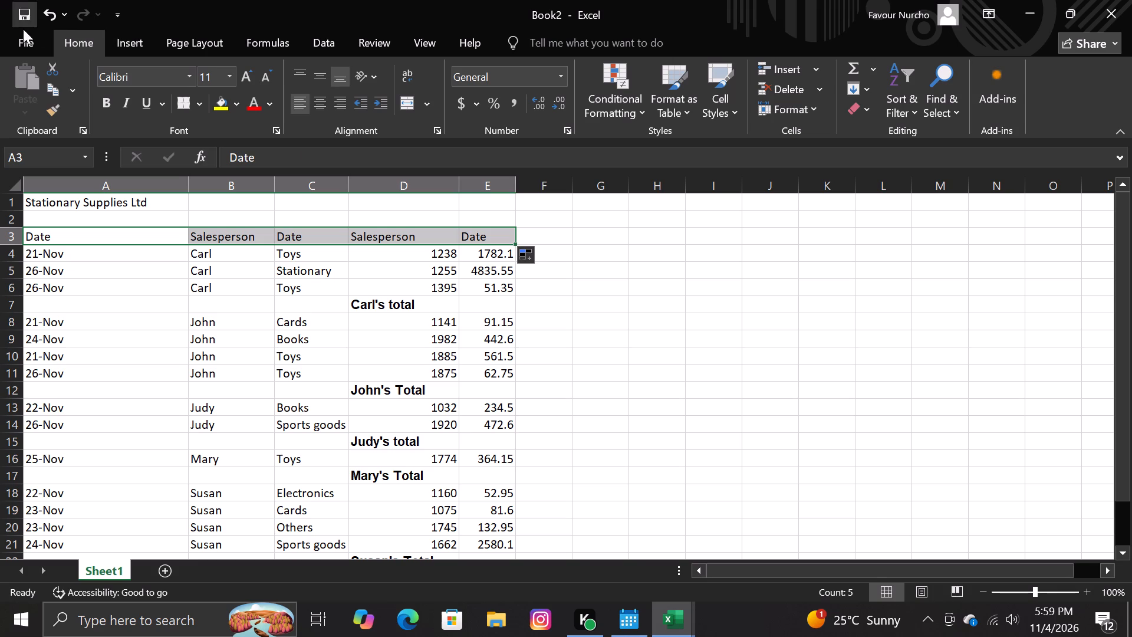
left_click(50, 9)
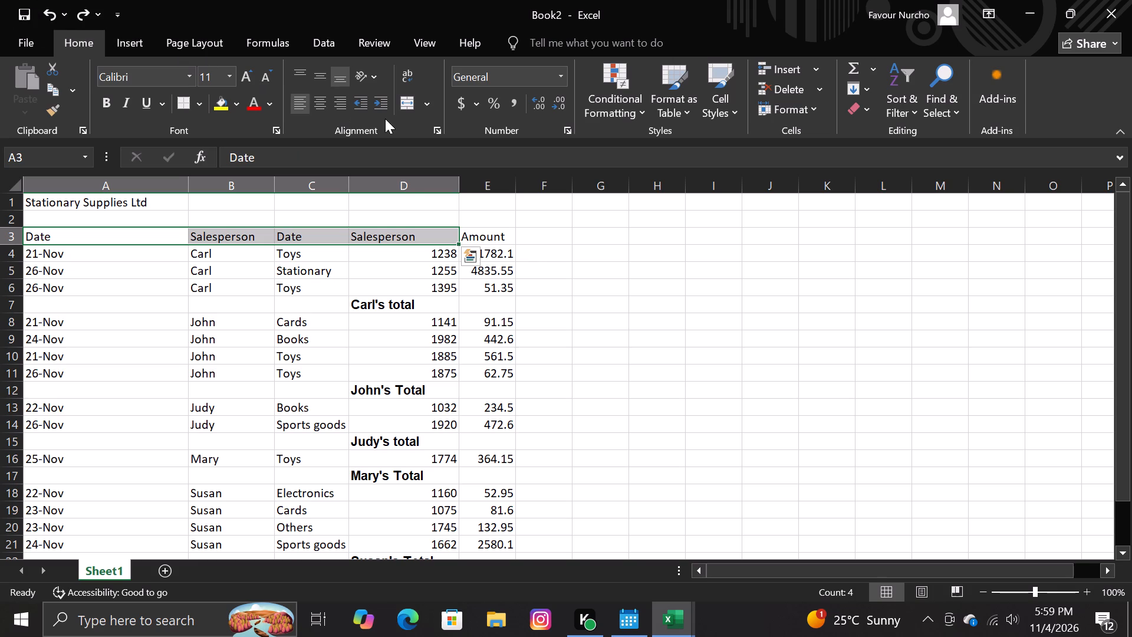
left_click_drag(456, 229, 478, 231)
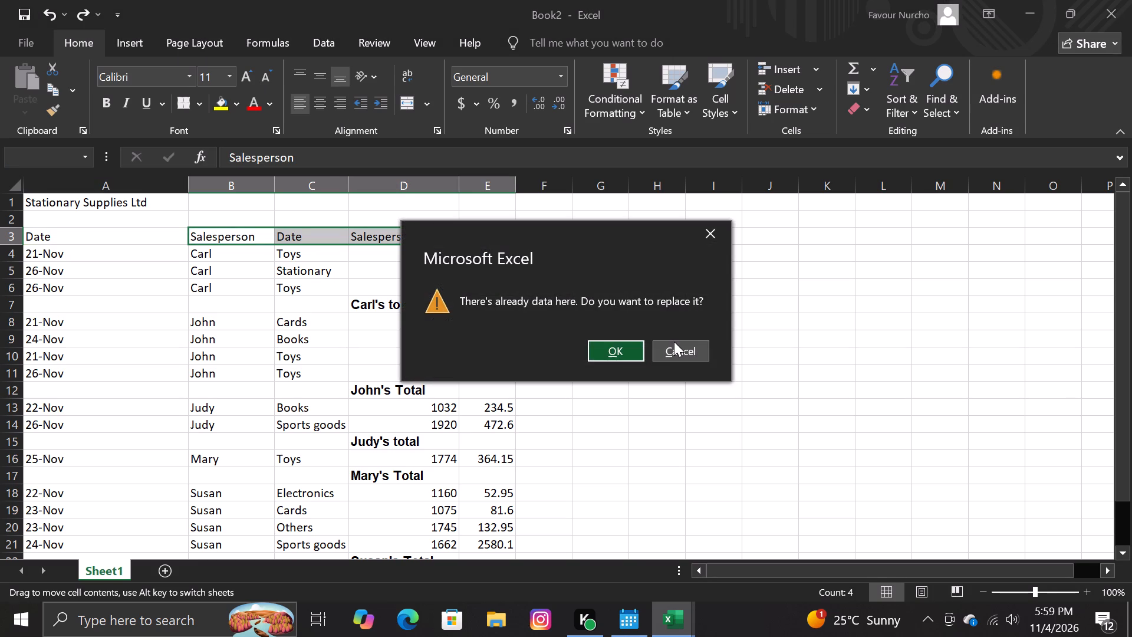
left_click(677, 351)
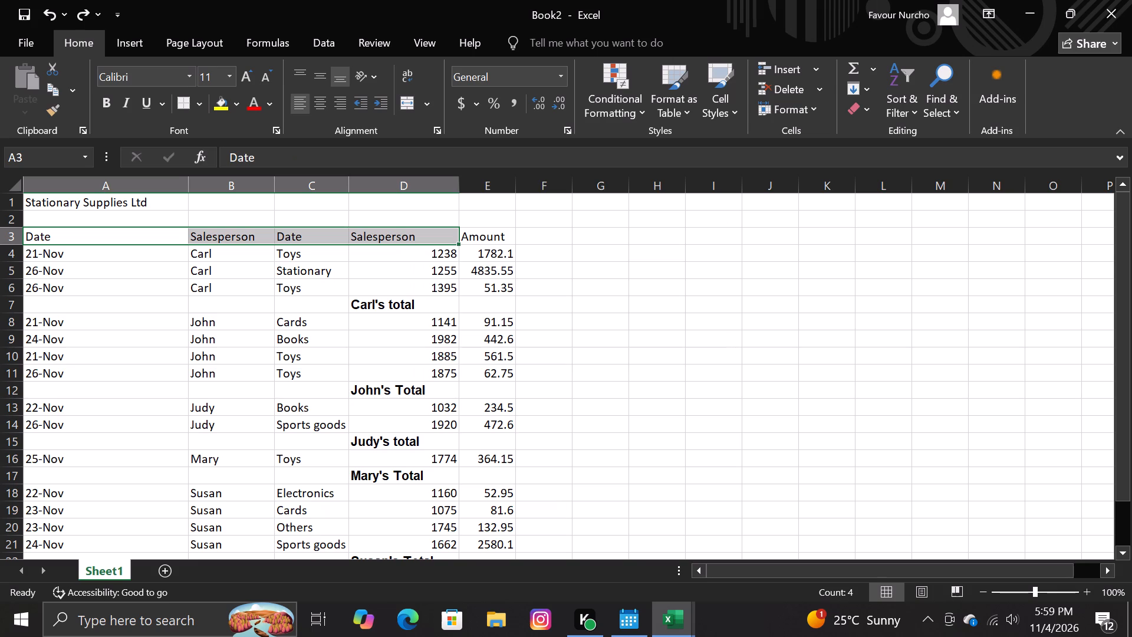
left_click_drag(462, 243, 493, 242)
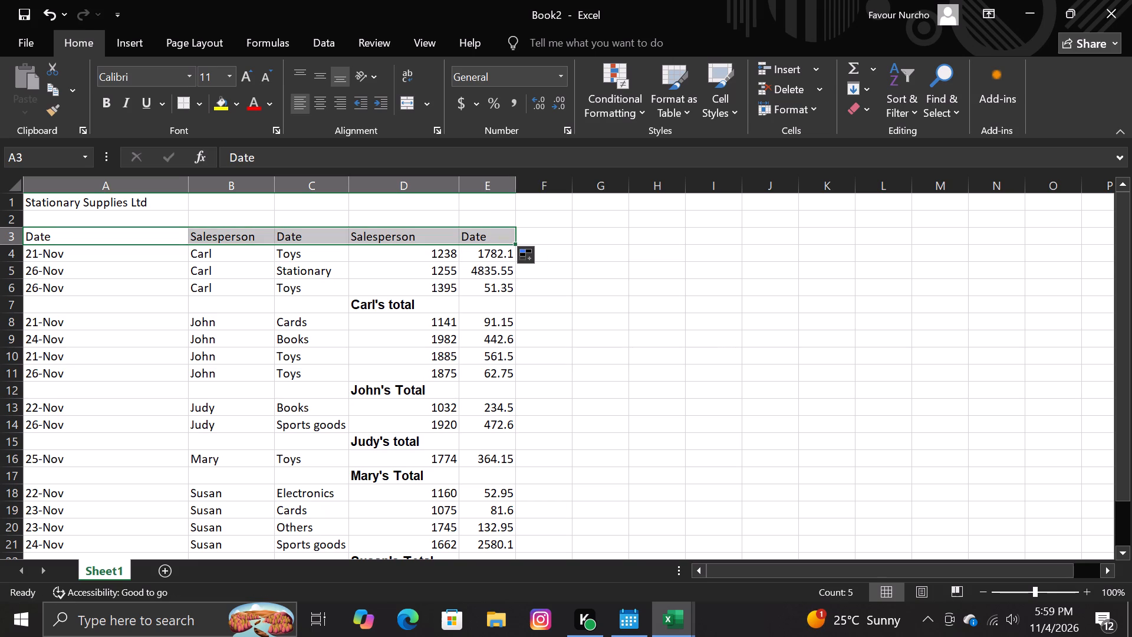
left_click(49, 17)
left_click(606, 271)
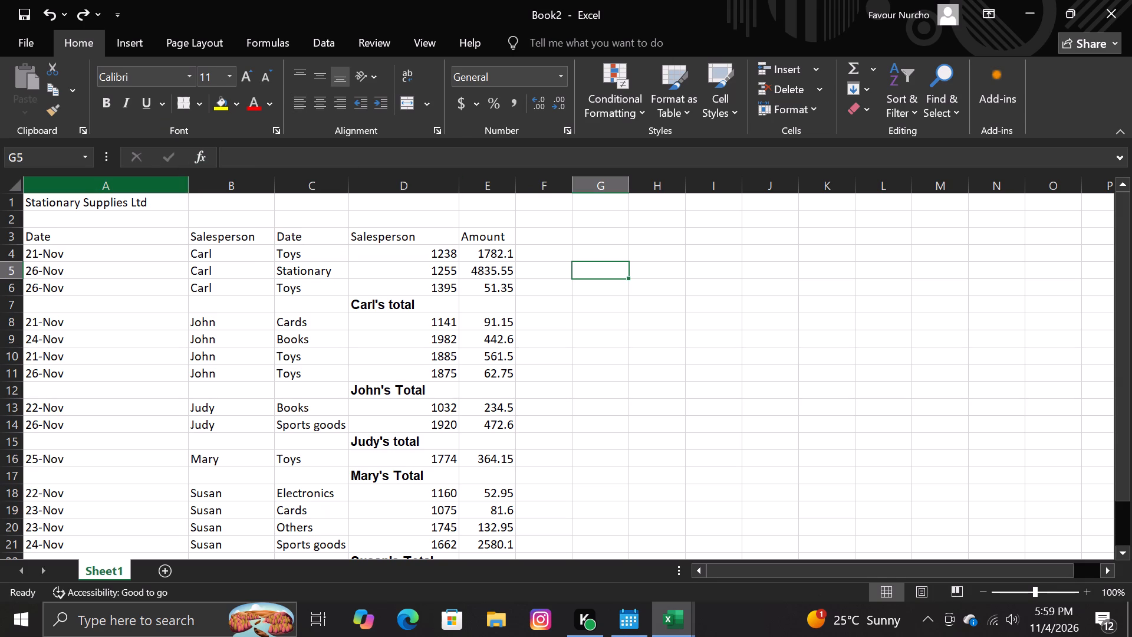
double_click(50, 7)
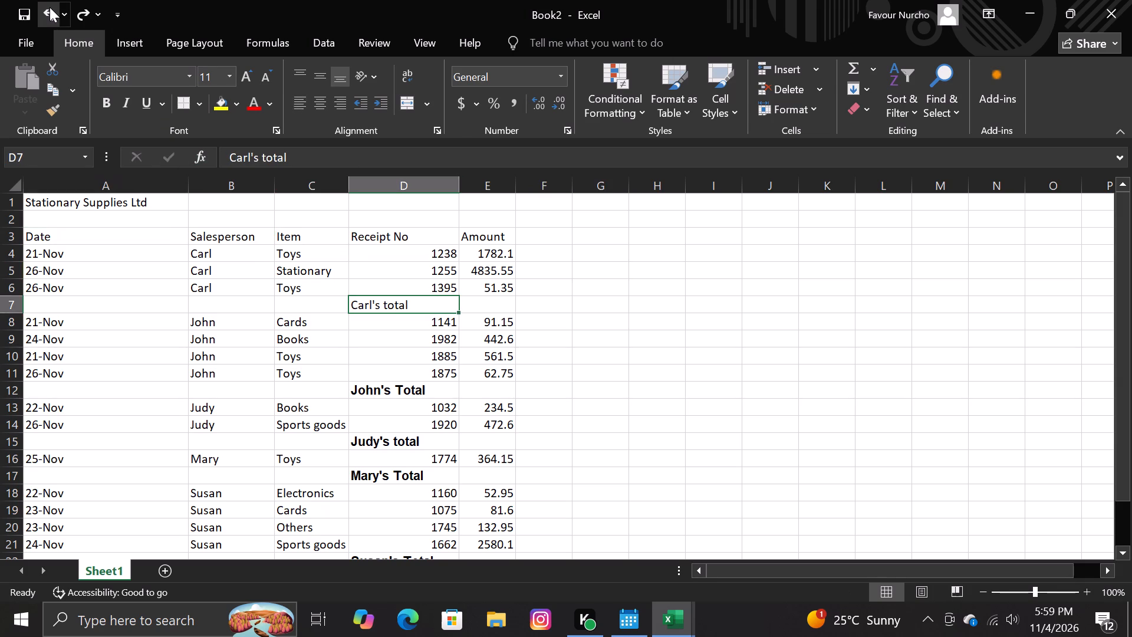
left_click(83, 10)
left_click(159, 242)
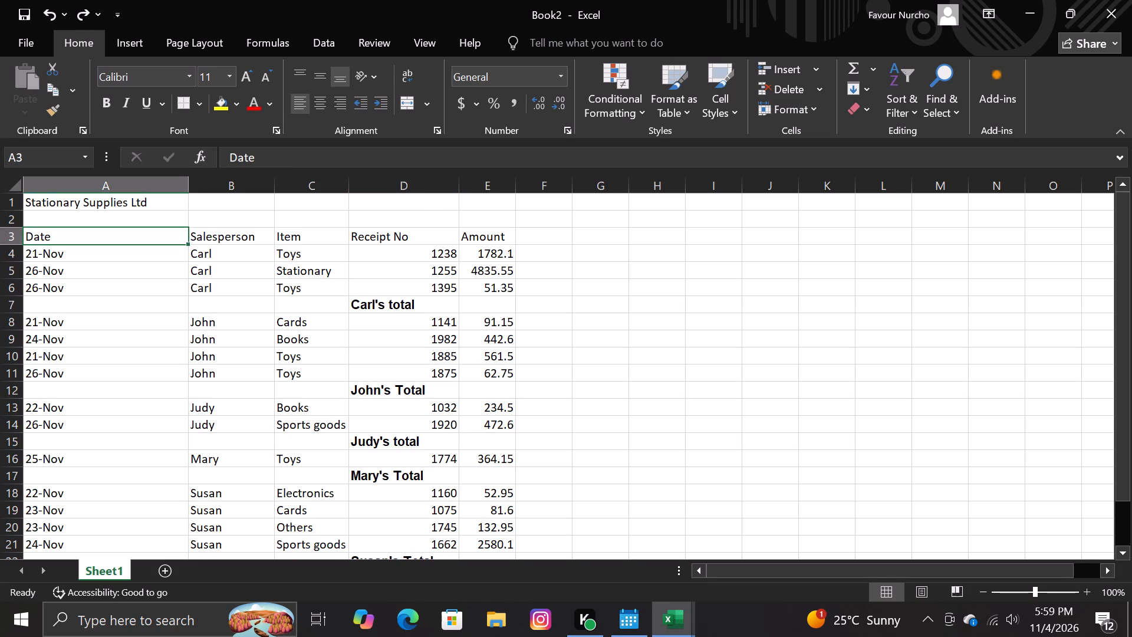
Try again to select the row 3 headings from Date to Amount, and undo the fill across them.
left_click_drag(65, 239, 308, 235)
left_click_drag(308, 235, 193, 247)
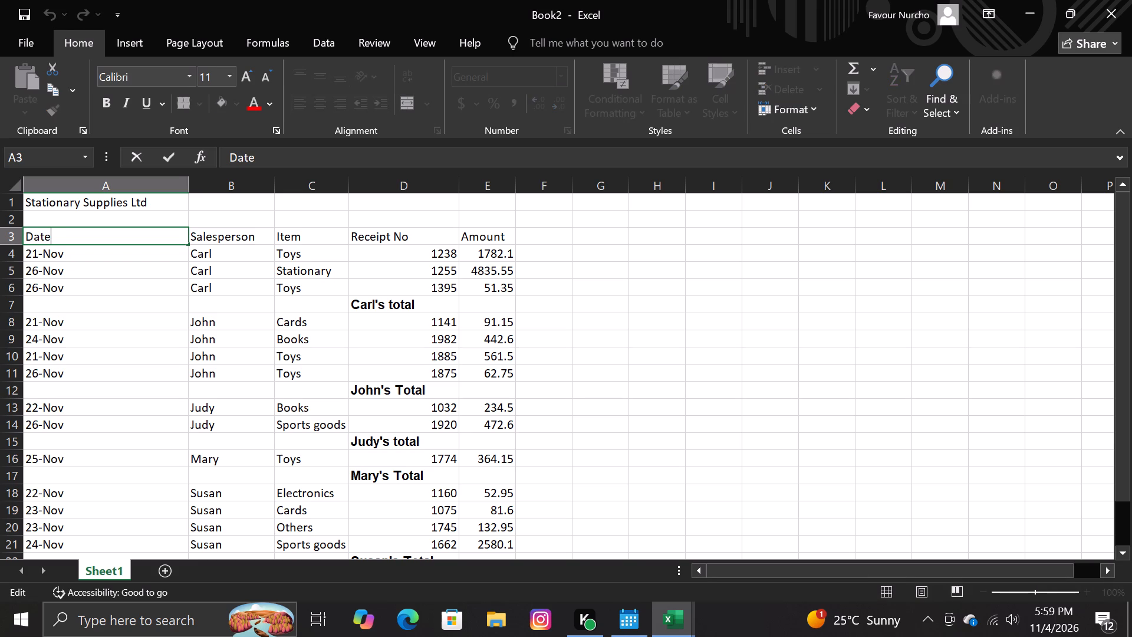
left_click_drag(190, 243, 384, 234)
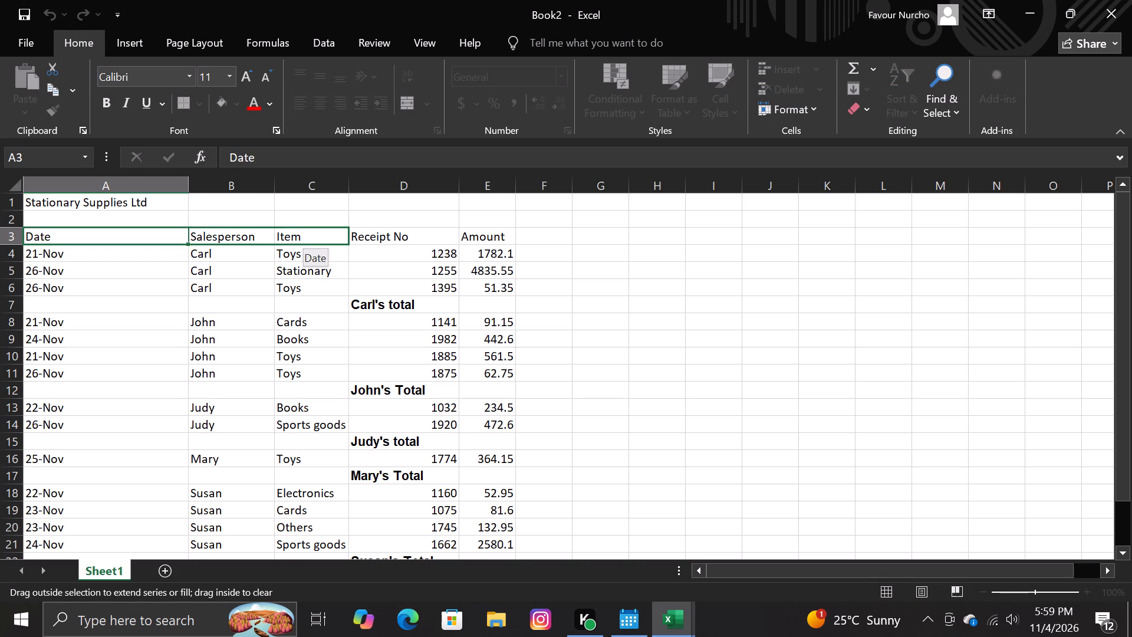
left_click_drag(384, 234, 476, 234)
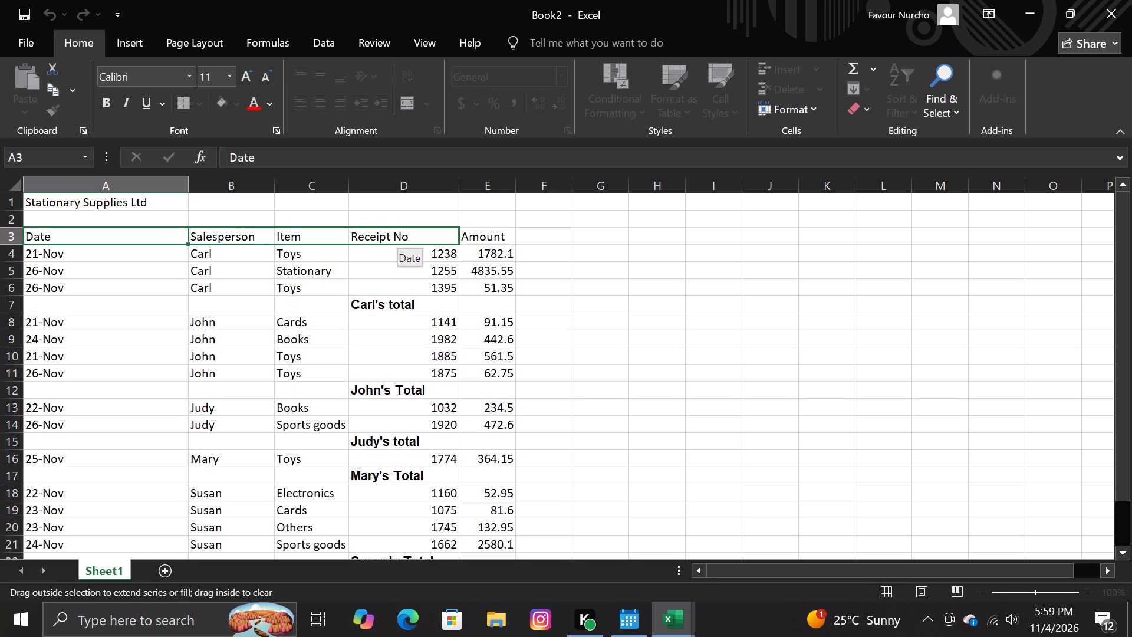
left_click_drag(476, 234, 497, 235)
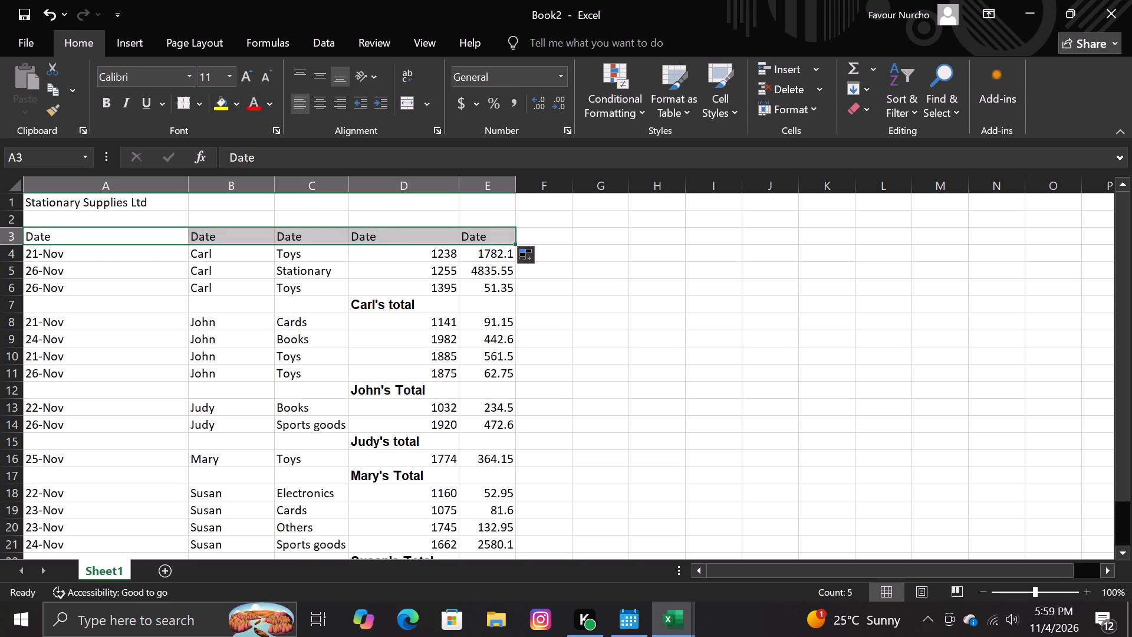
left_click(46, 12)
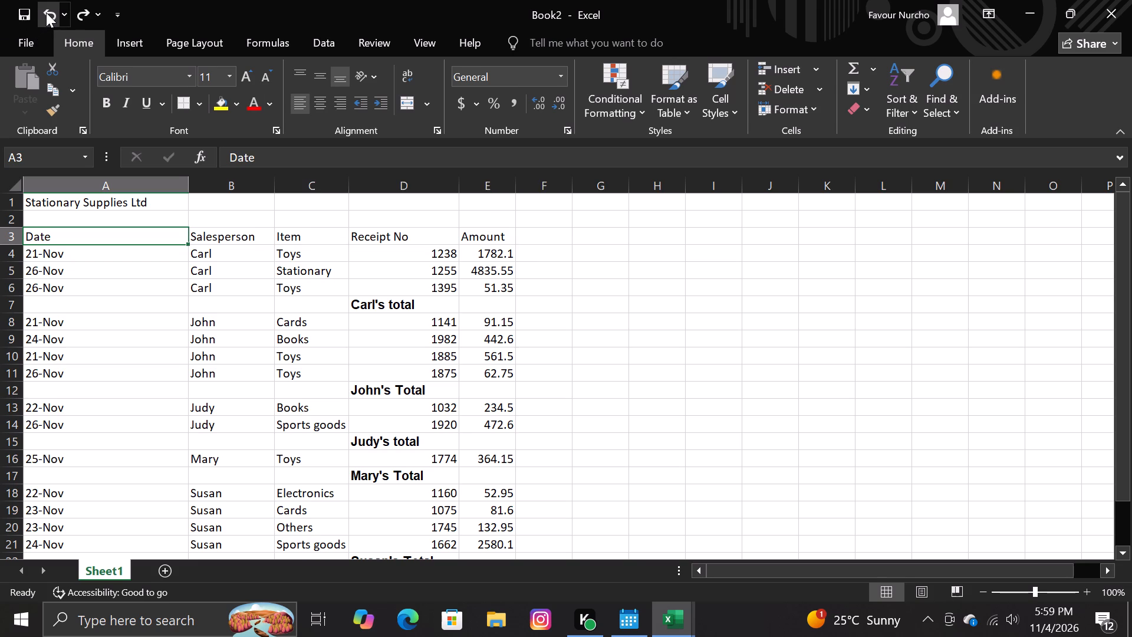
Format the Date heading in A3 as bold in the Algerian font.
left_click(103, 231)
double_click(85, 232)
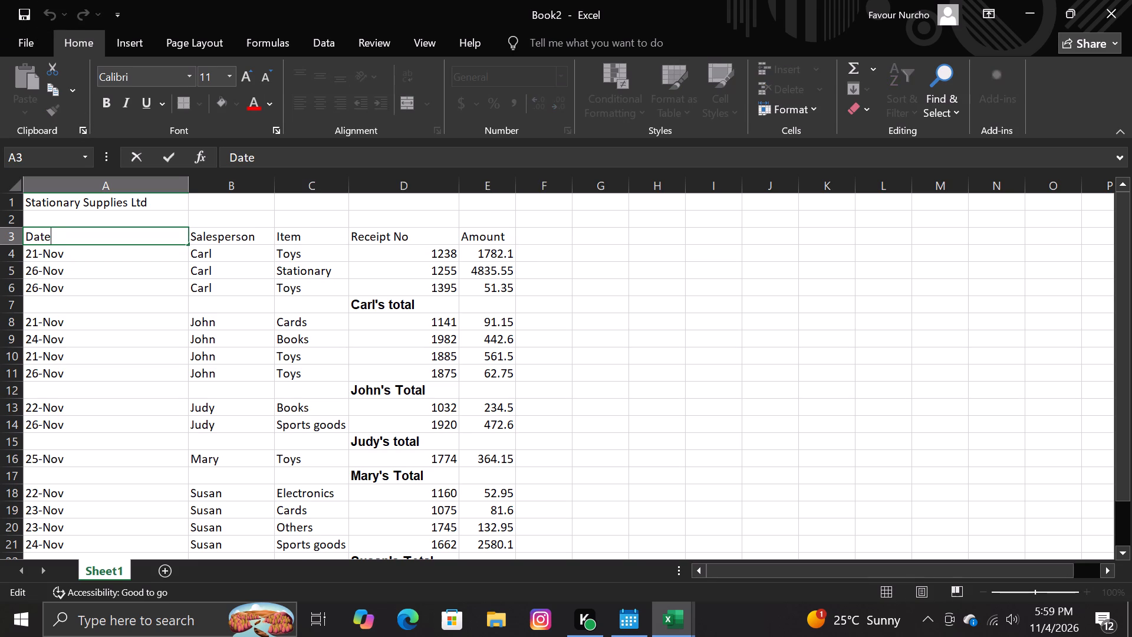
left_click_drag(85, 232, 33, 232)
left_click_drag(33, 232, 28, 231)
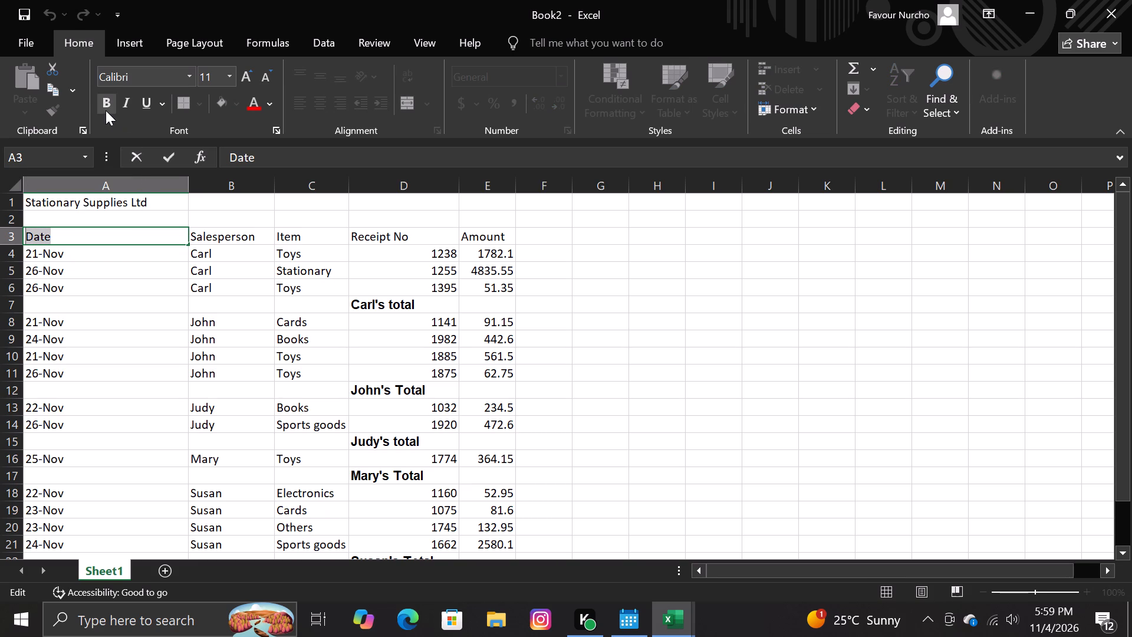
left_click(106, 110)
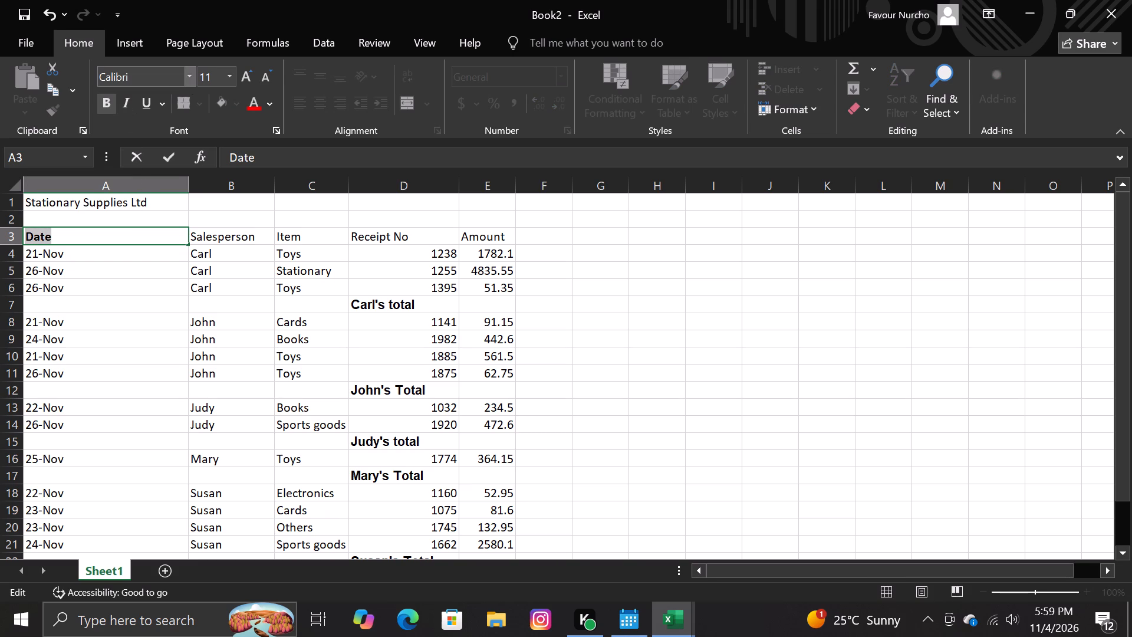
left_click(188, 79)
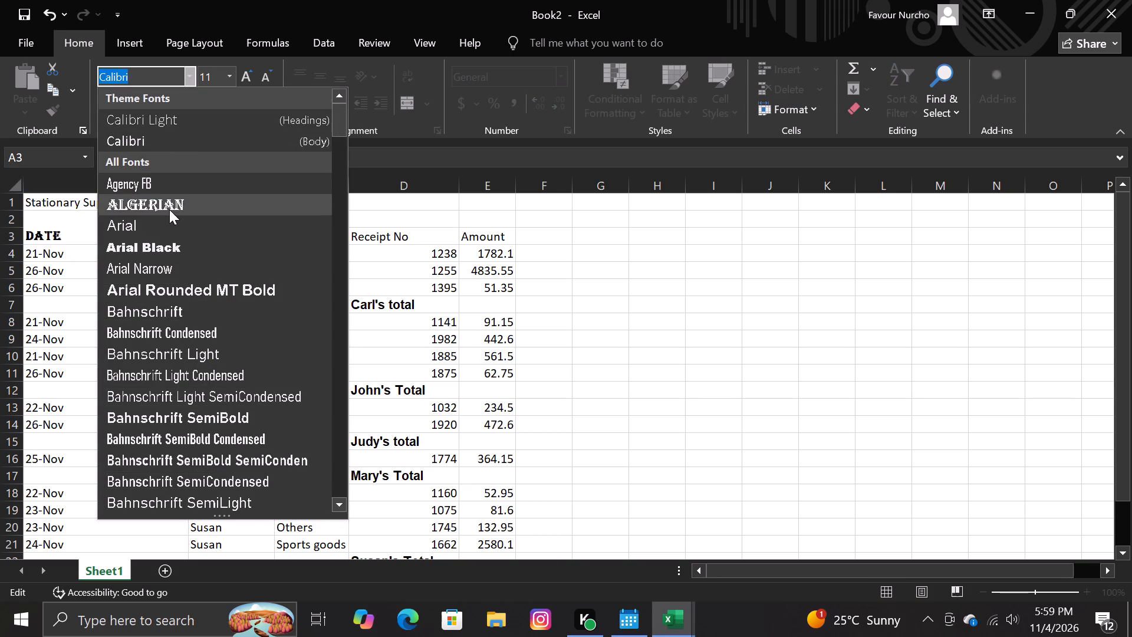
left_click(169, 209)
Format the Salesperson heading in B3 as bold Algerian to match the Date heading.
double_click(231, 241)
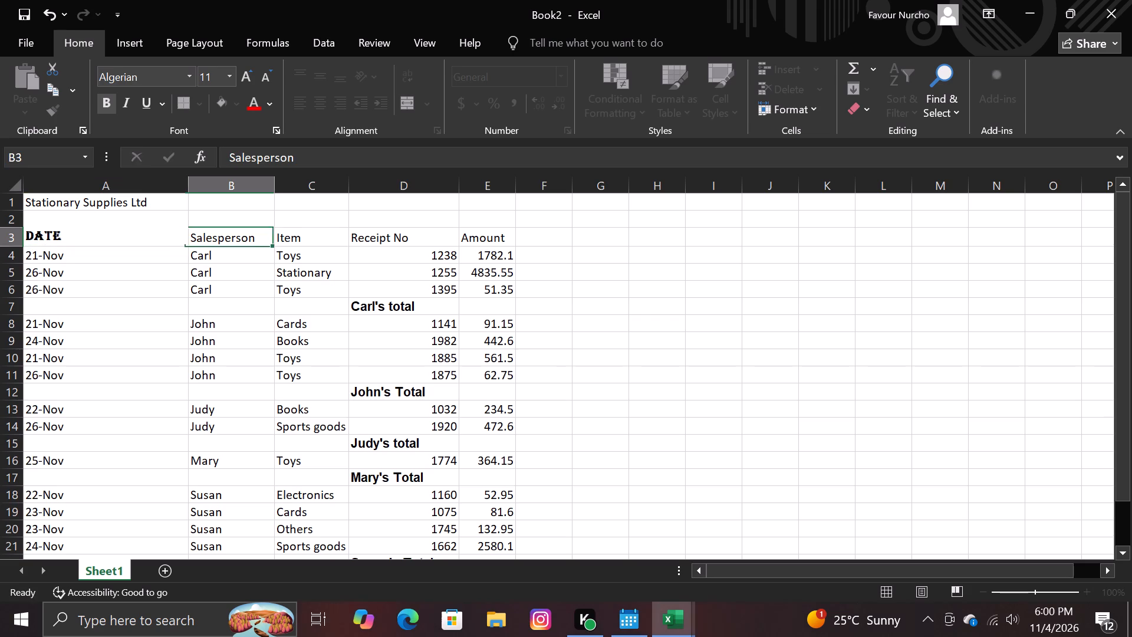
left_click(257, 234)
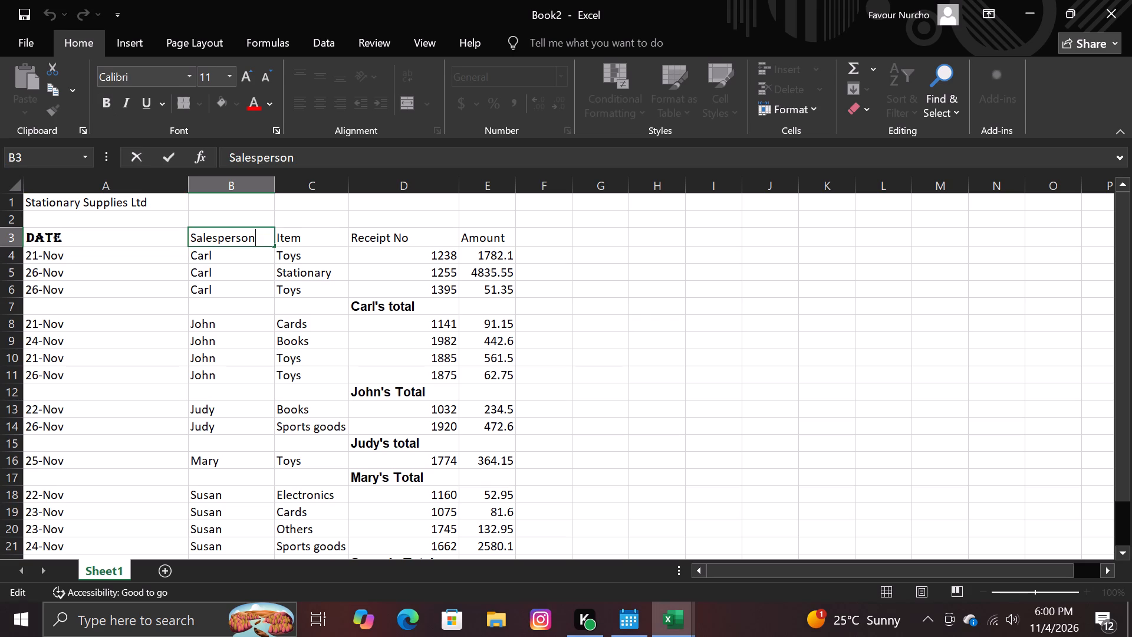
left_click_drag(257, 234, 156, 226)
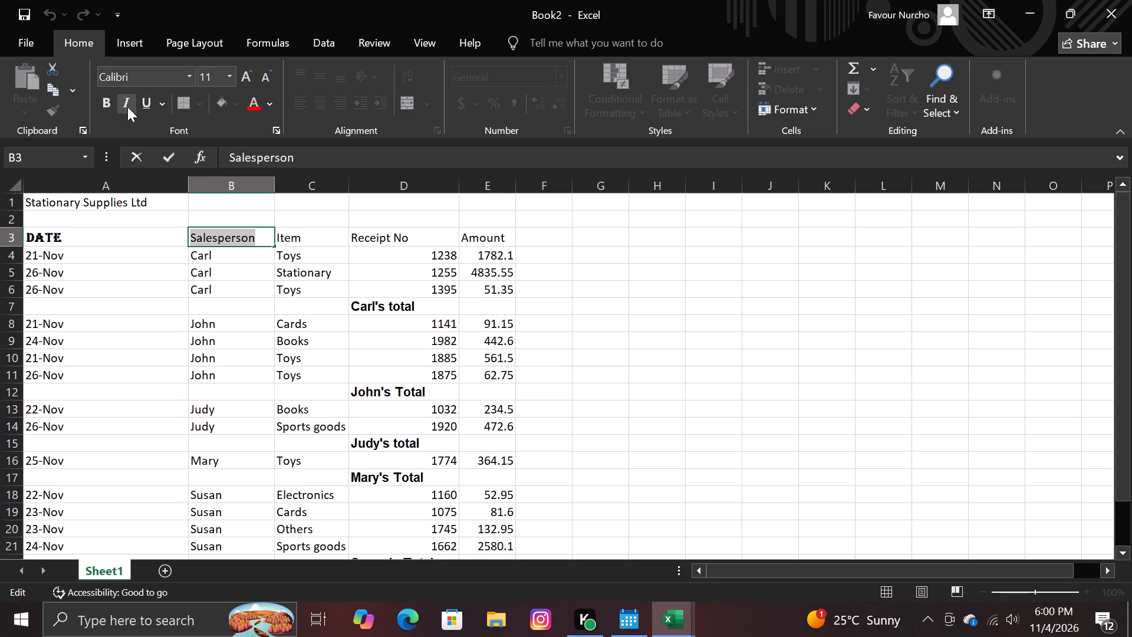
left_click(114, 106)
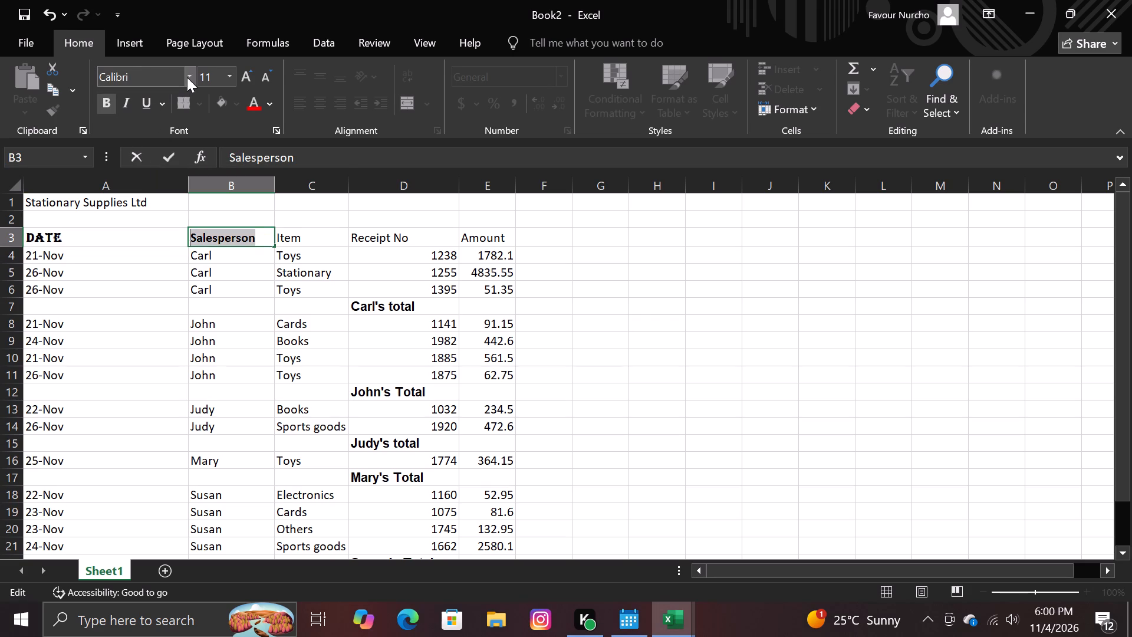
left_click(187, 77)
left_click(187, 201)
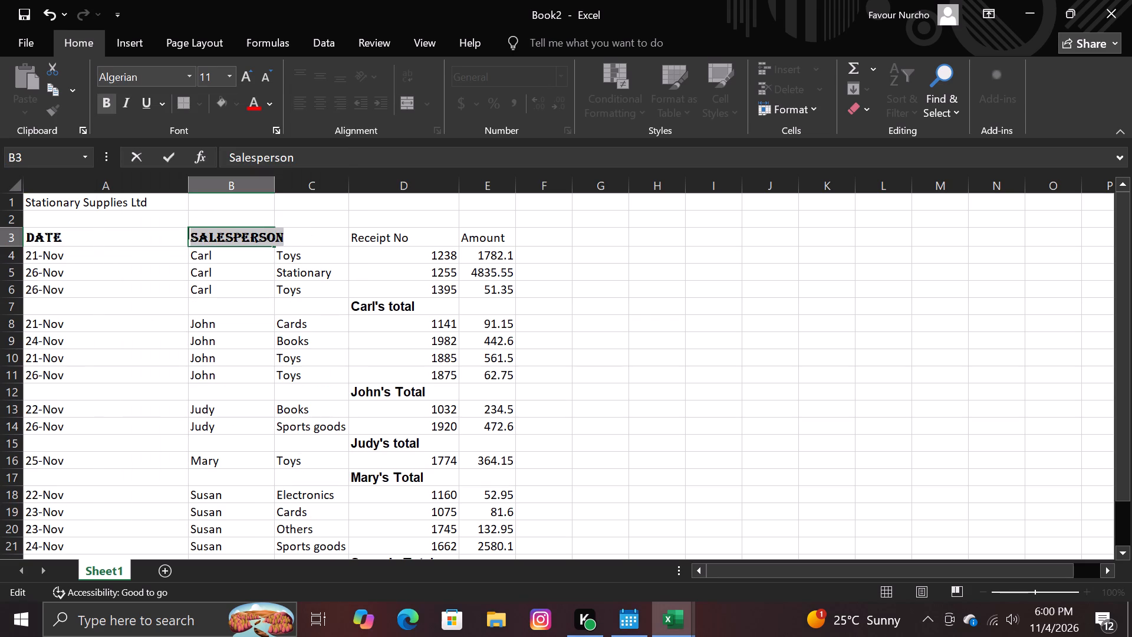
Format the Receipt No heading in D3 as bold Algerian to match the Date and Salesperson headings.
left_click(409, 243)
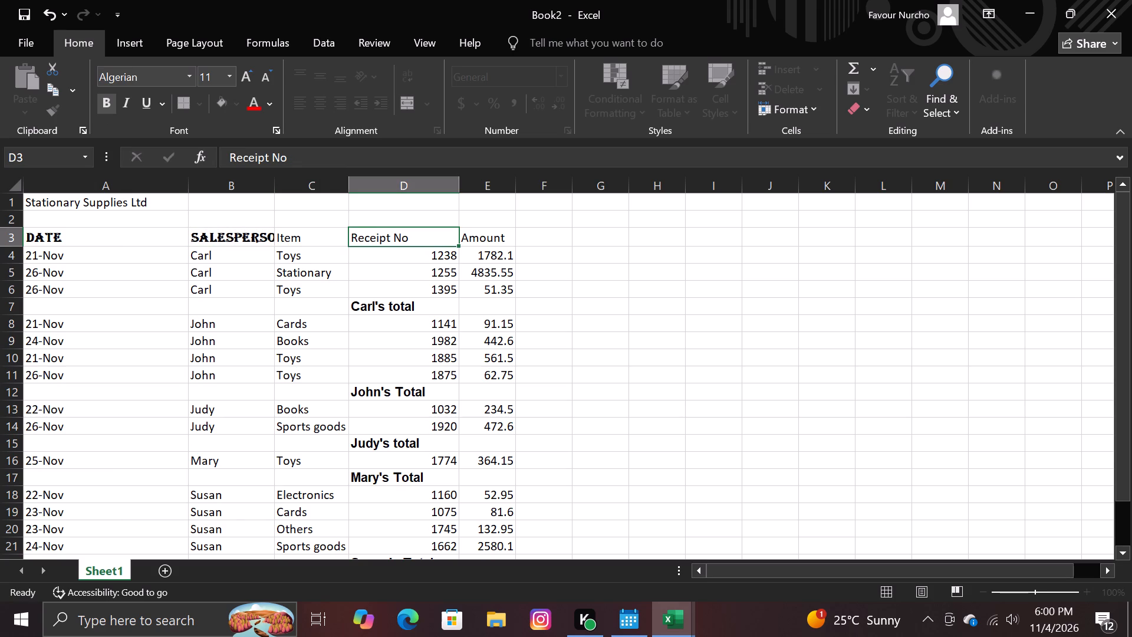
left_click(412, 233)
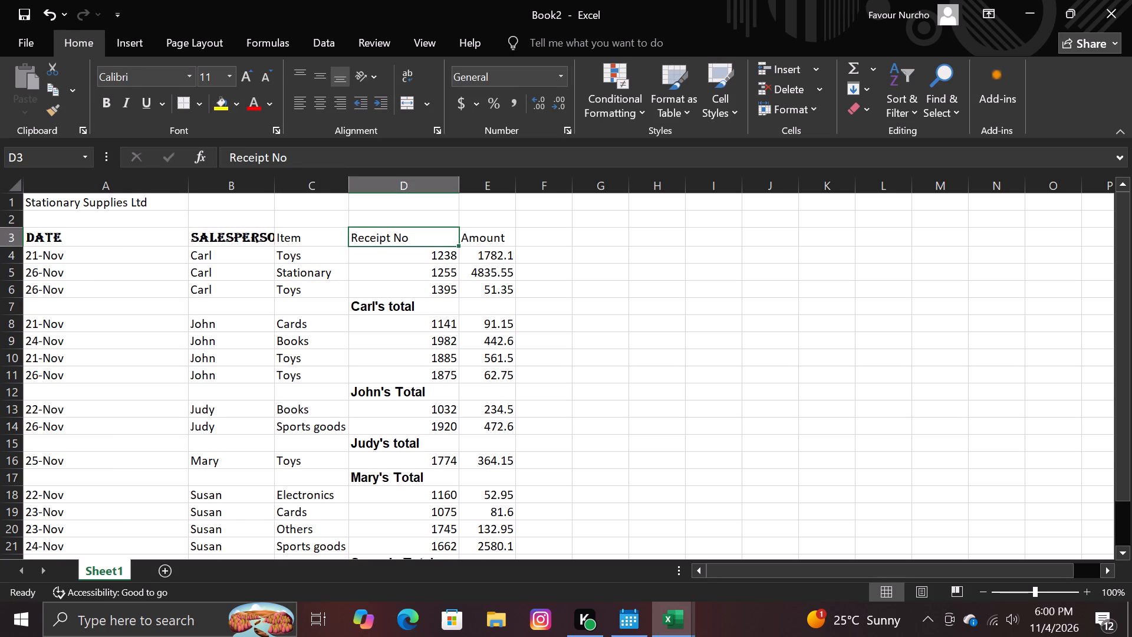
double_click(422, 234)
left_click_drag(422, 234, 376, 227)
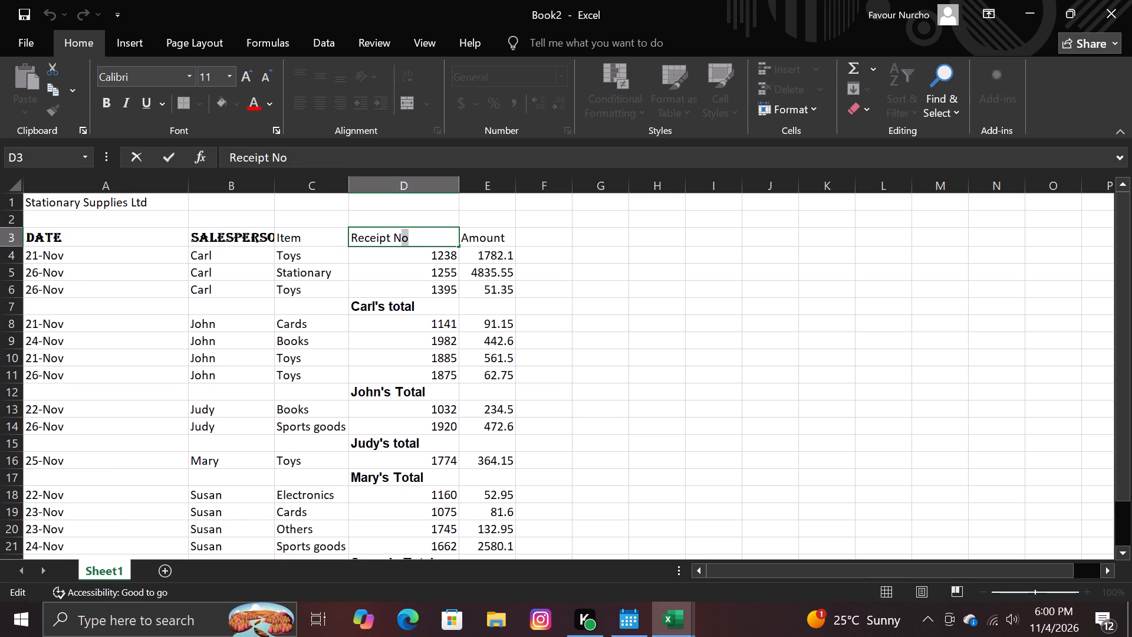
left_click_drag(376, 227, 374, 227)
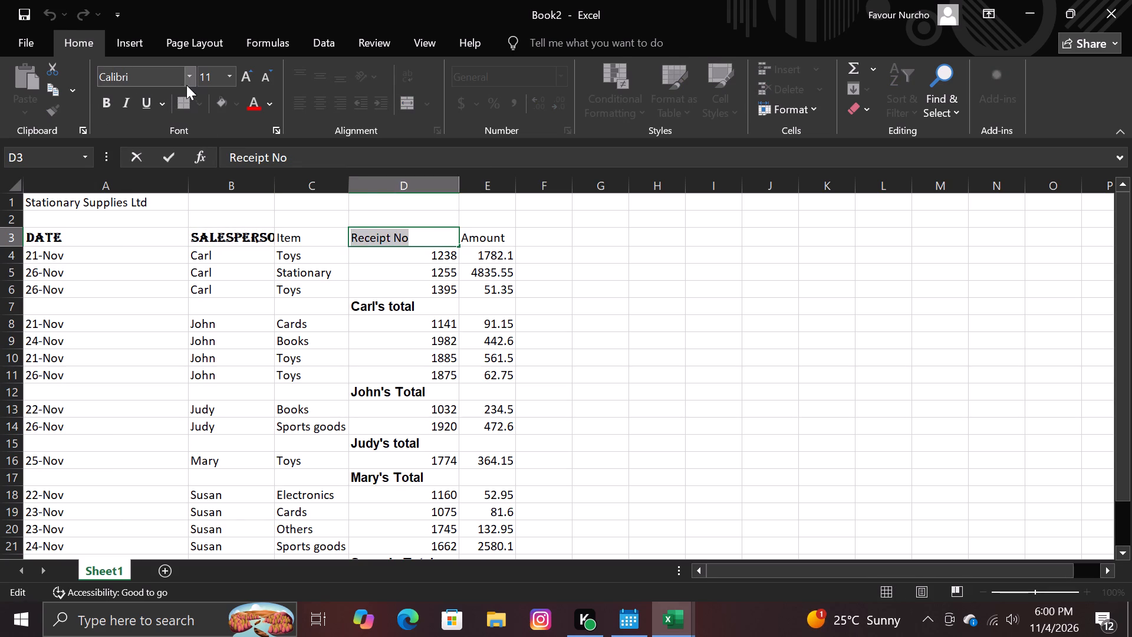
left_click(108, 107)
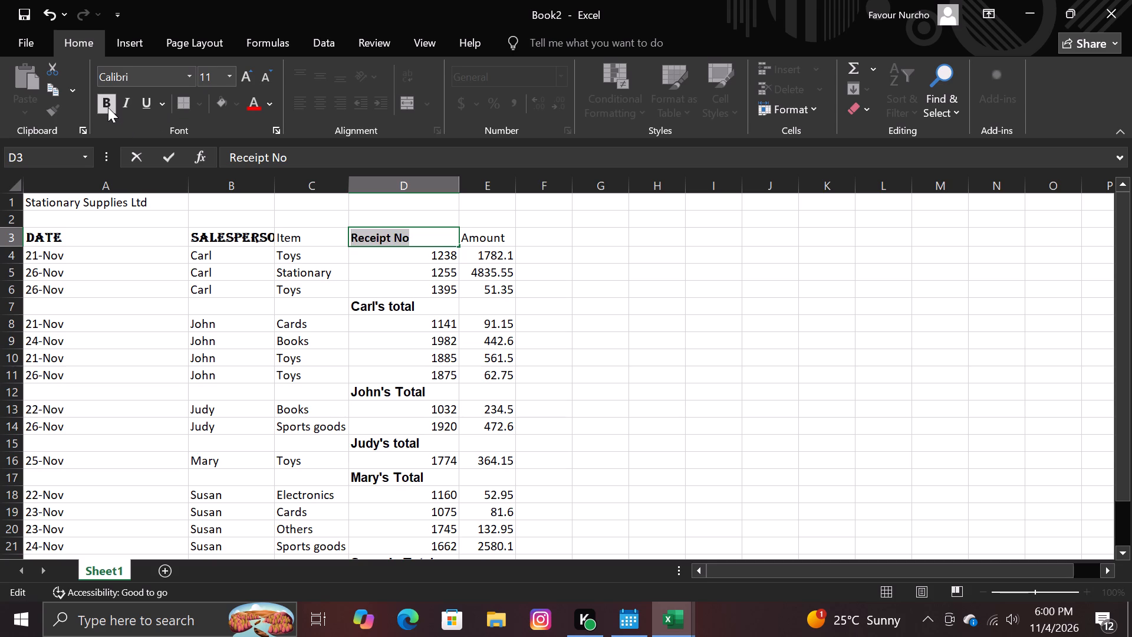
left_click(186, 73)
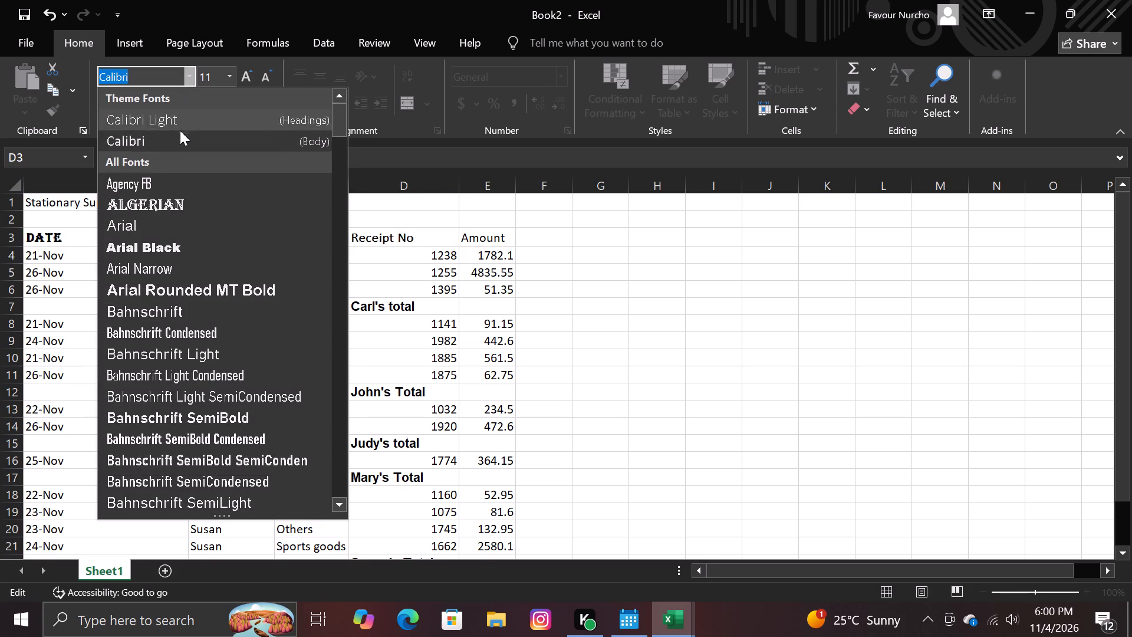
left_click(189, 199)
Change the font of the Amount heading in E3 to Algerian.
left_click(476, 231)
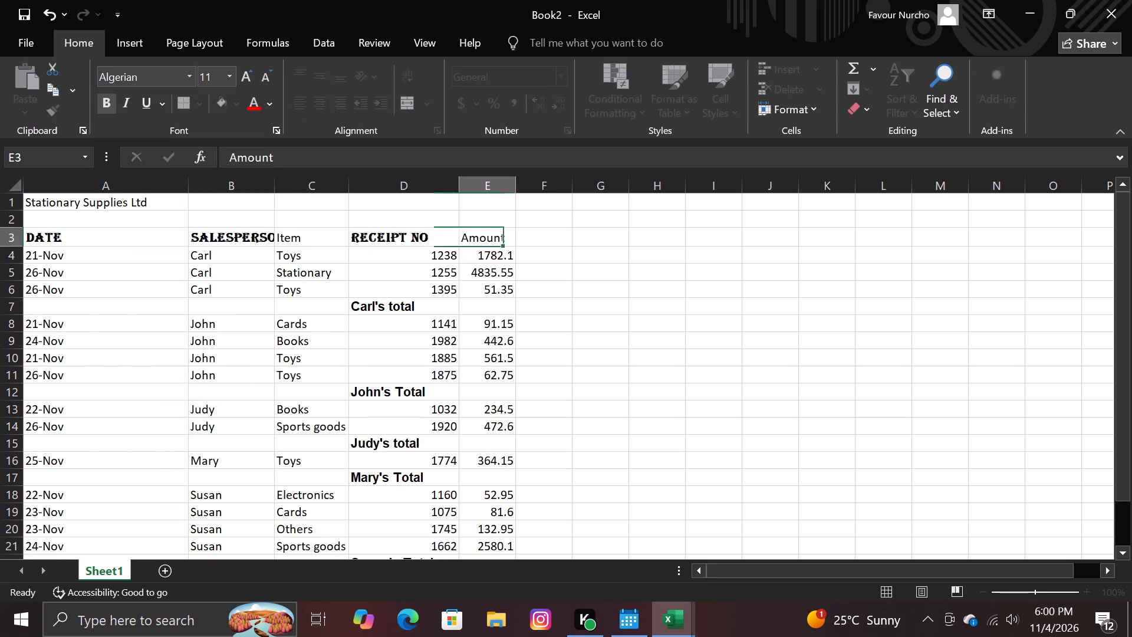
double_click(508, 243)
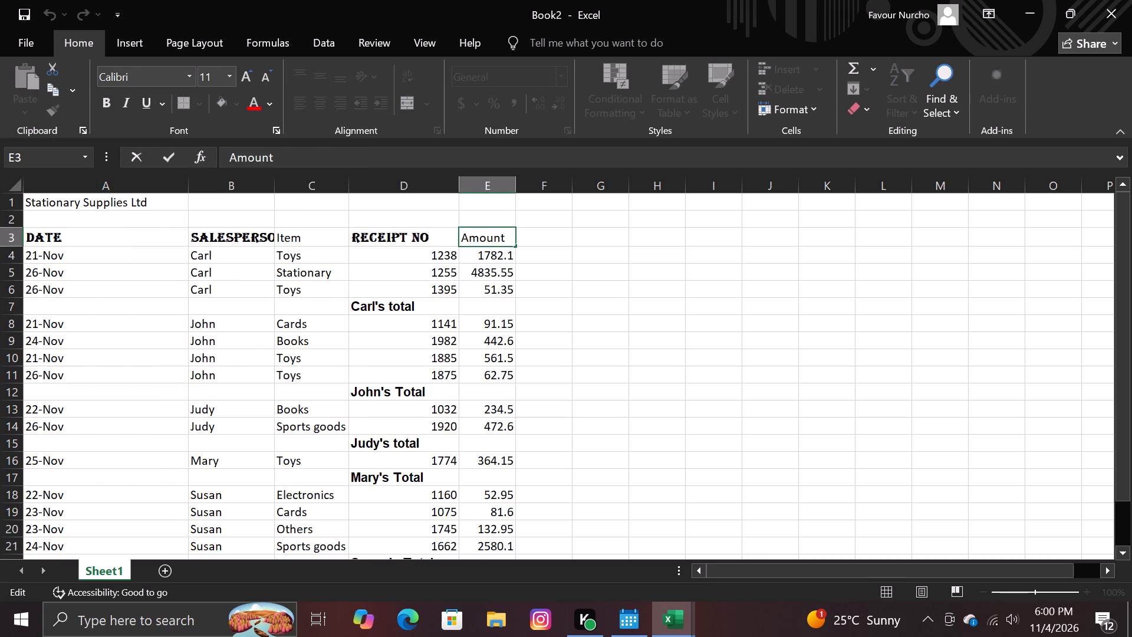
left_click_drag(507, 240, 459, 231)
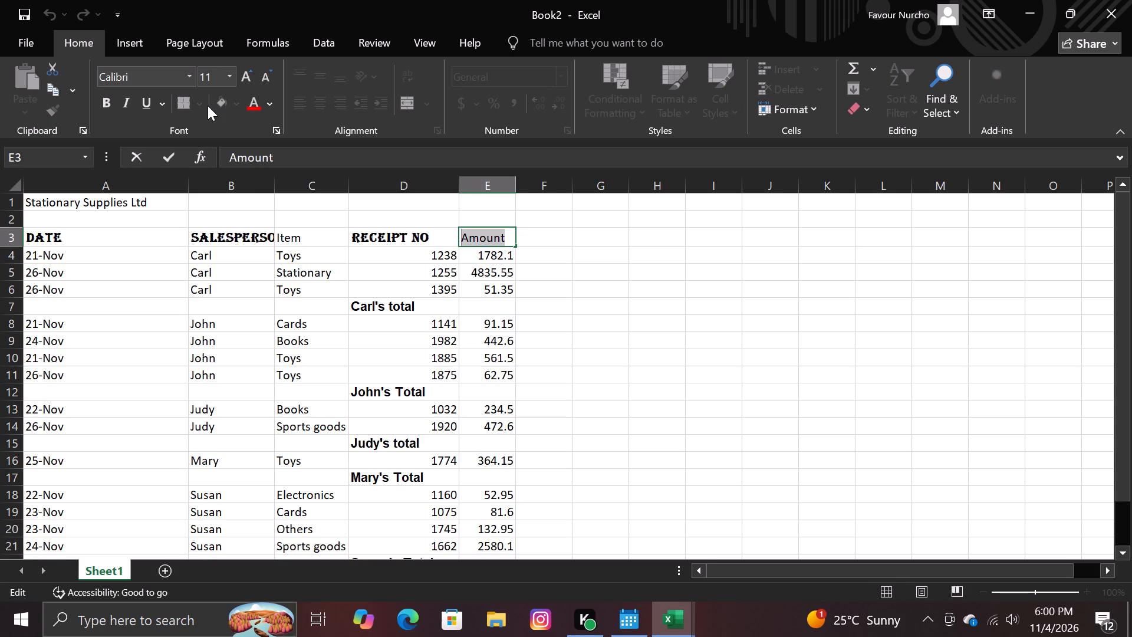
left_click(186, 78)
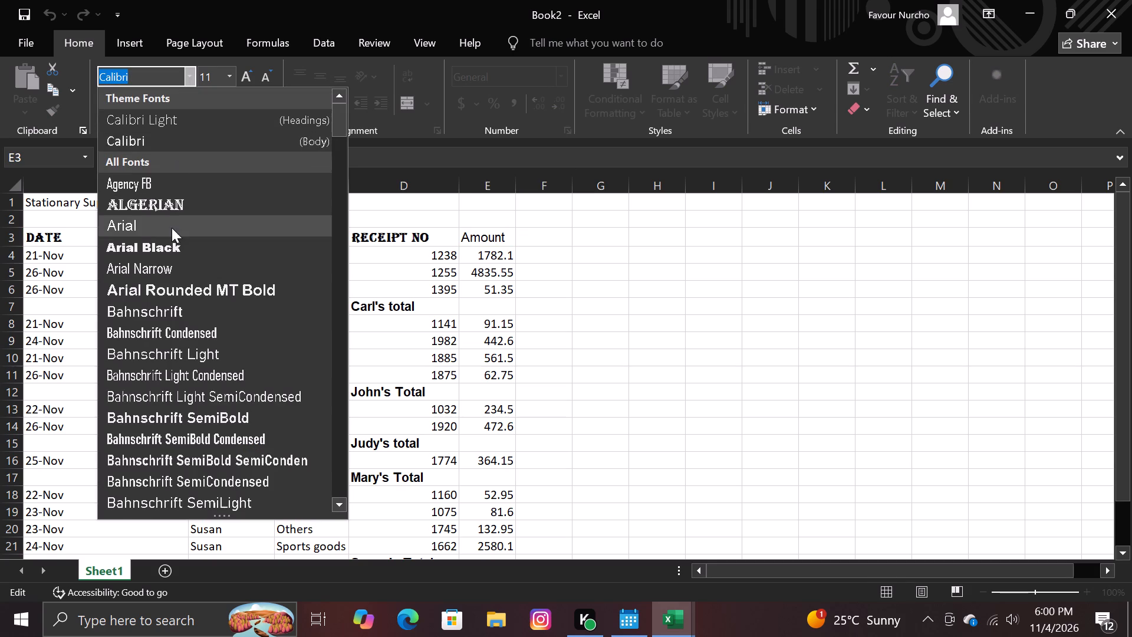
left_click(175, 212)
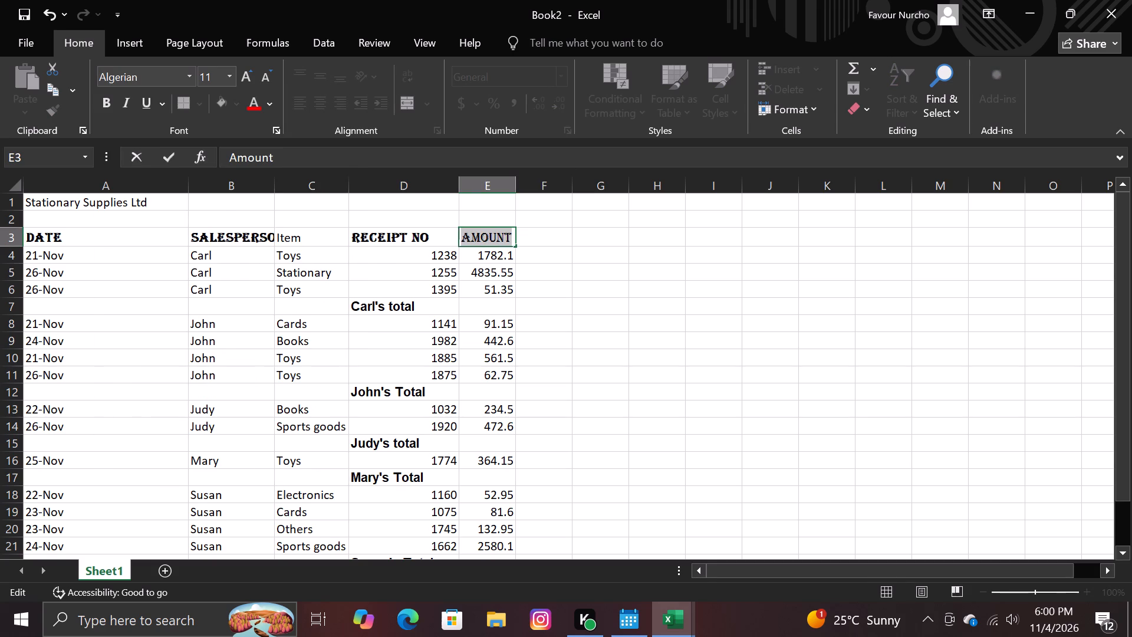
left_click(266, 213)
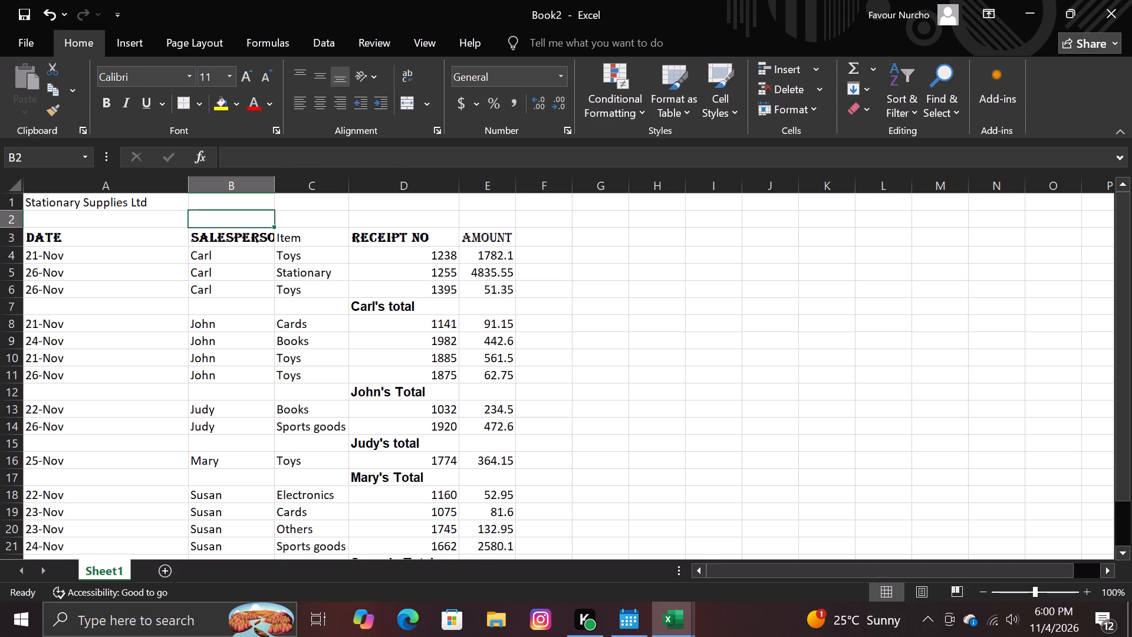
Widen column B so that the full Salesperson heading fits in its cell.
left_click_drag(274, 189, 294, 195)
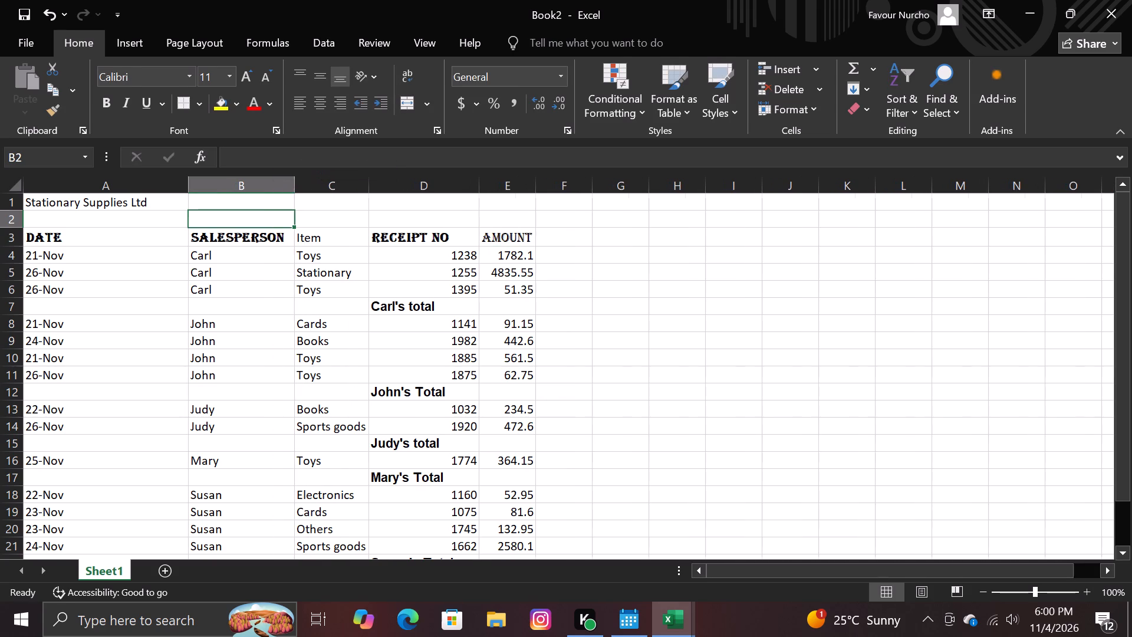
left_click(590, 241)
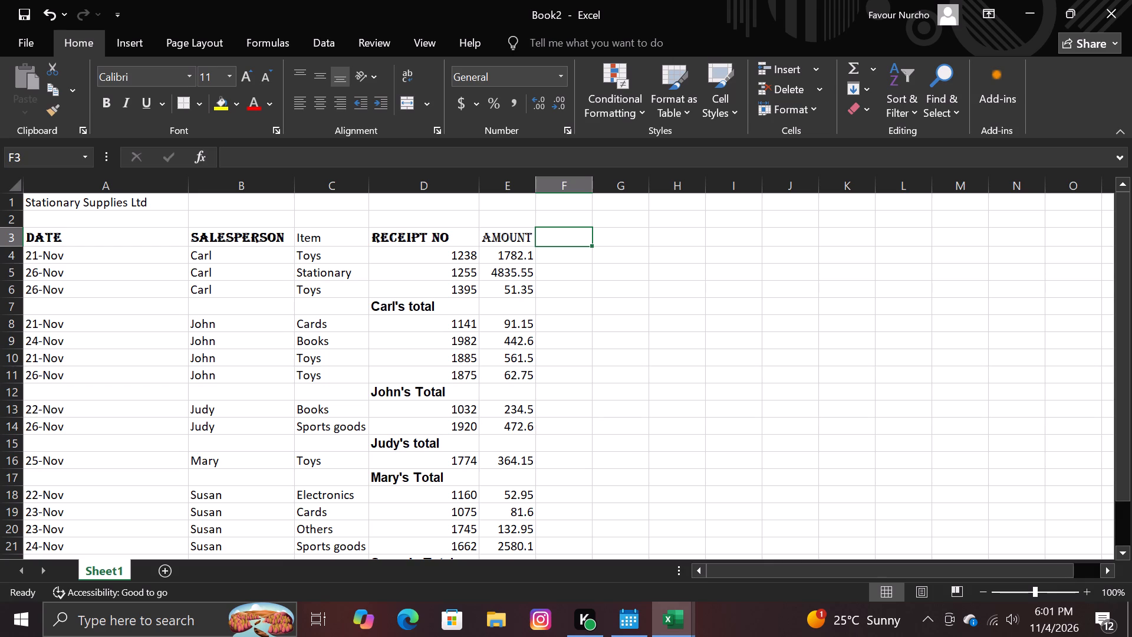
Calculate Carl's total in E7 with the SUM function over E4:E6.
double_click(502, 310)
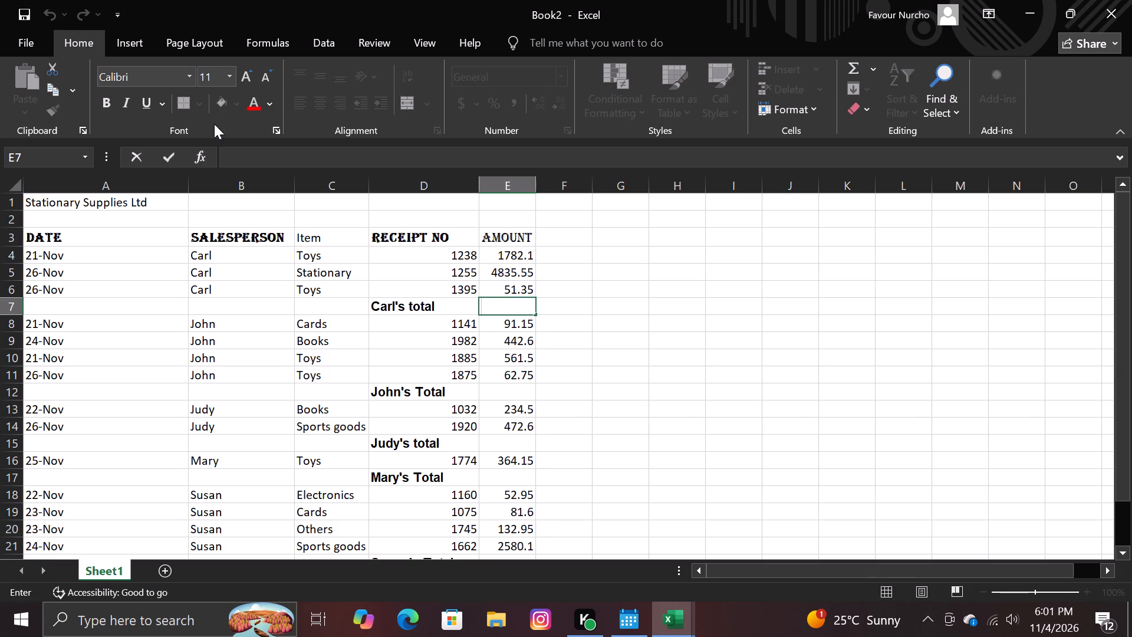
left_click(202, 157)
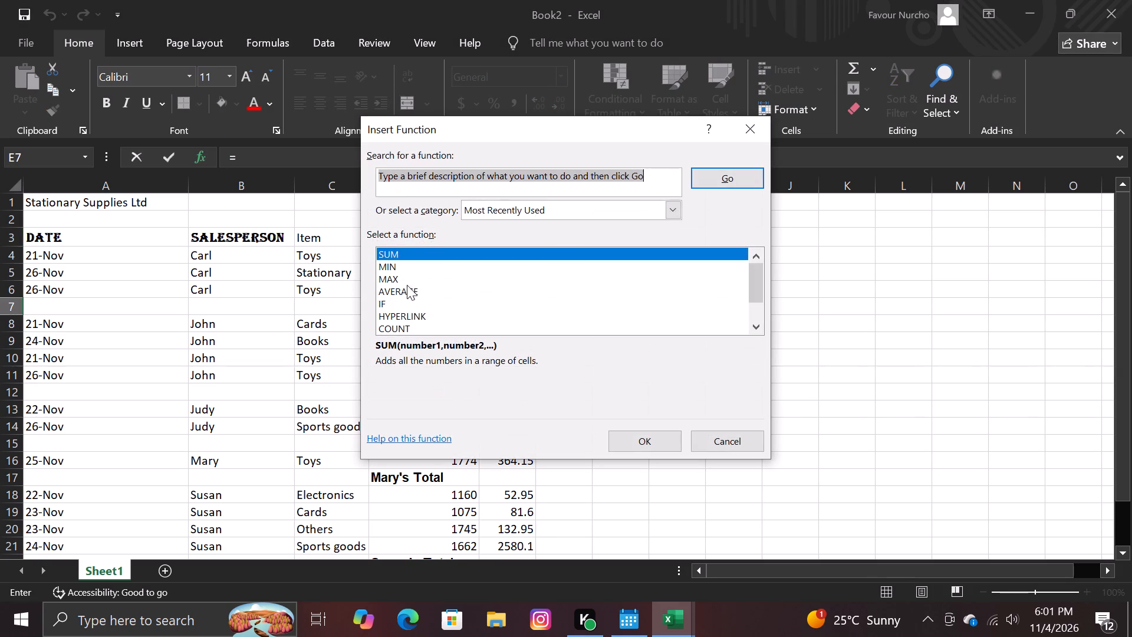
double_click(422, 249)
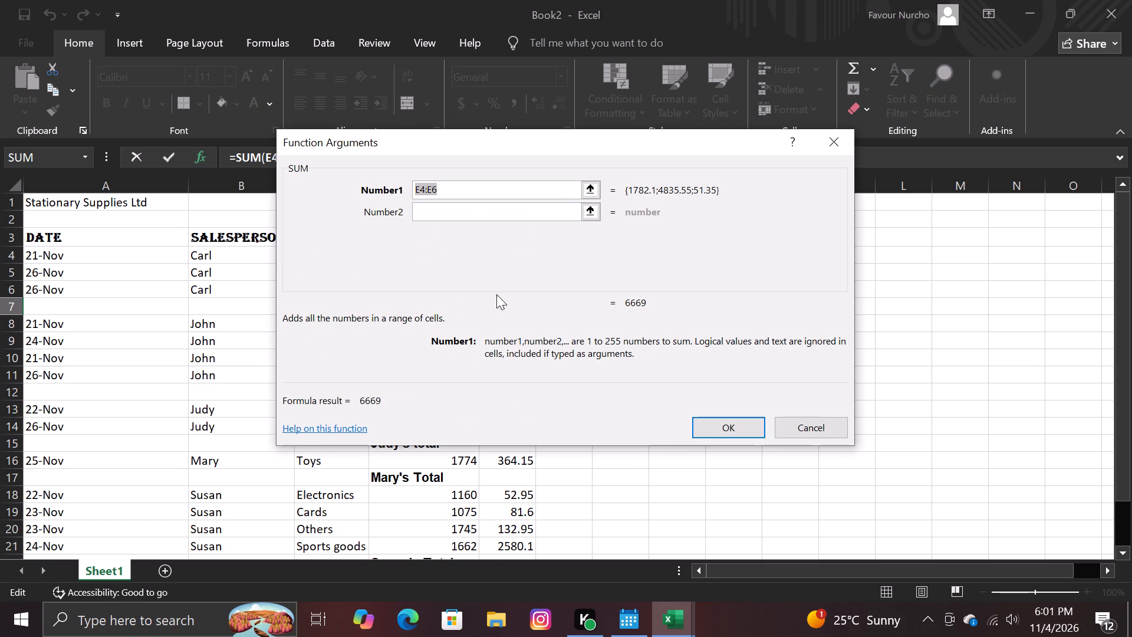
left_click(734, 423)
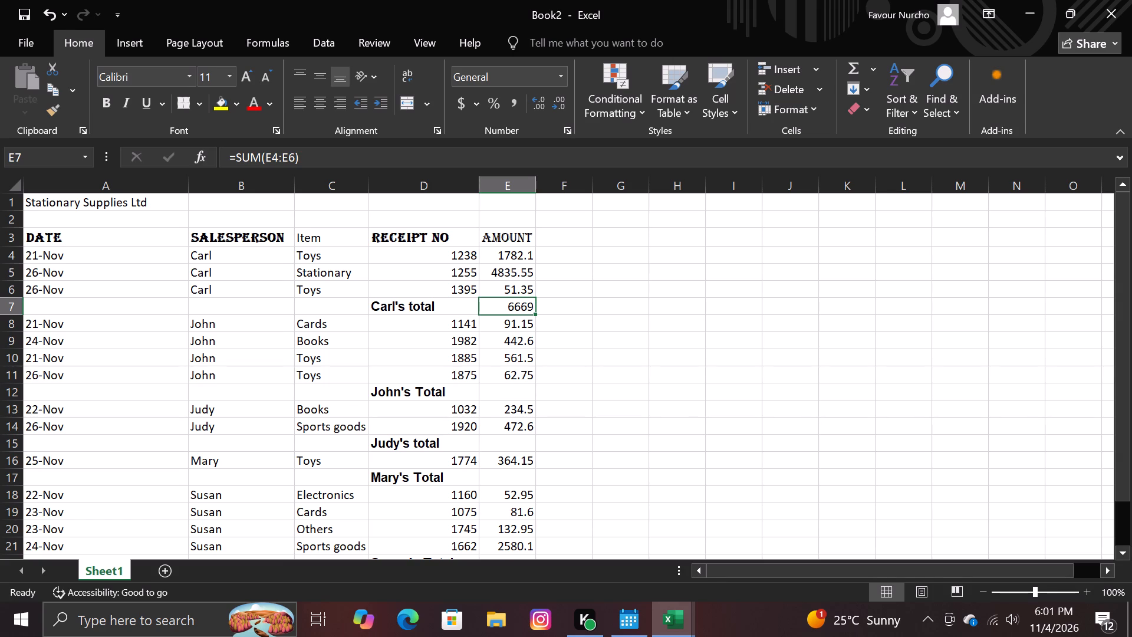
Calculate John's total in E12 with the SUM function over E8:E11.
left_click(509, 391)
double_click(509, 391)
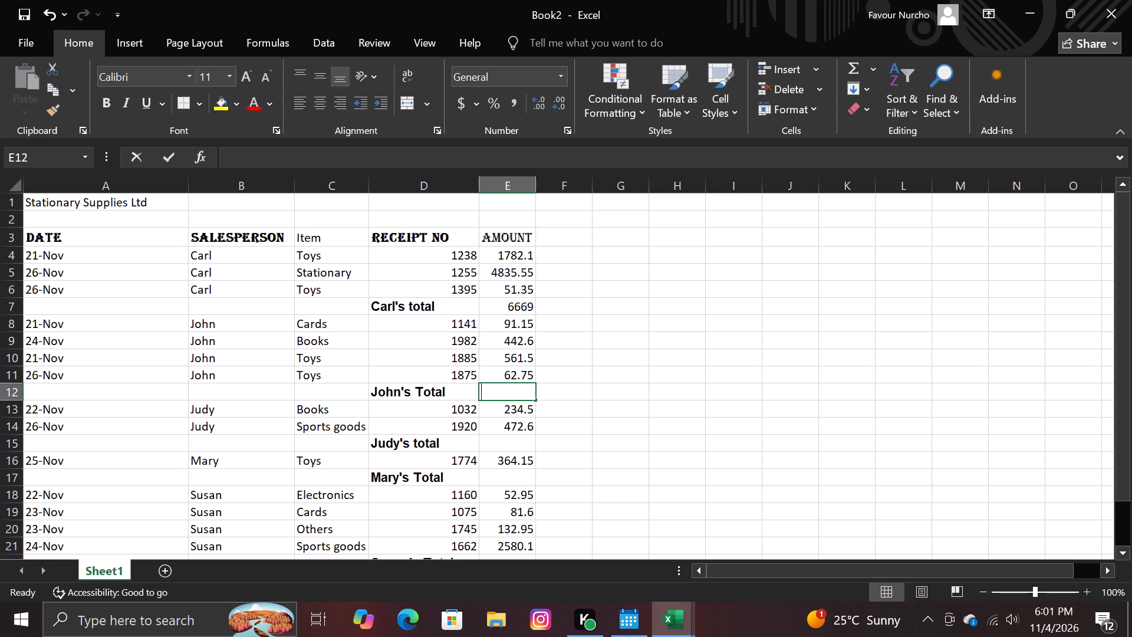
left_click(207, 154)
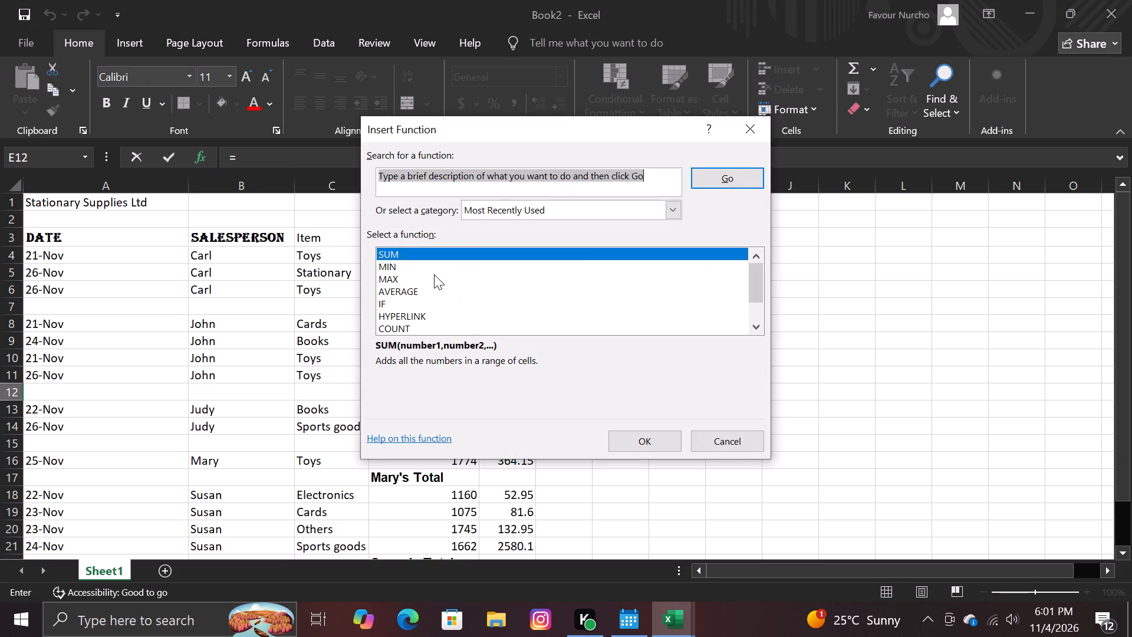
double_click(409, 257)
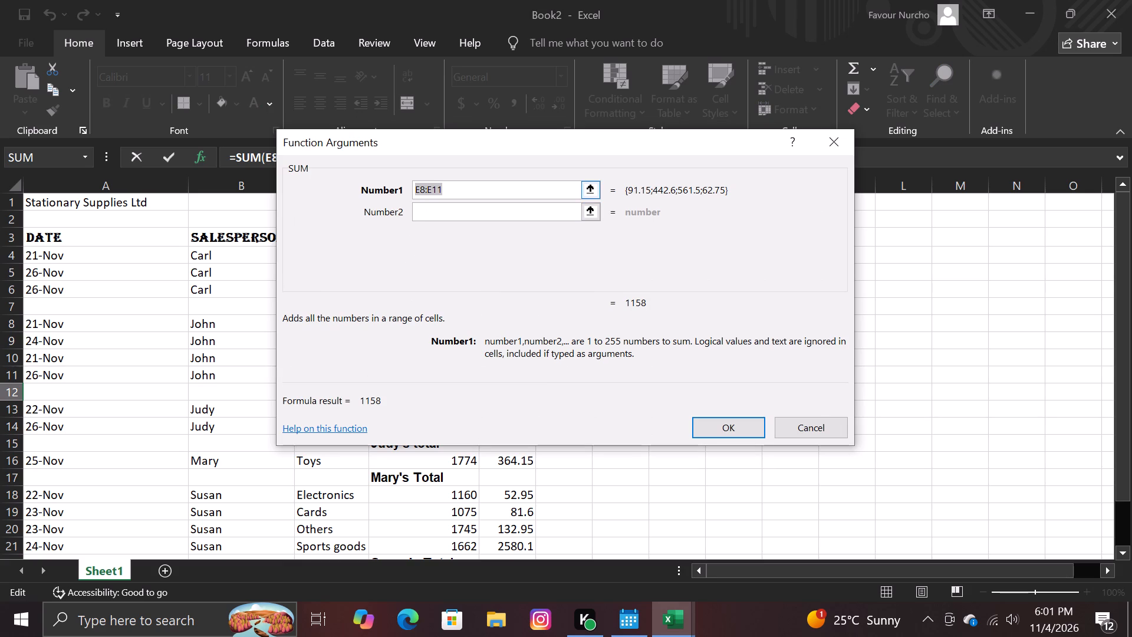
left_click(713, 421)
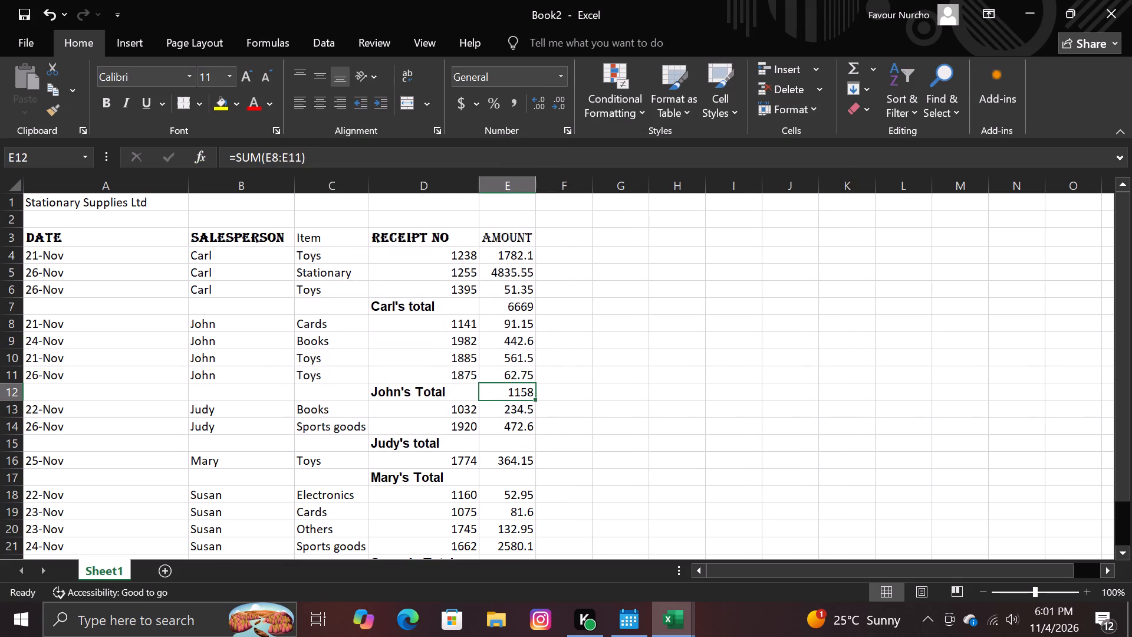
Calculate Judy's total in E15 with the SUM function over E13:E14.
left_click(519, 444)
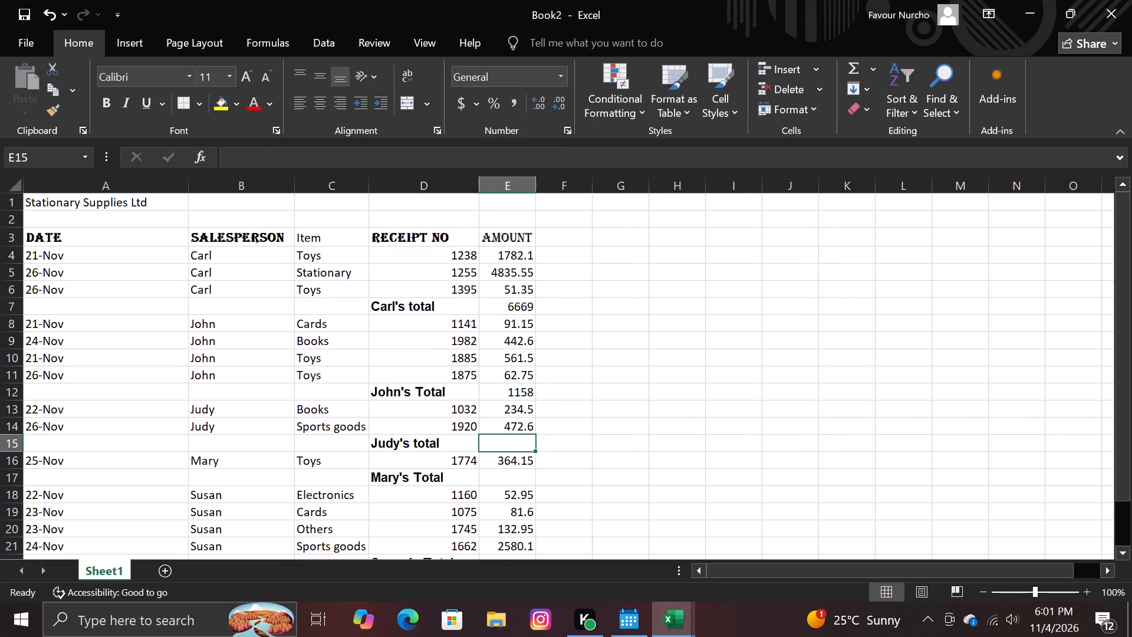
left_click(519, 444)
left_click(208, 156)
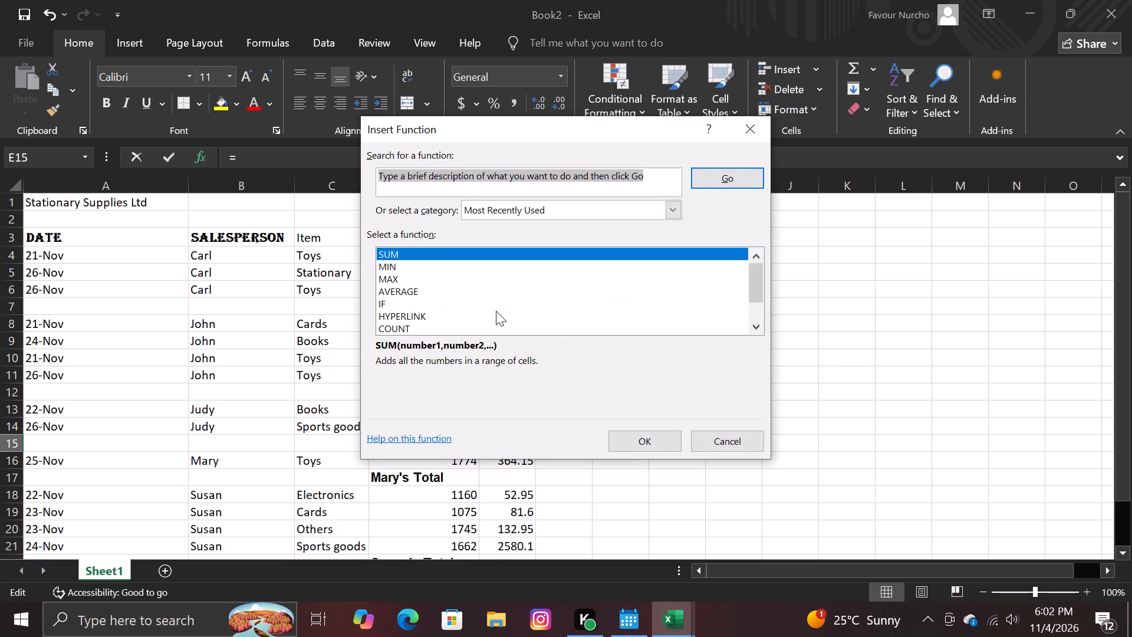
double_click(495, 259)
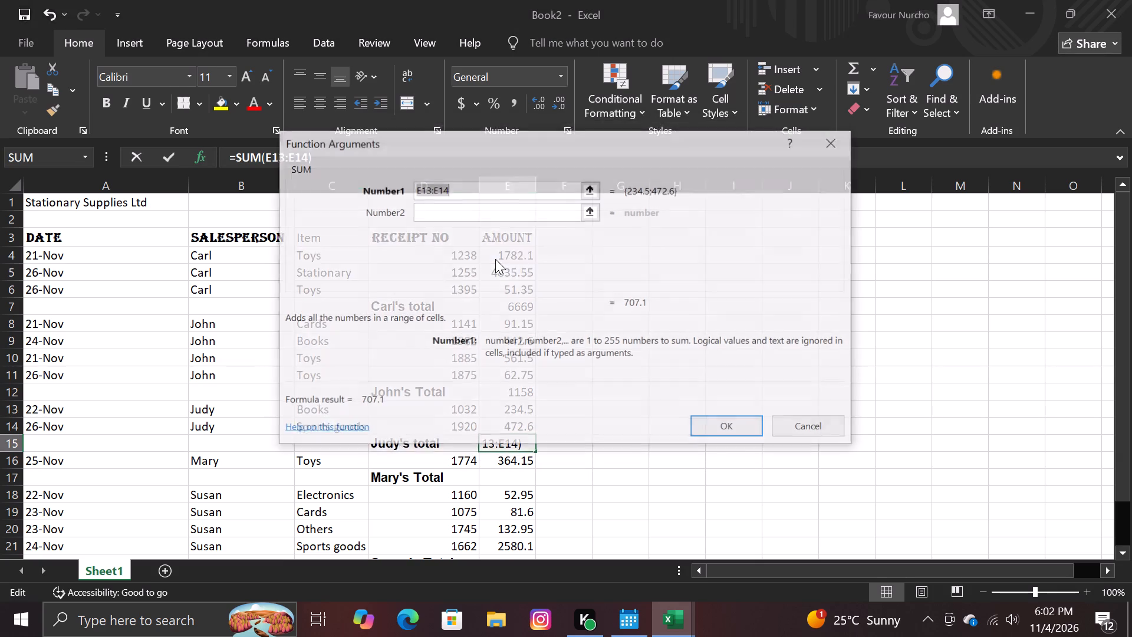
left_click(738, 434)
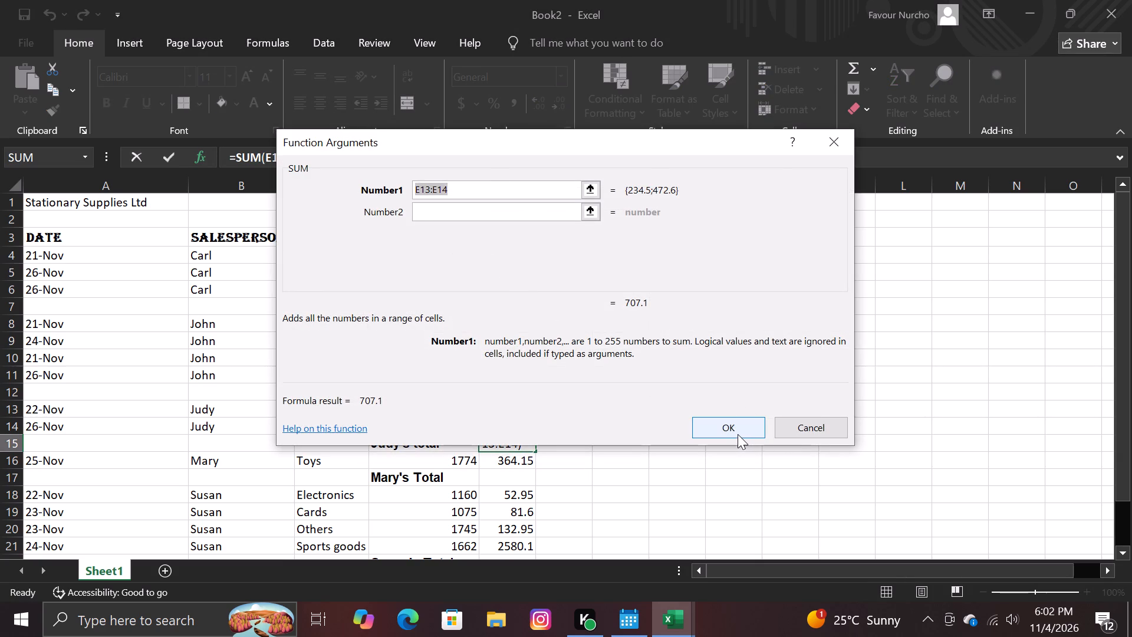
Calculate Mary's total in E17 with the SUM function over E16.
key("Down")
key("Down")
key("Down")
key("Down")
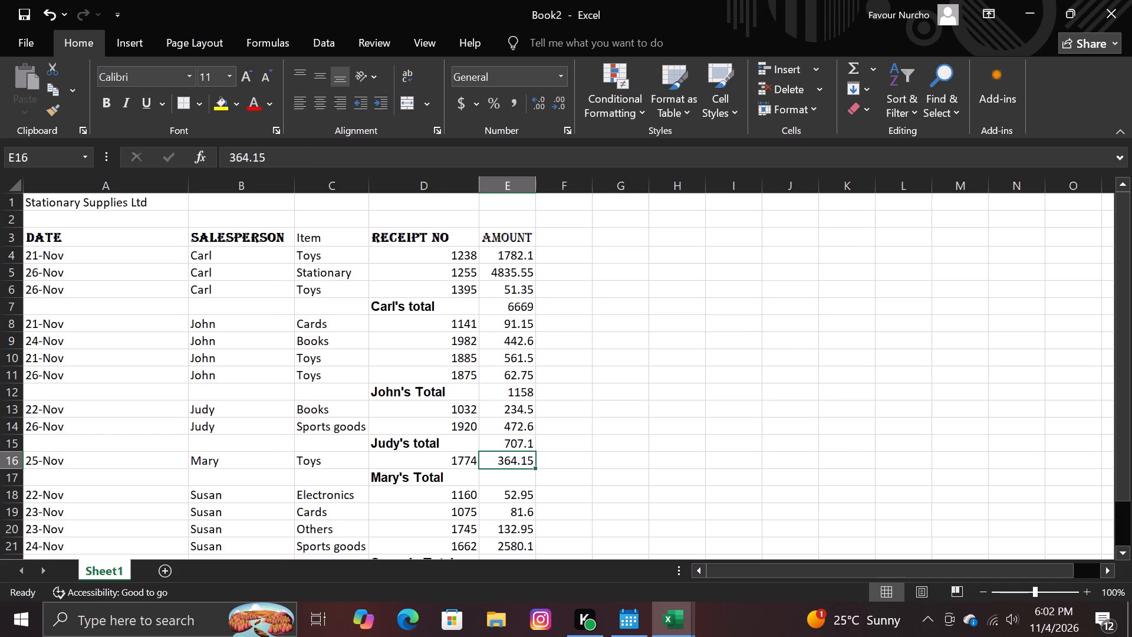
key("Down")
key("Up")
key("Up")
key("Up")
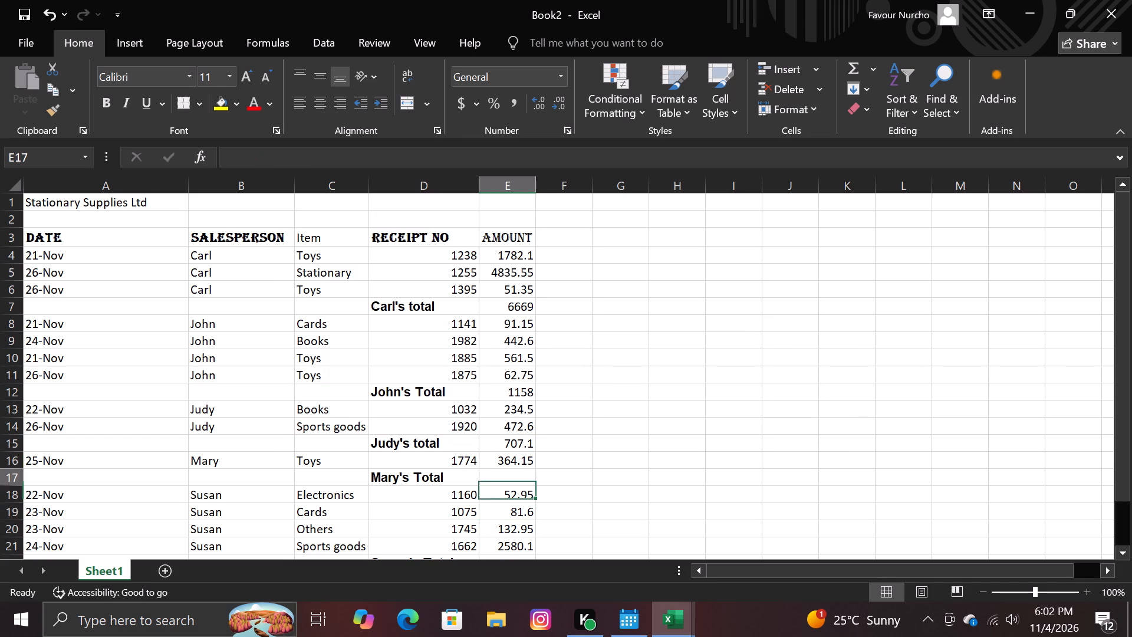
left_click(208, 149)
double_click(407, 254)
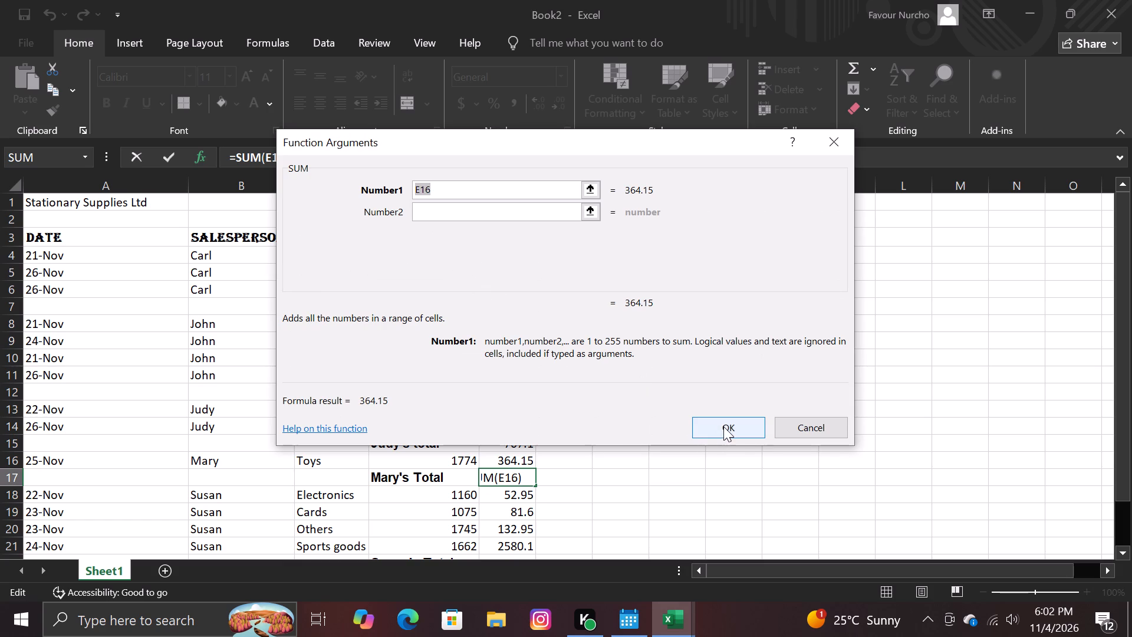
left_click(723, 426)
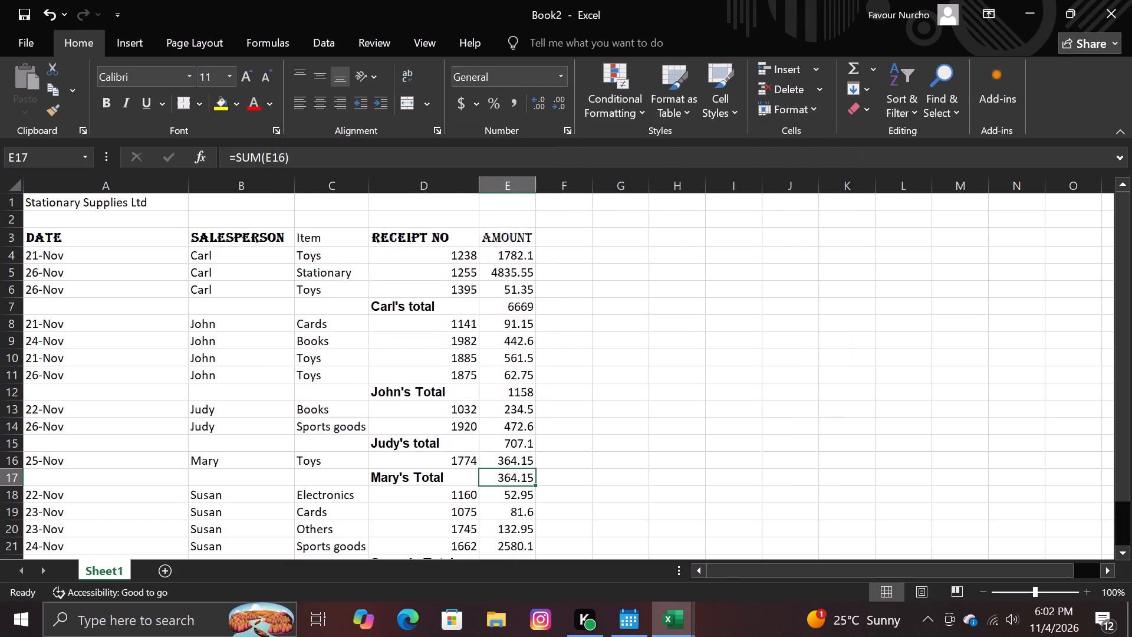
Calculate Susan's total in E22 with the SUM function over E18:E21.
key("Down")
key("Down")
key("Down")
key("Down")
key("Down")
key("Down")
key("Down")
key("Down")
key("Down")
key("Down")
key("Down")
key("Down")
key("Down")
key("Down")
key("Down")
key("Down")
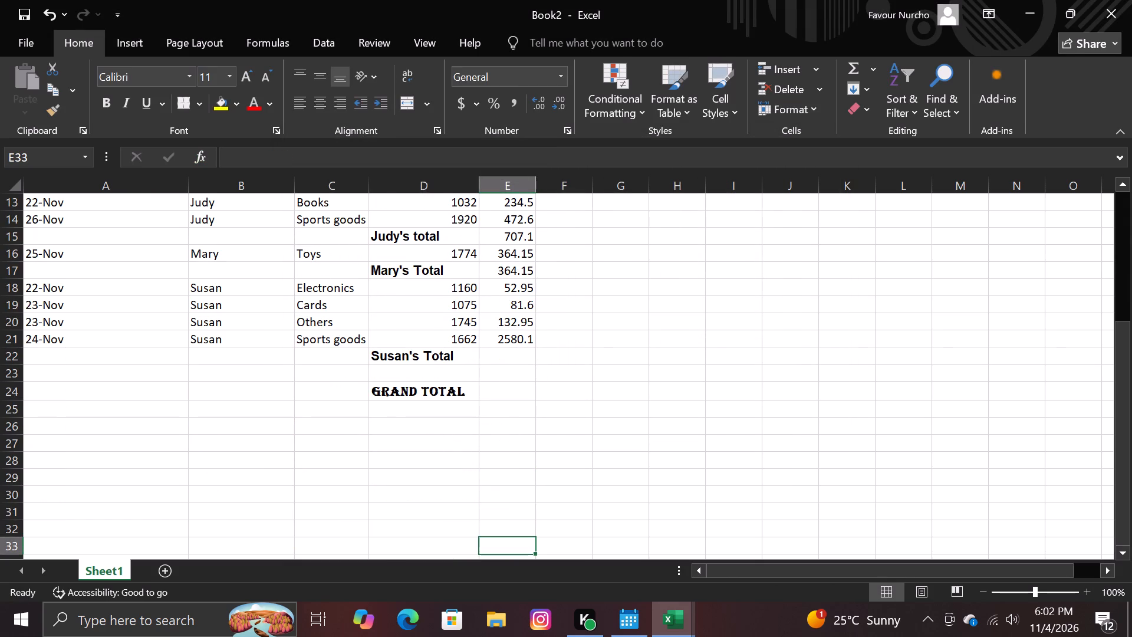
key("Up")
key("Up")
key("Up")
key("Up")
key("Up")
key("Up")
key("Up")
key("Up")
key("Up")
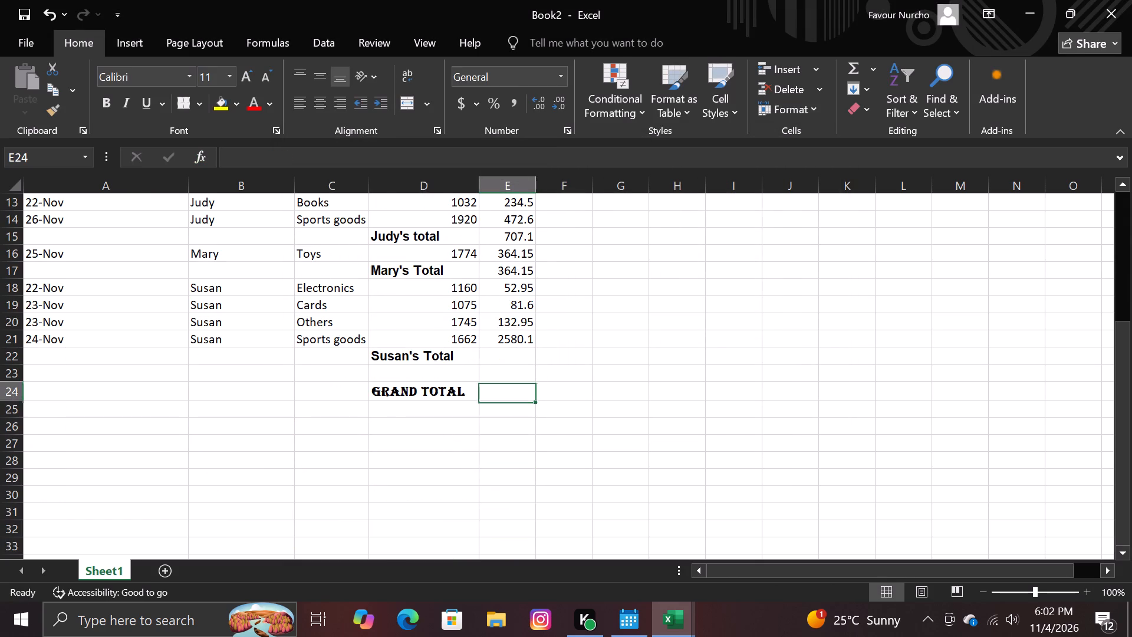
key("Up")
key("Up")
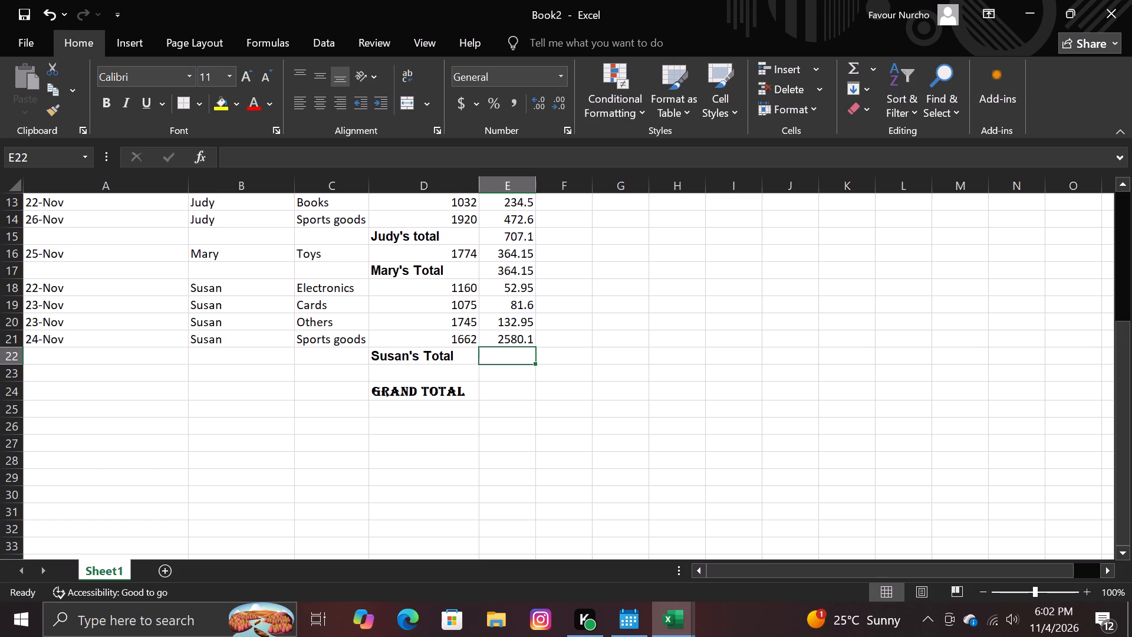
left_click(199, 155)
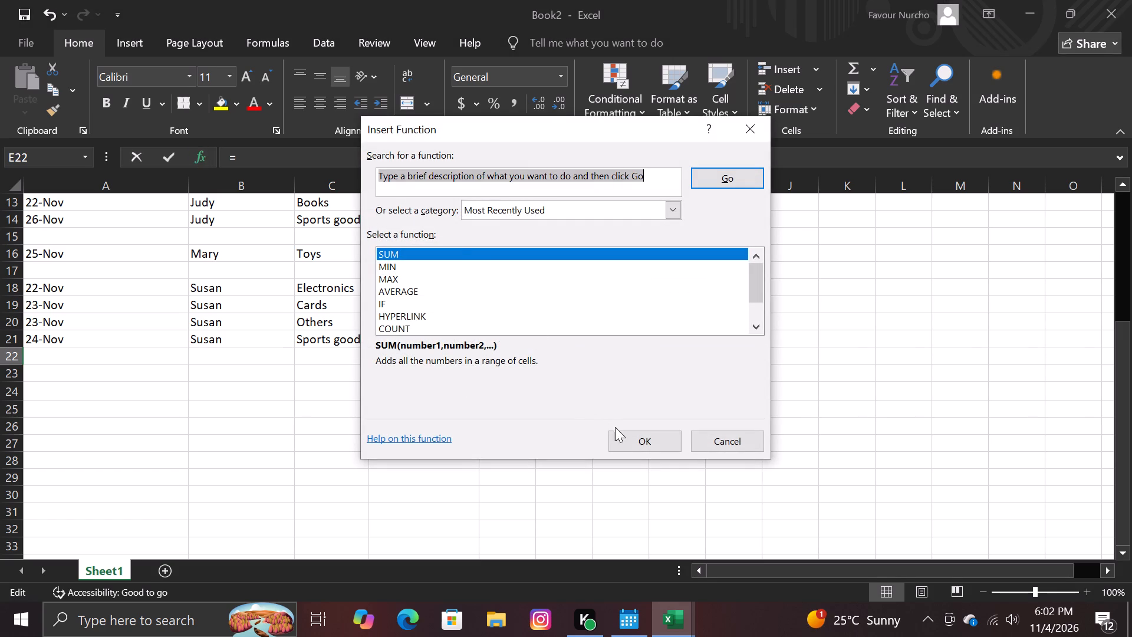
left_click(636, 432)
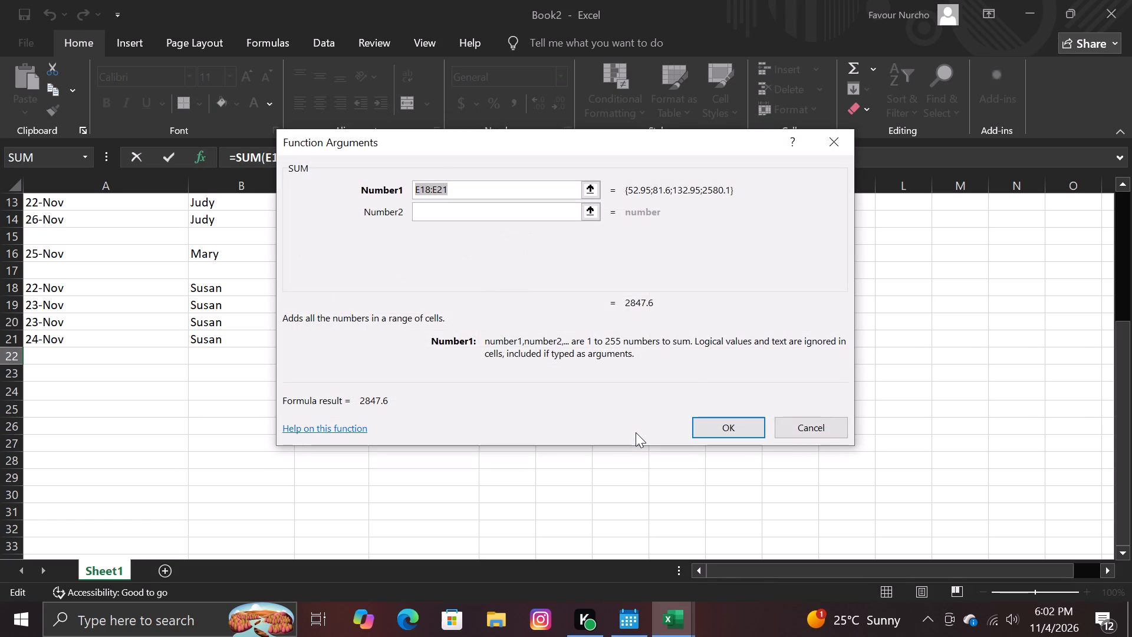
left_click(710, 418)
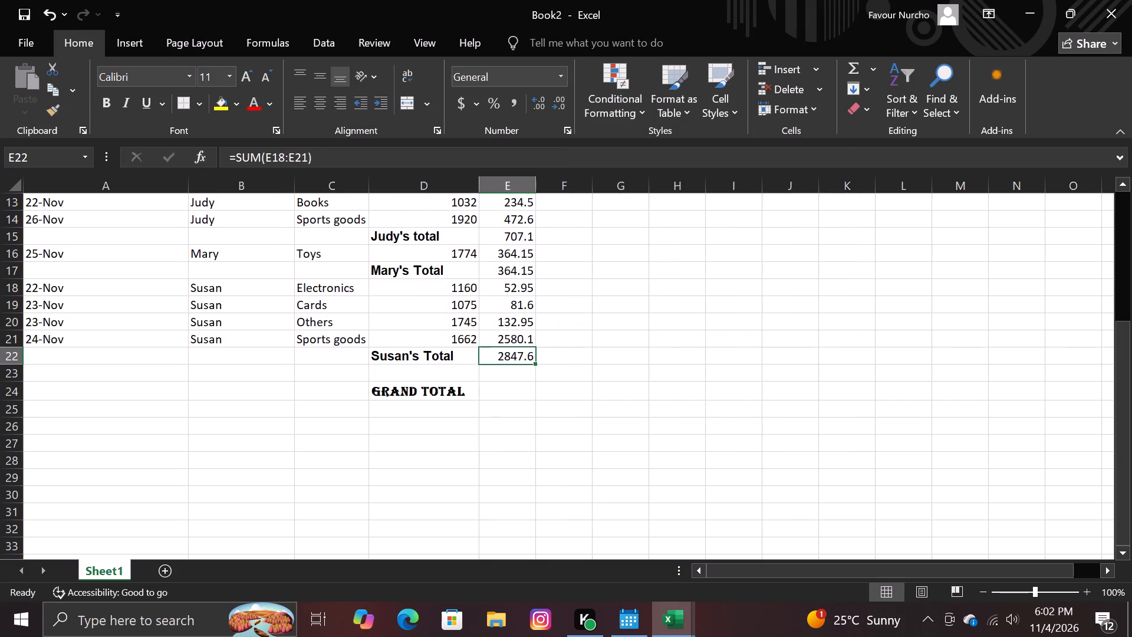
Calculate the grand total in E24 with the SUM function over E4:E23.
double_click(518, 388)
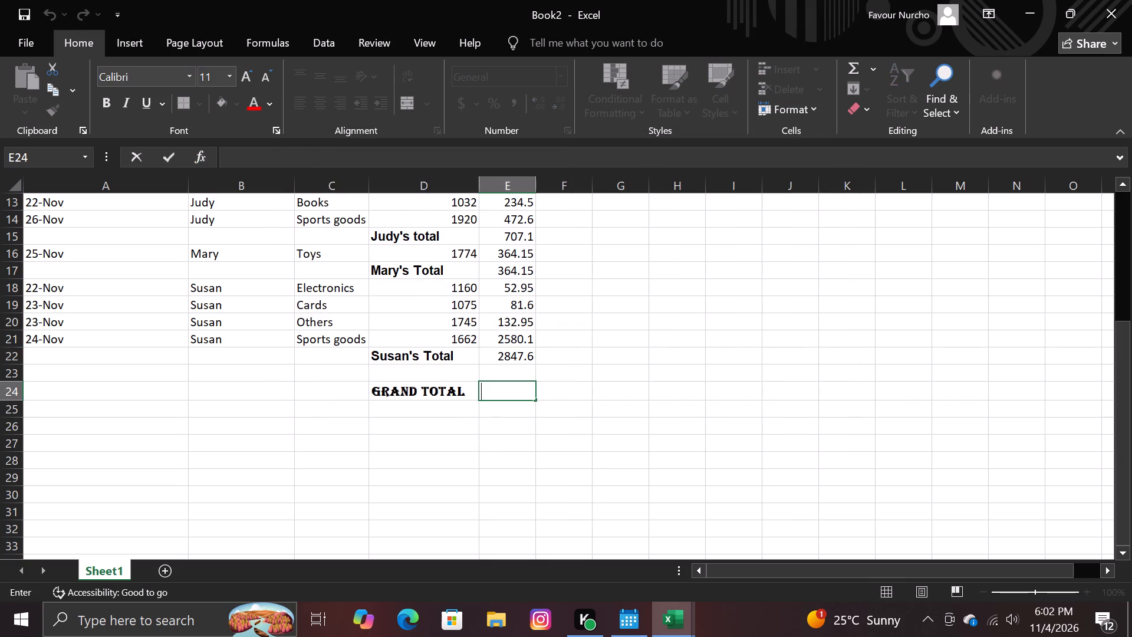
left_click(202, 160)
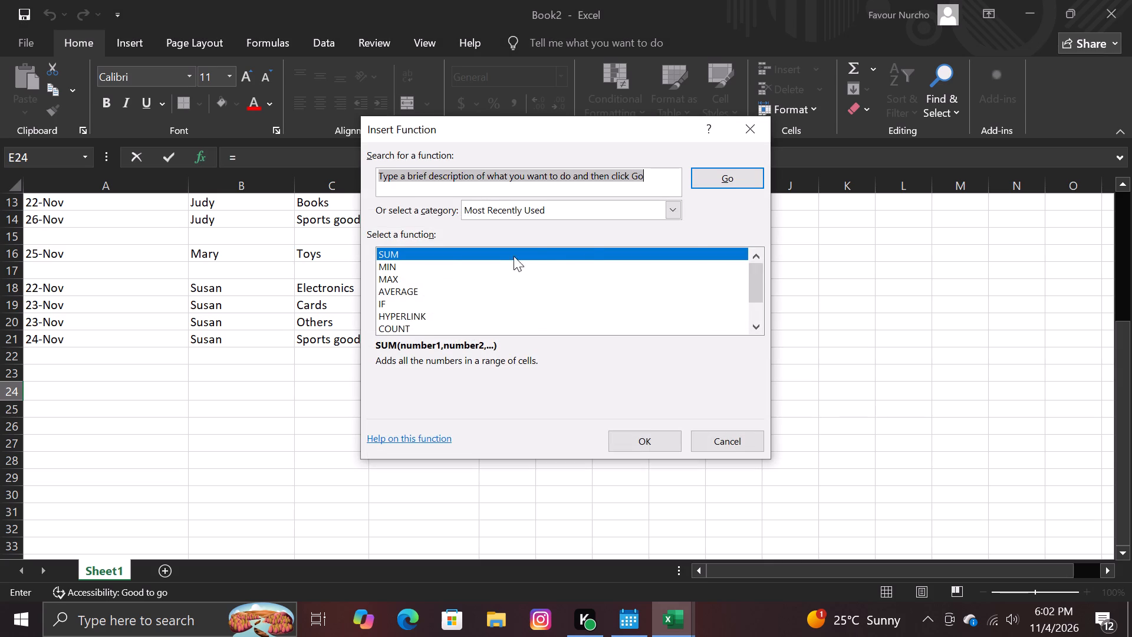
left_click_drag(588, 240, 588, 250)
double_click(588, 250)
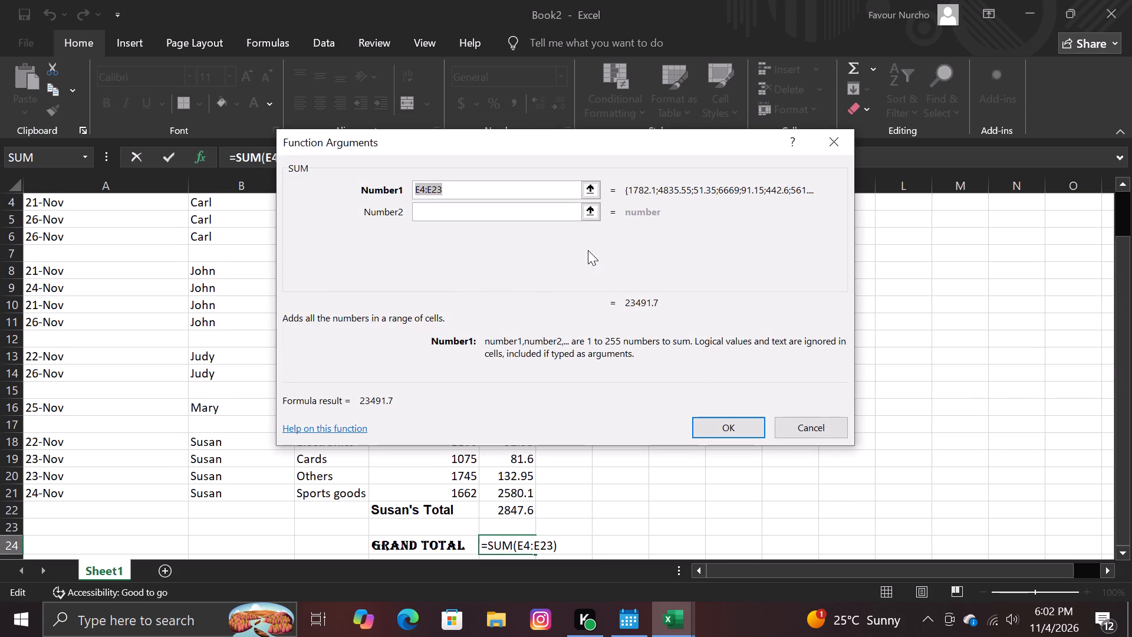
left_click(732, 422)
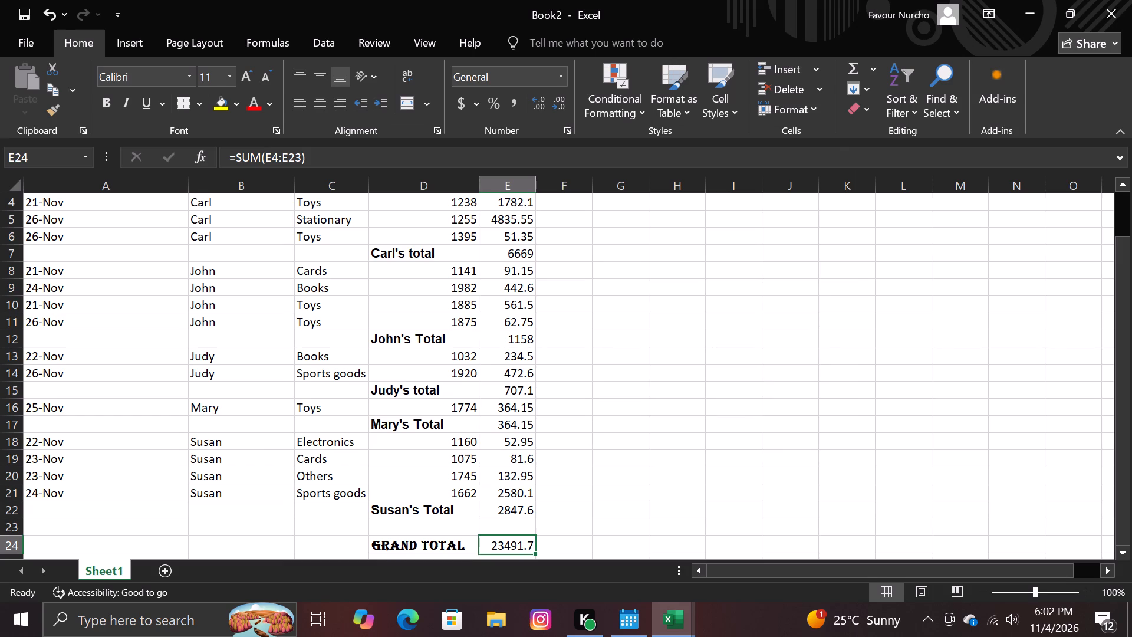
Fill the grand total cell E24 with yellow.
left_click(217, 108)
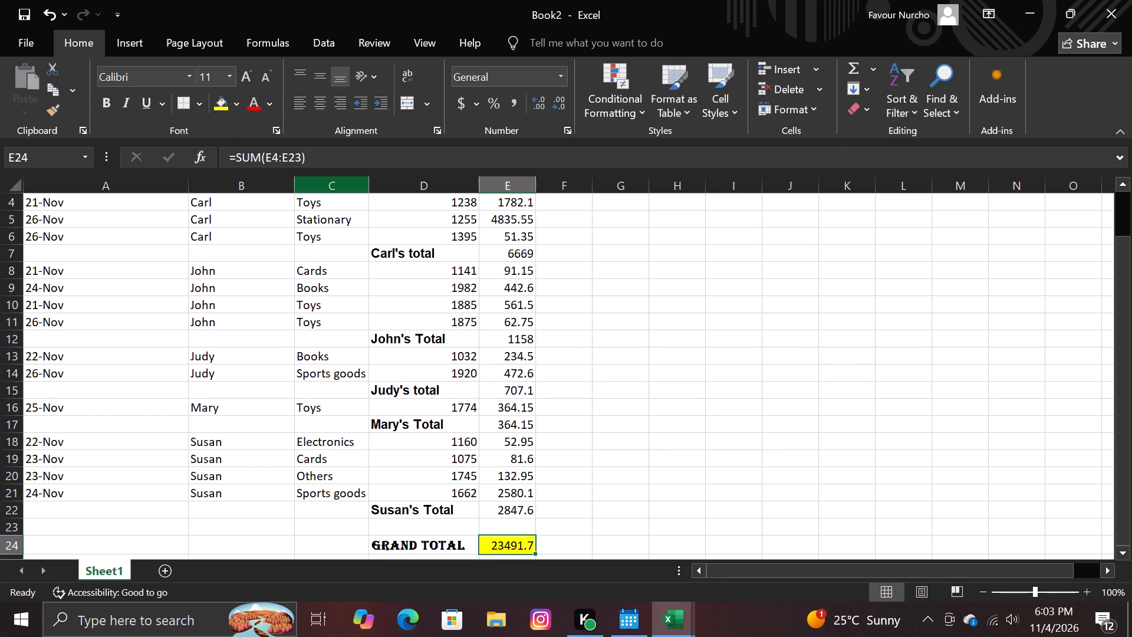
Fill the salesperson total cells E22, E17, E15, E12 and E7 with the base green theme colour.
left_click(524, 511)
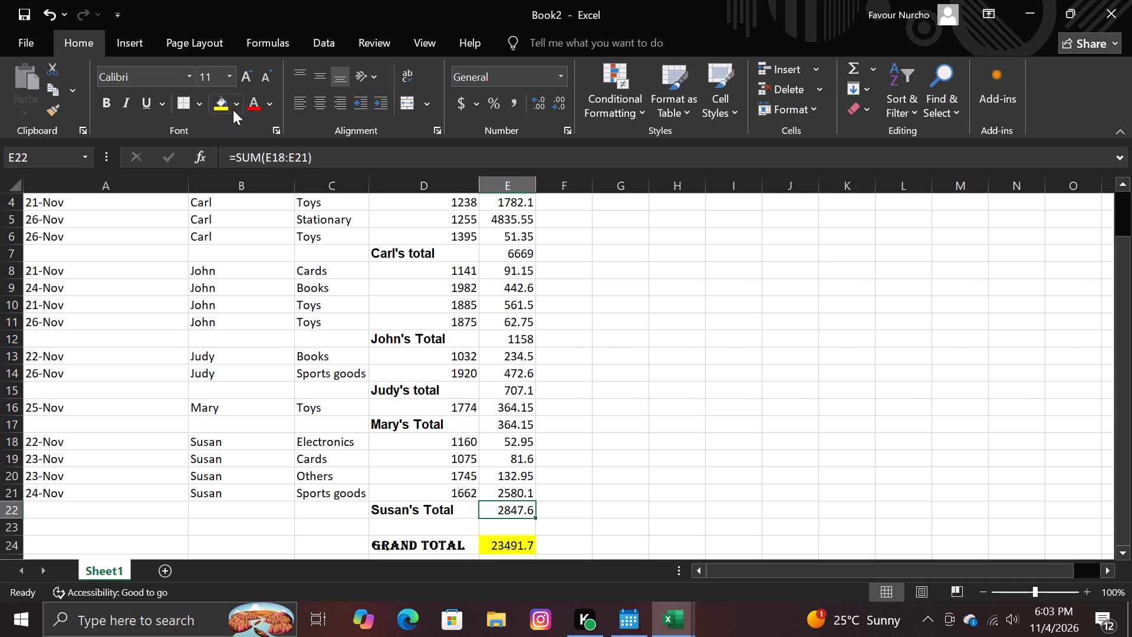
left_click(233, 107)
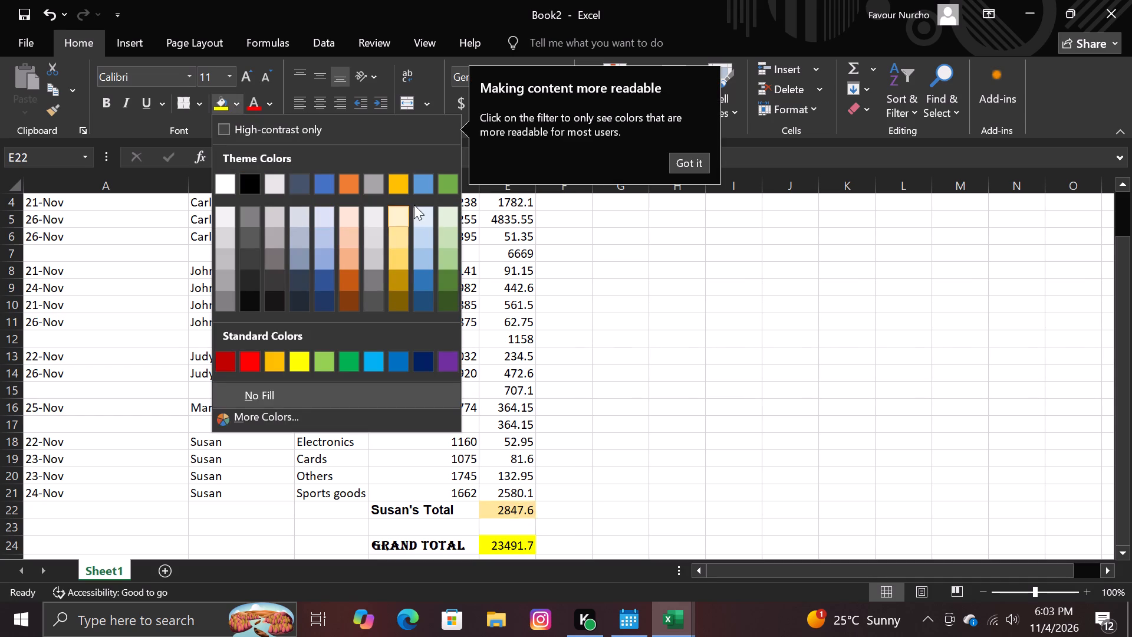
left_click(450, 185)
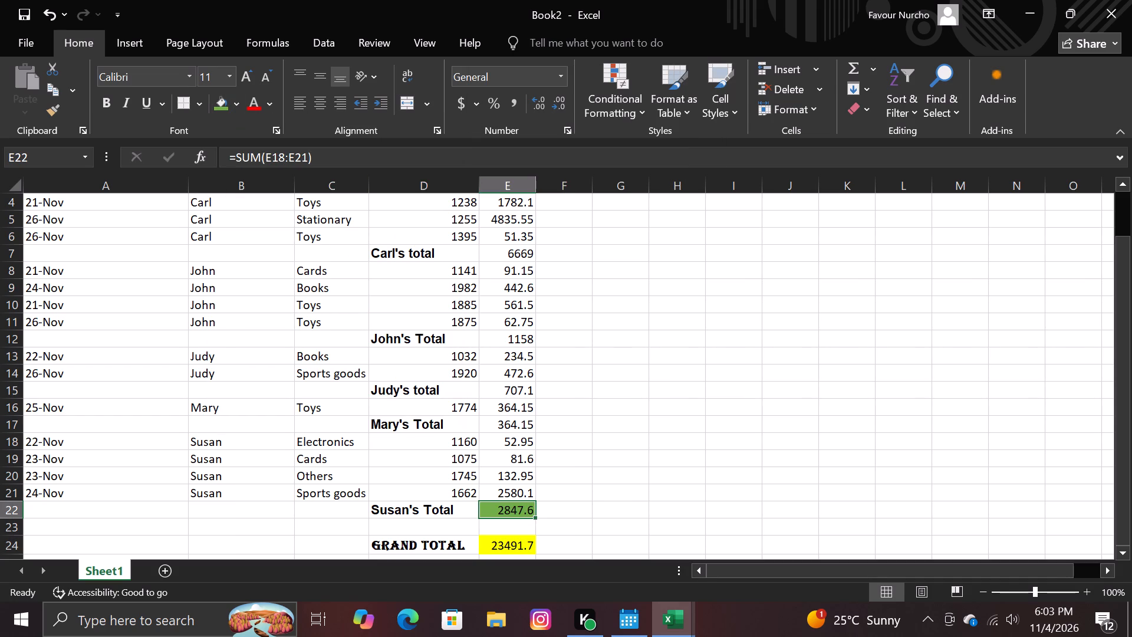
left_click(513, 390)
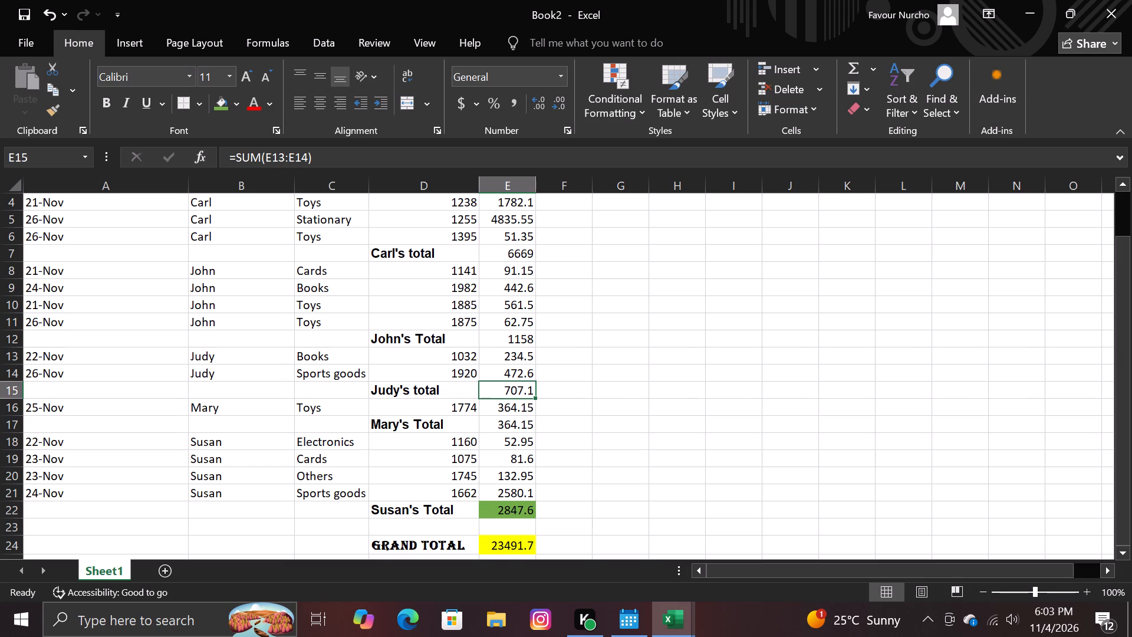
left_click(518, 426)
left_click(224, 104)
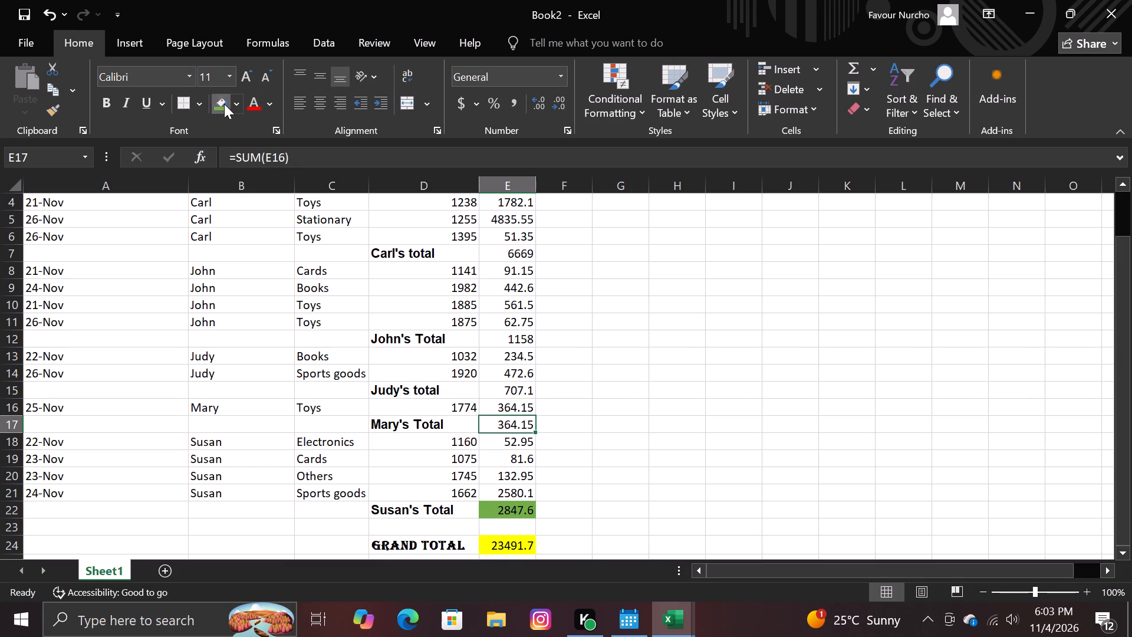
left_click(500, 391)
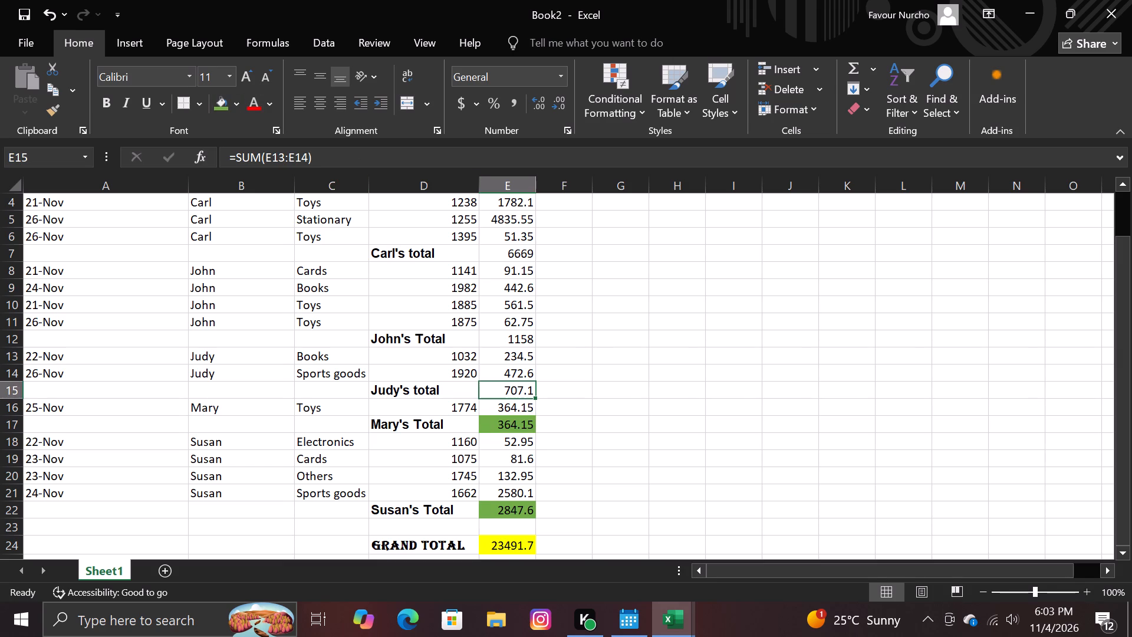
left_click(221, 110)
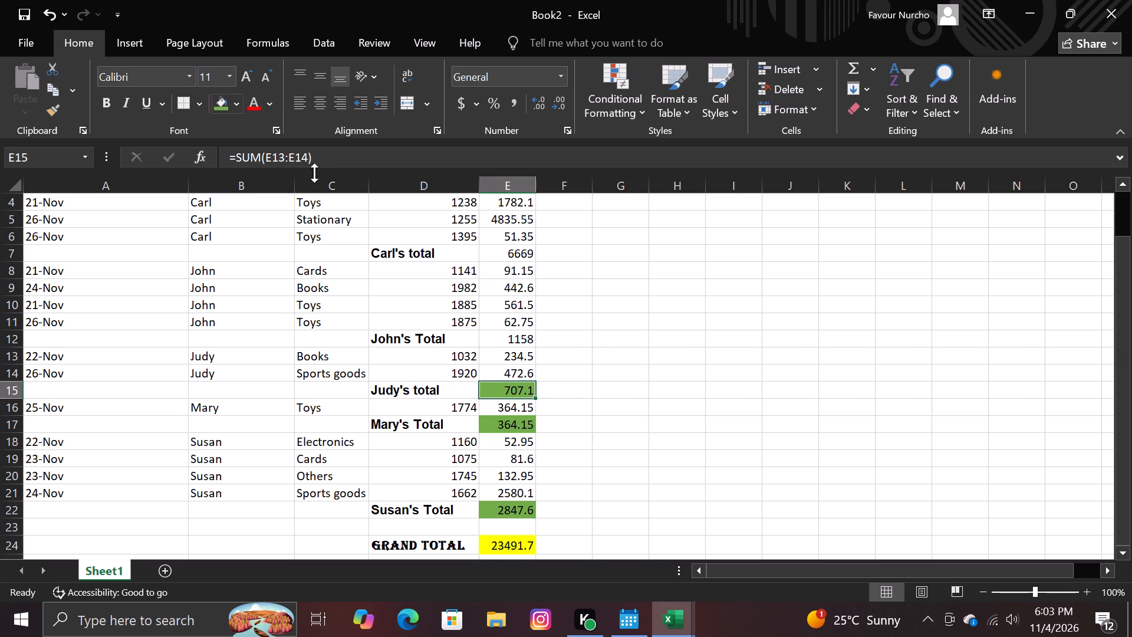
left_click(502, 336)
left_click(218, 102)
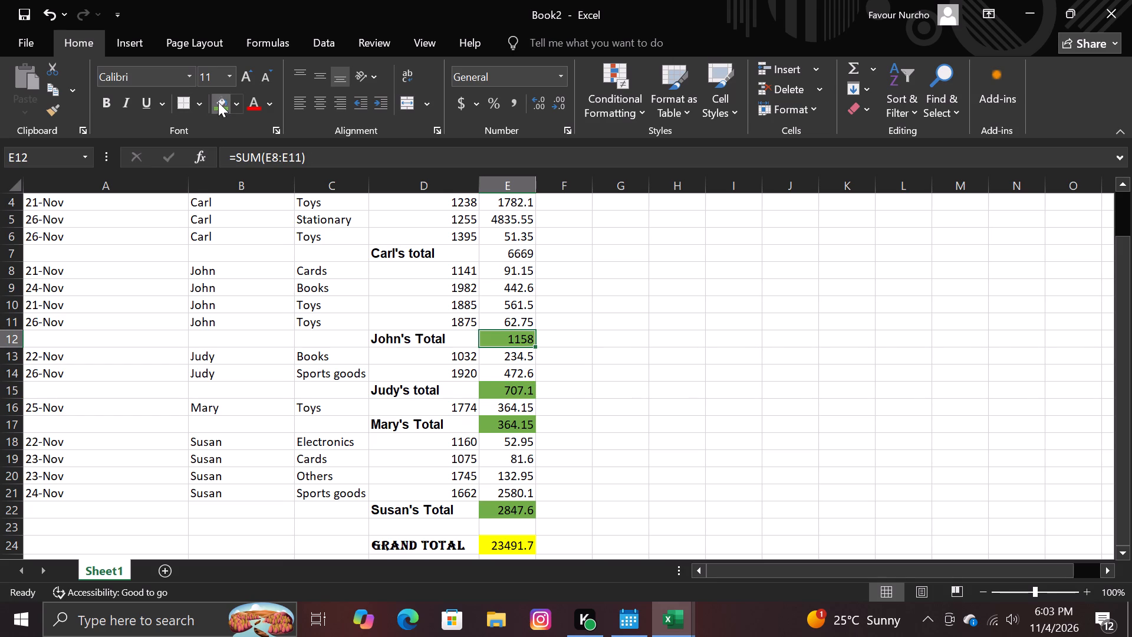
left_click(506, 252)
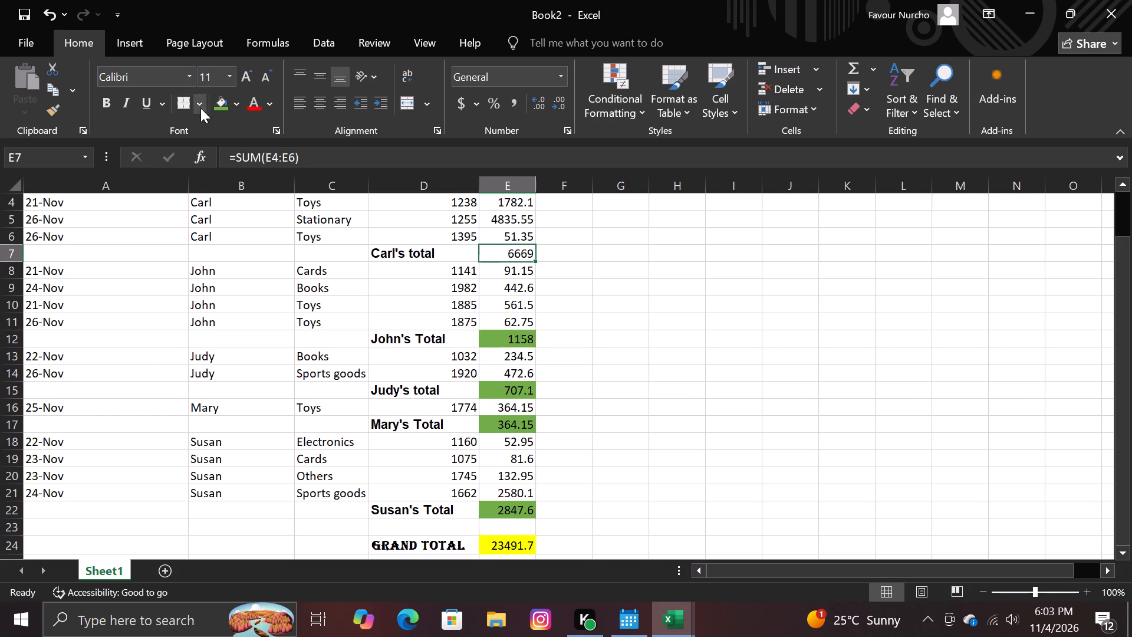
left_click(221, 104)
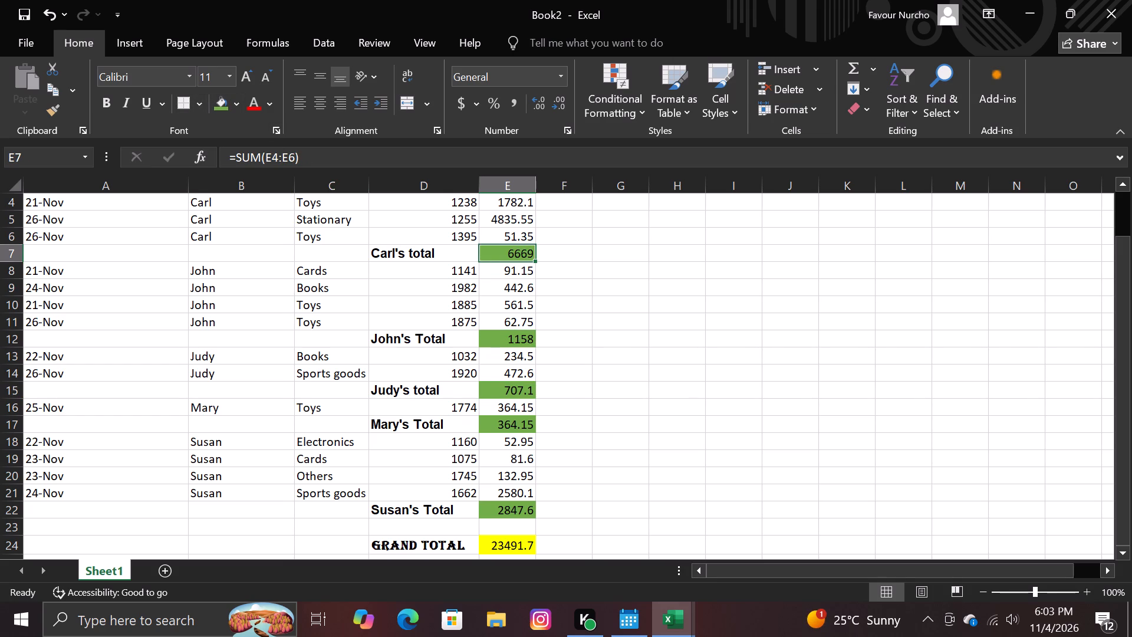
Review the sales table from its title and heading rows down to the first amounts.
key("Up")
key("Up")
key("Up")
key("Up")
key("Up")
key("Up")
key("Up")
key("Up")
key("Up")
key("Up")
key("Up")
key("Up")
key("Up")
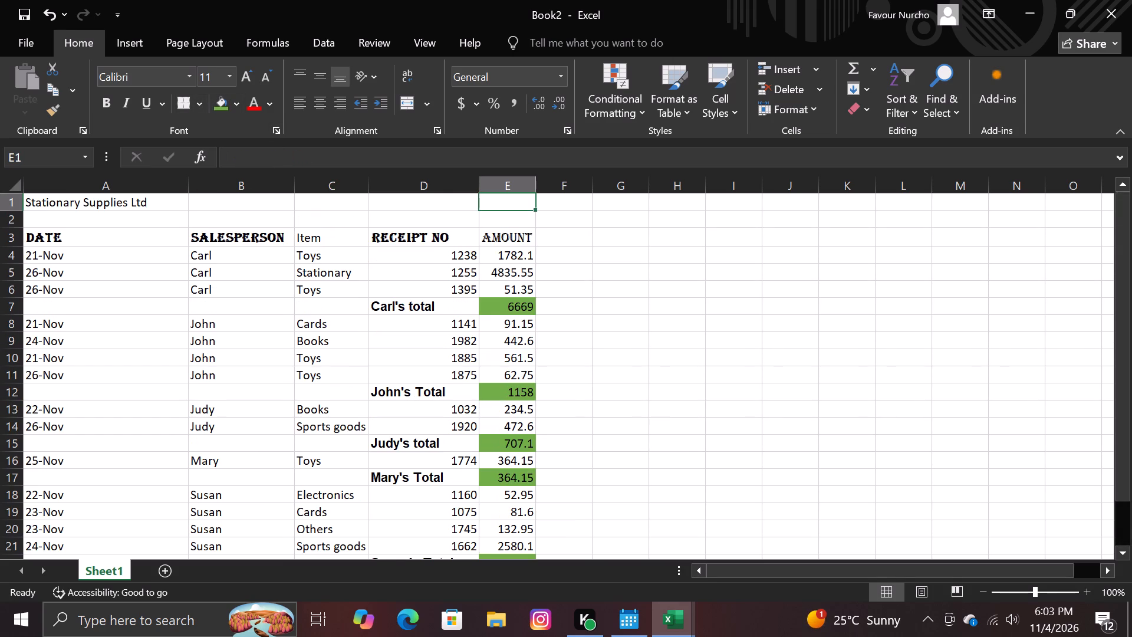
key("Down")
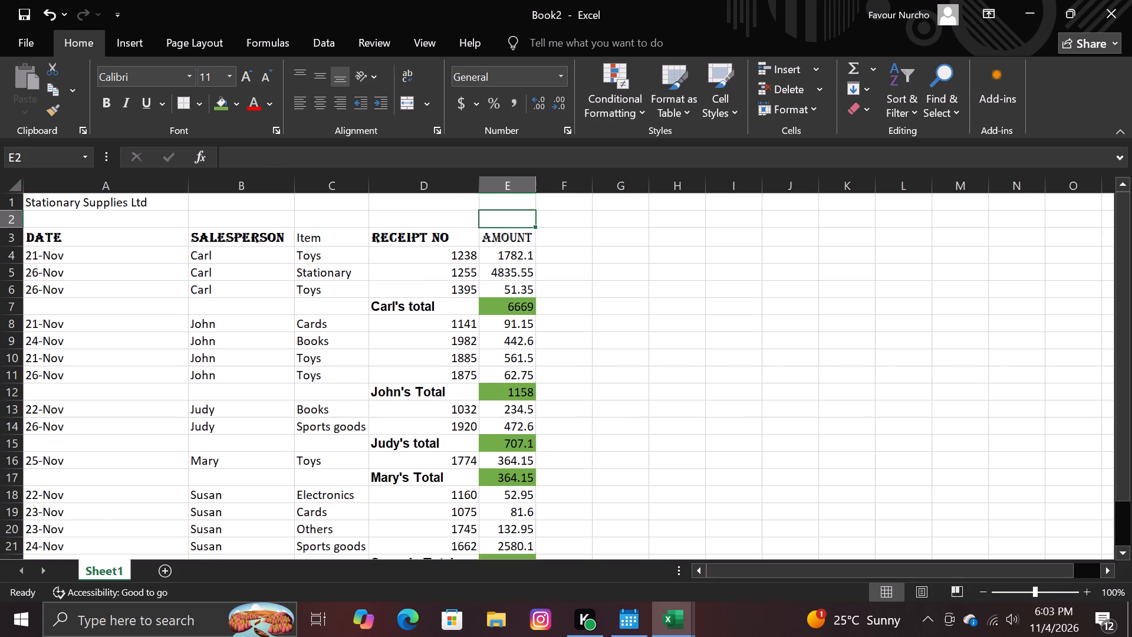
key("Down")
key("Down")
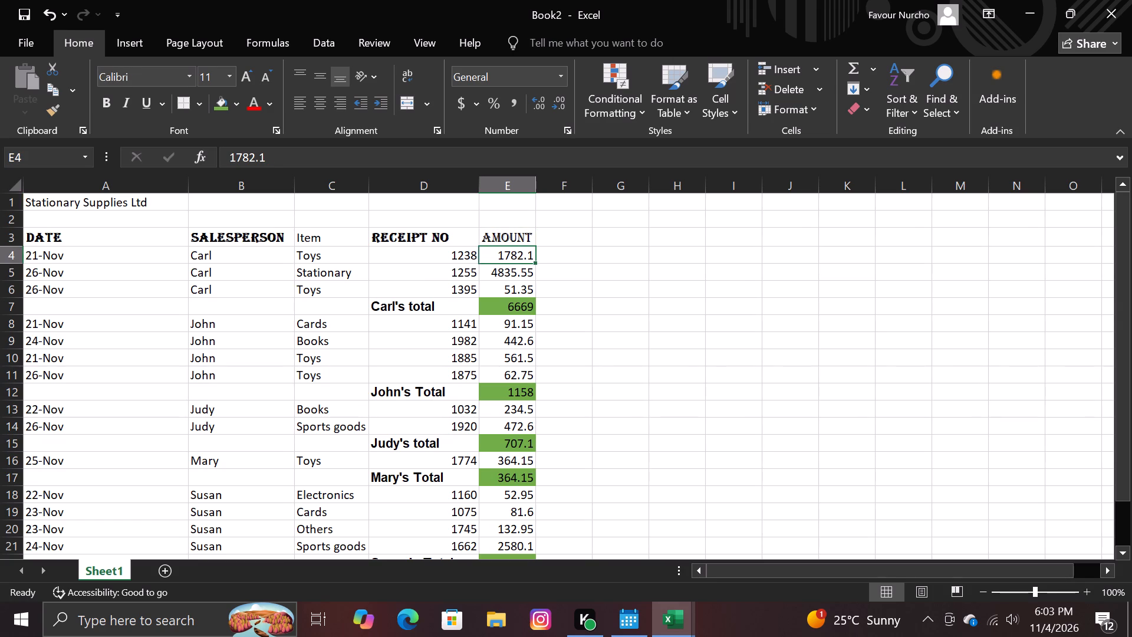
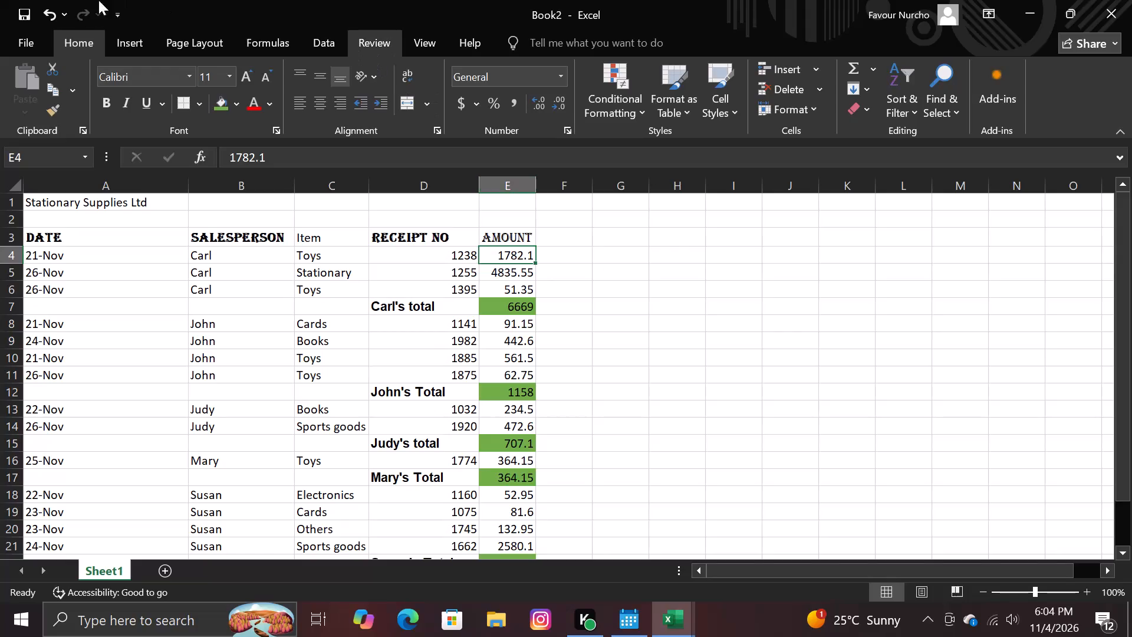
Save the workbook under the file name nurv in the OneDrive Documents folder.
left_click(22, 10)
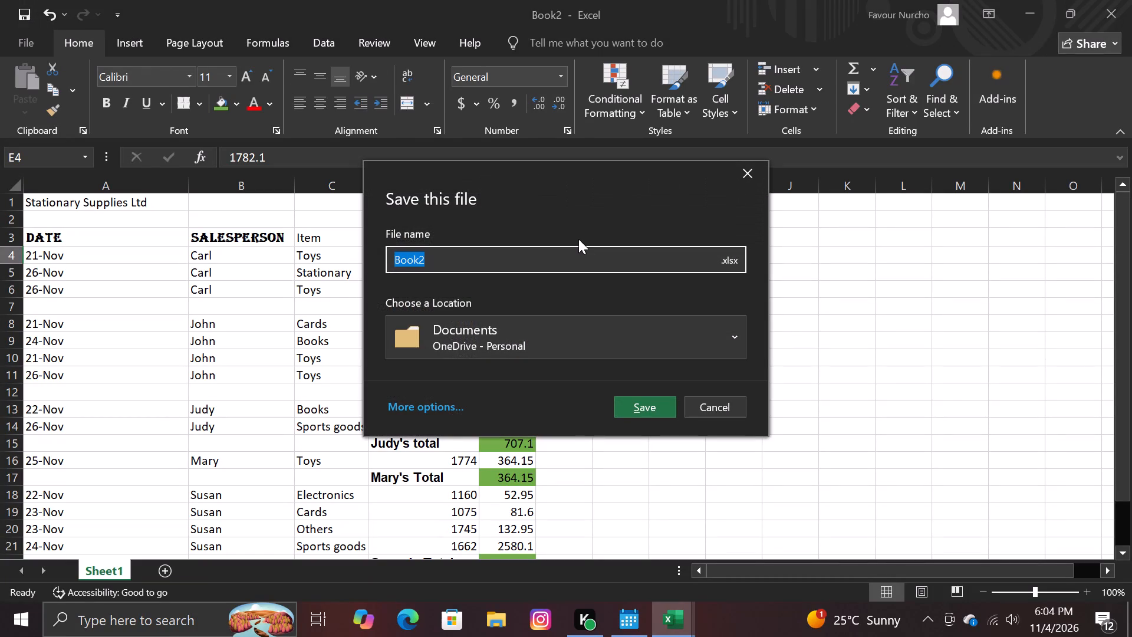
key("BackSpace")
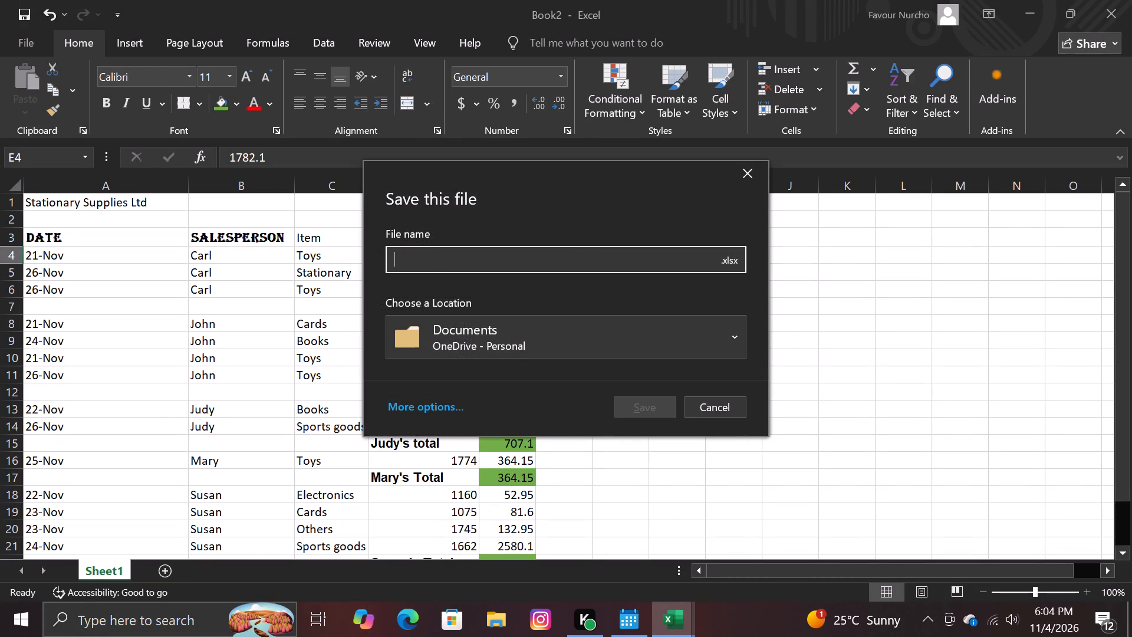
type("nurv")
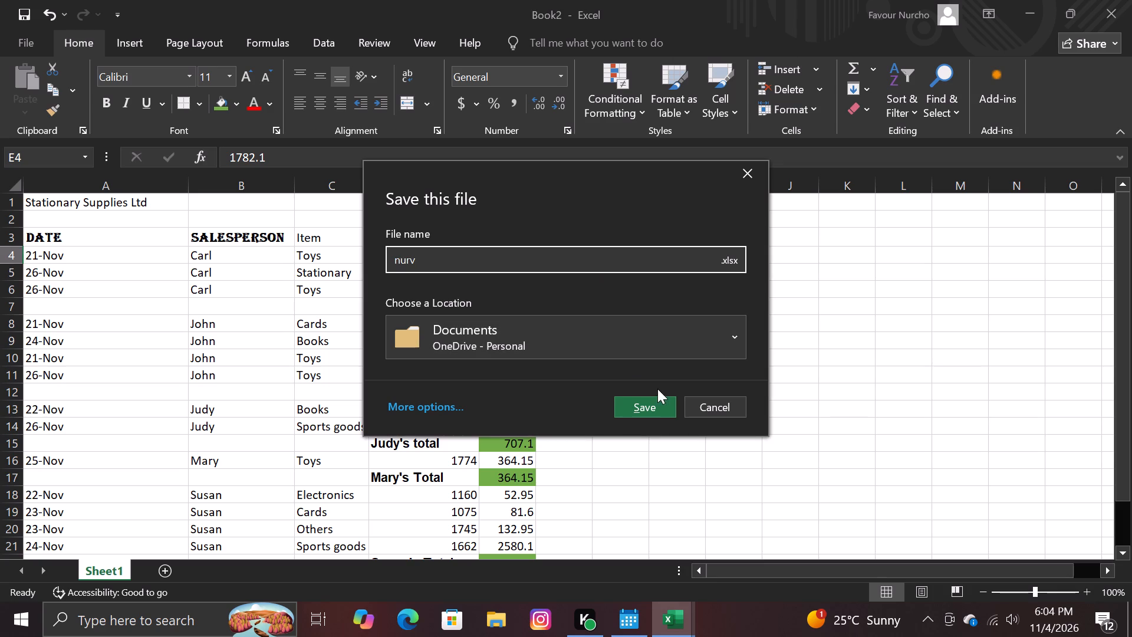
left_click(663, 406)
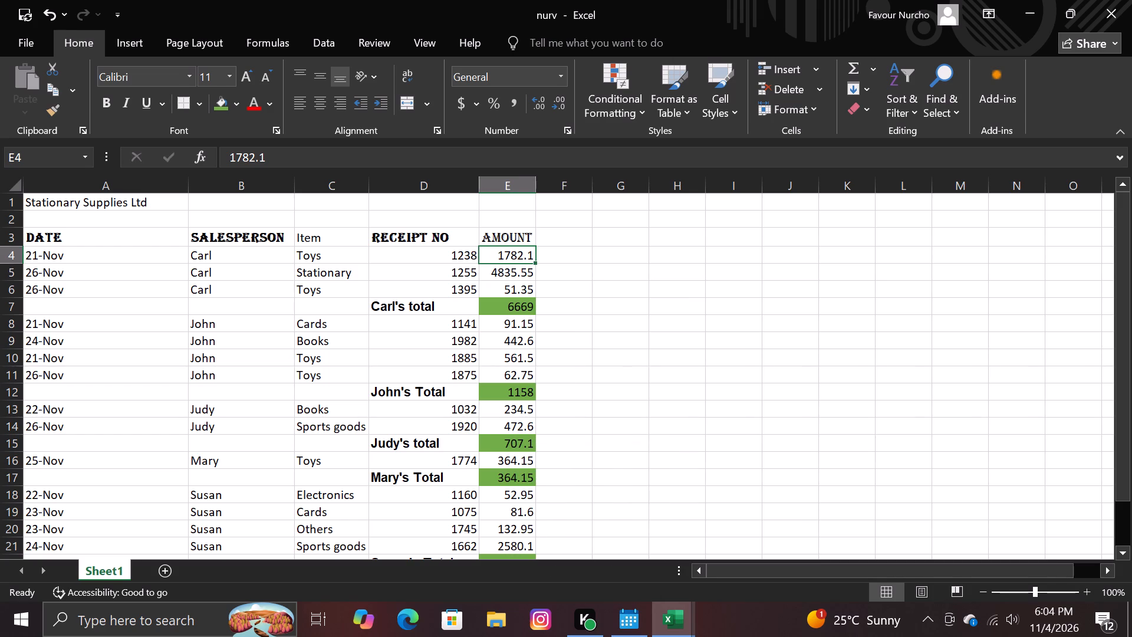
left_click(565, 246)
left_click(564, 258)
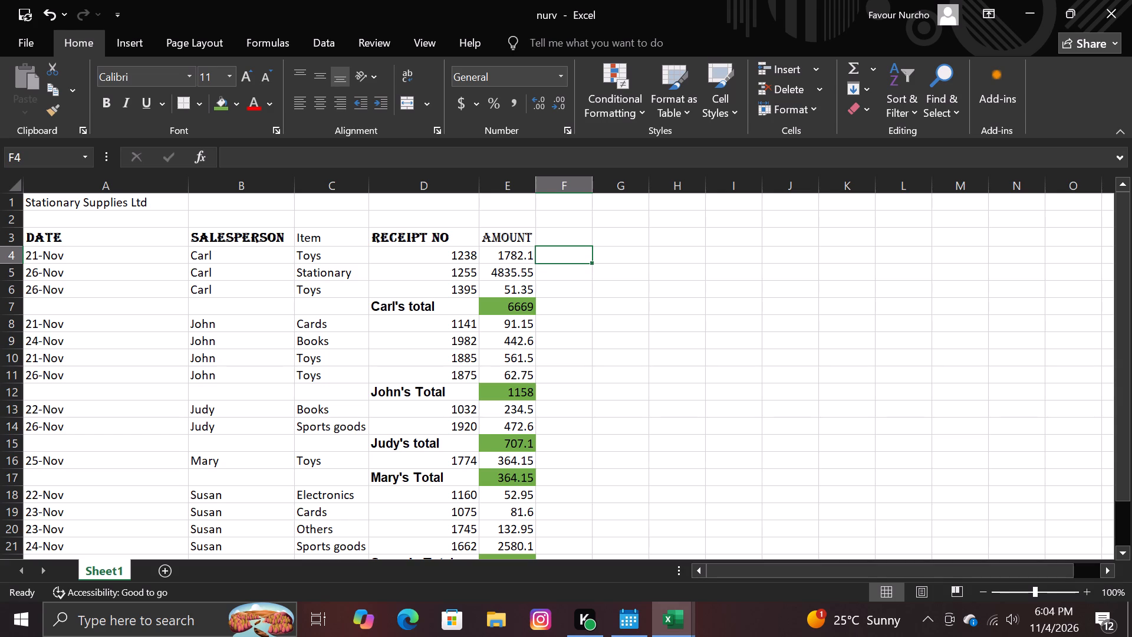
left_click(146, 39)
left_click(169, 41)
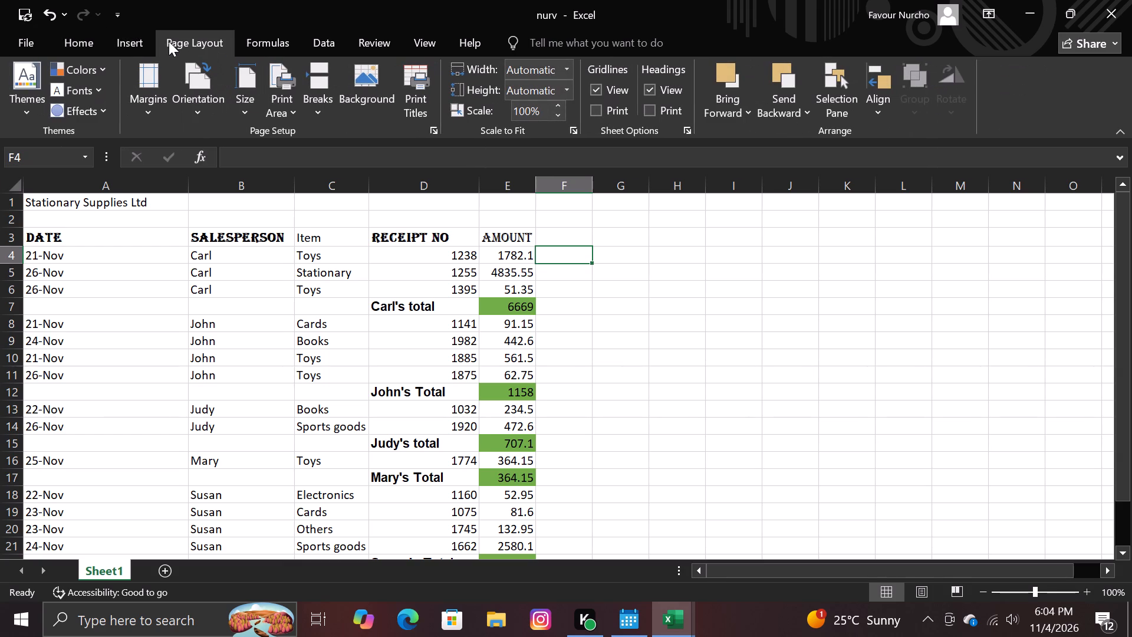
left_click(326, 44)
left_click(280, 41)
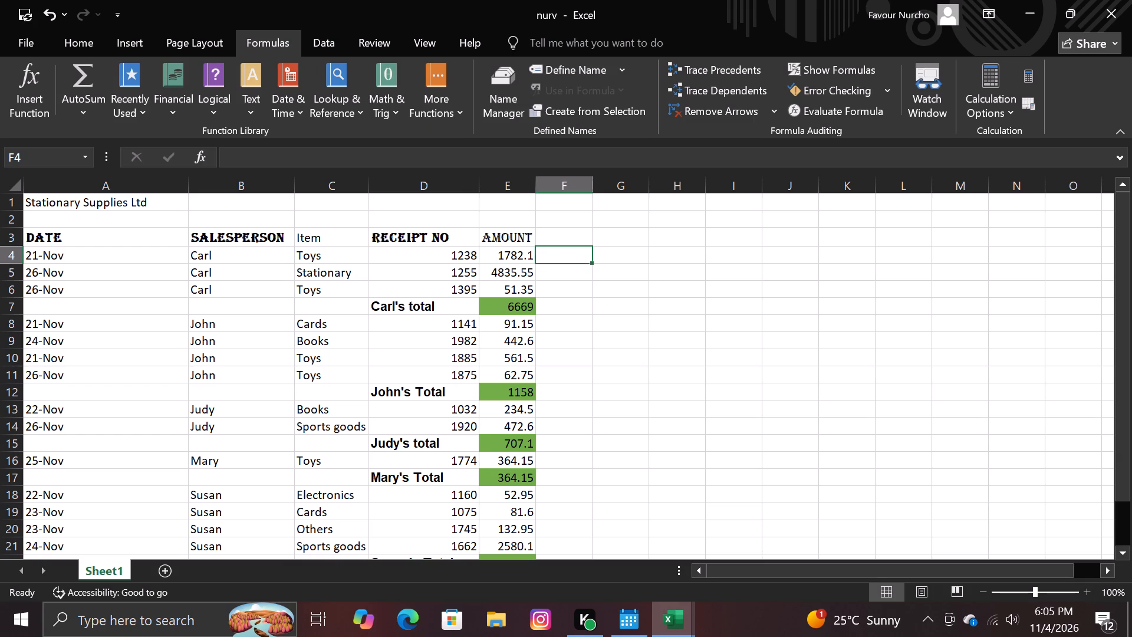
Make the whole Stationary Supplies Ltd title text in cell A1 bold.
left_click(159, 199)
double_click(159, 199)
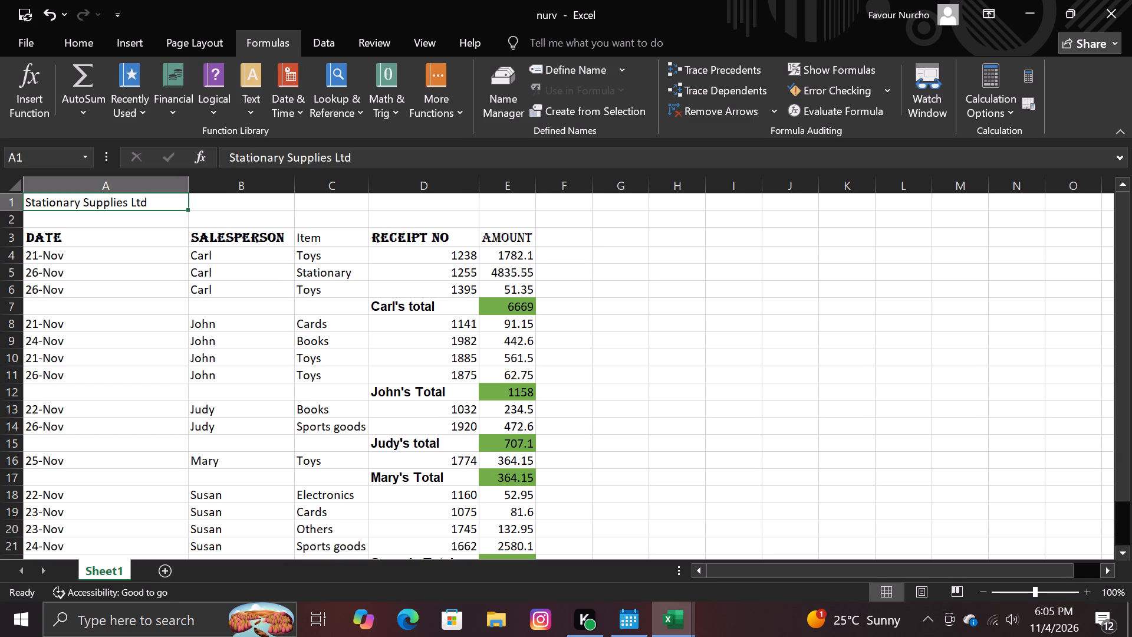
left_click(159, 199)
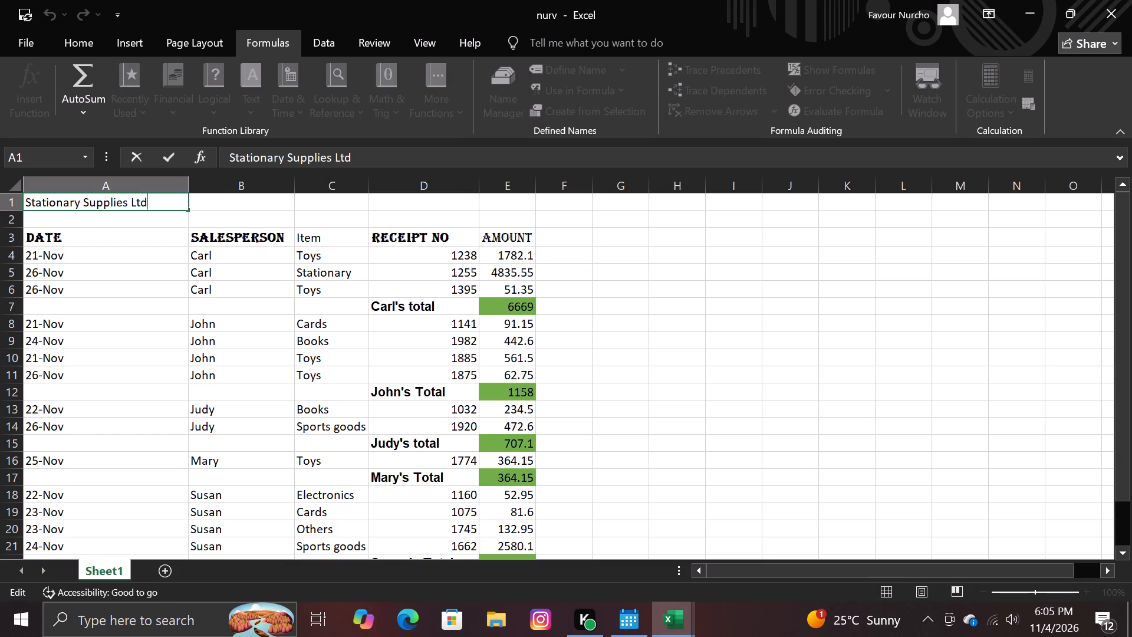
left_click(159, 199)
left_click_drag(159, 199, 140, 200)
left_click_drag(140, 200, 59, 200)
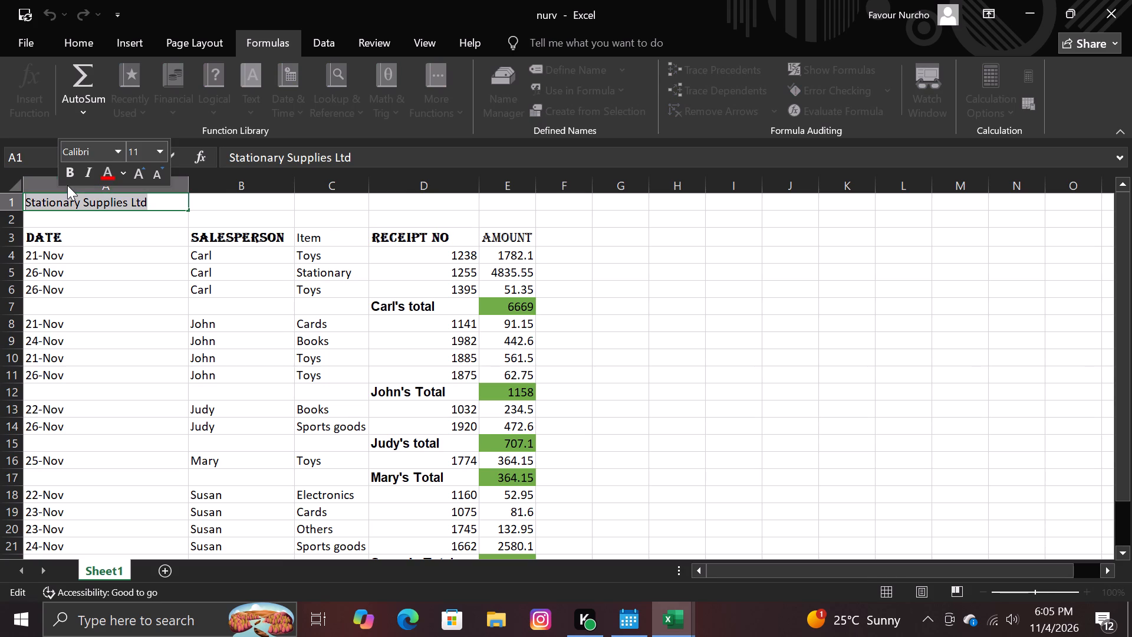
left_click(67, 182)
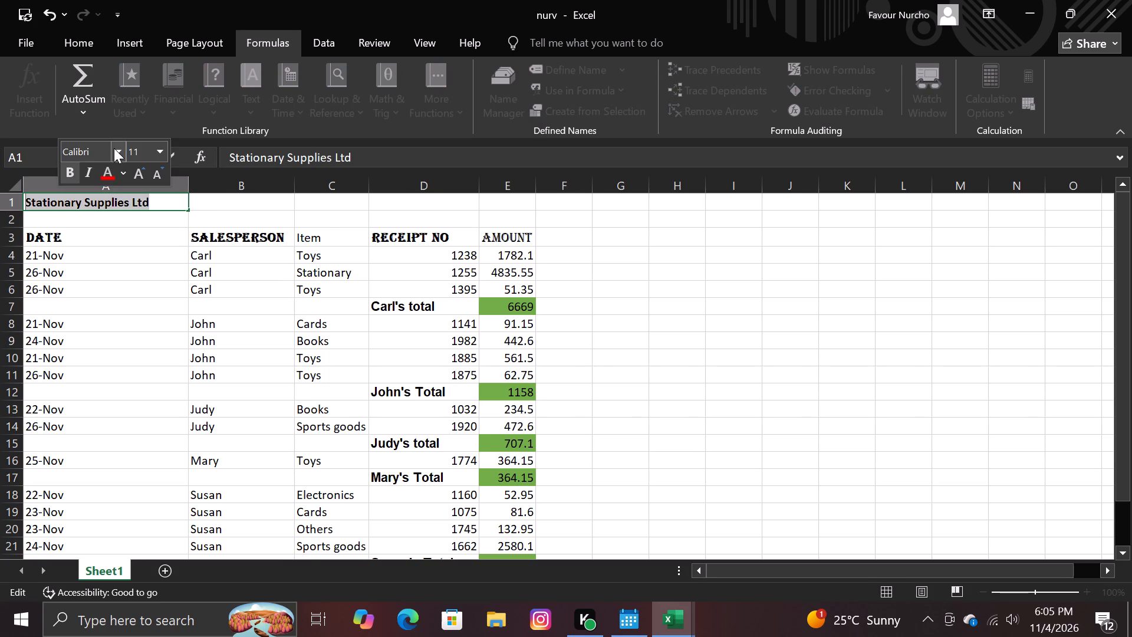
Change the font of the Stationary Supplies Ltd title in A1 to Times New Roman.
left_click(114, 148)
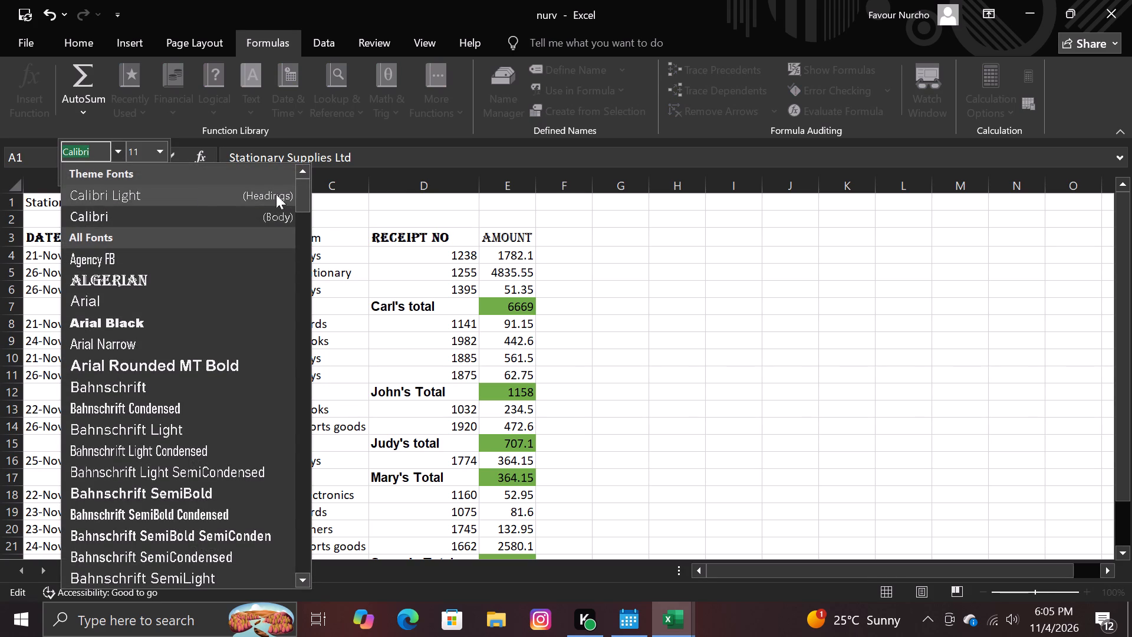
triple_click(304, 271)
left_click_drag(304, 271, 307, 313)
left_click(296, 409)
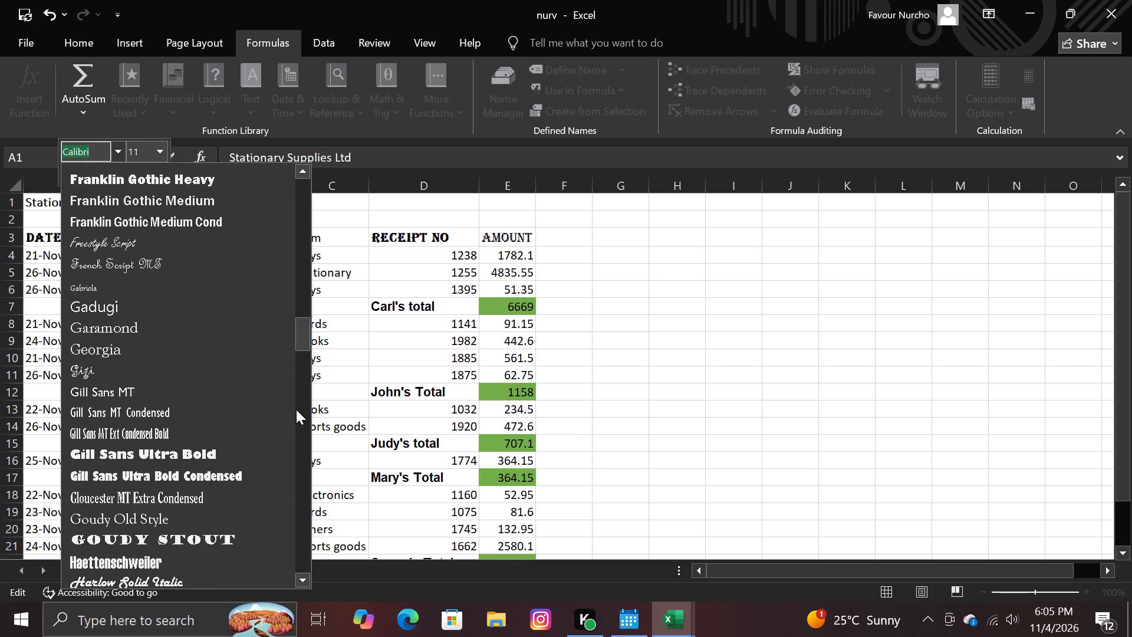
left_click(297, 438)
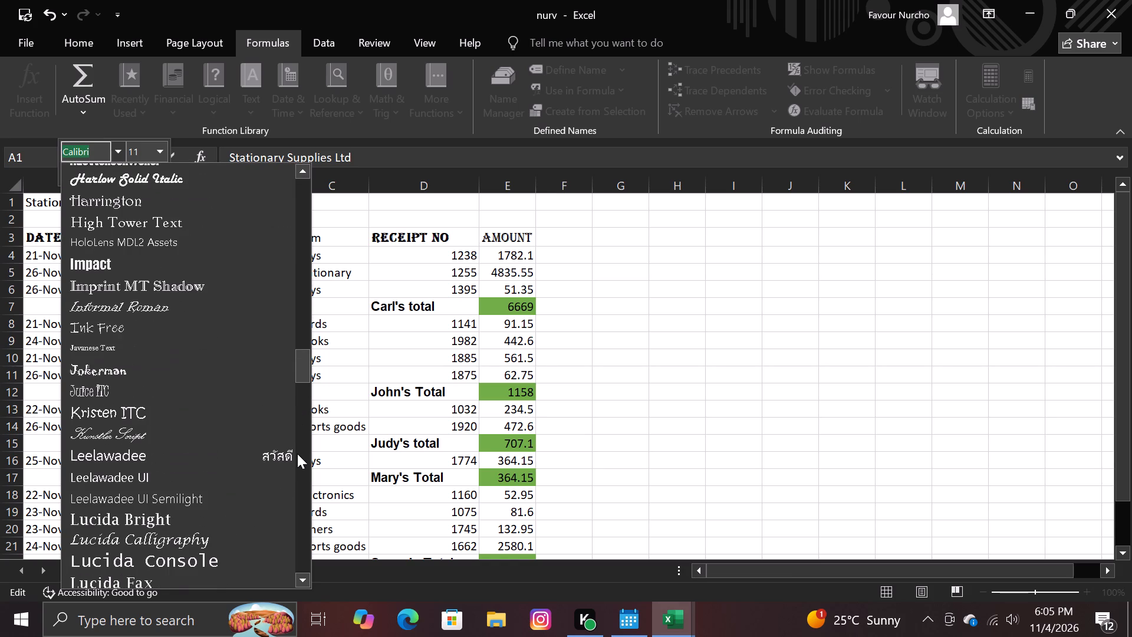
left_click(297, 454)
triple_click(297, 454)
double_click(297, 454)
left_click_drag(297, 454, 305, 362)
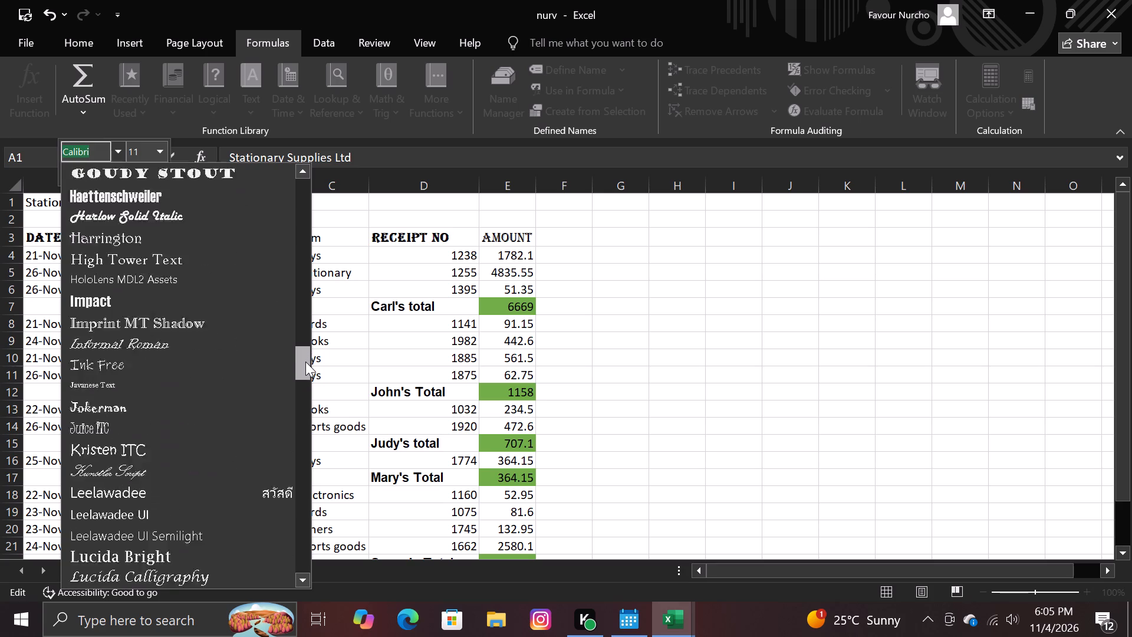
left_click_drag(305, 362, 303, 449)
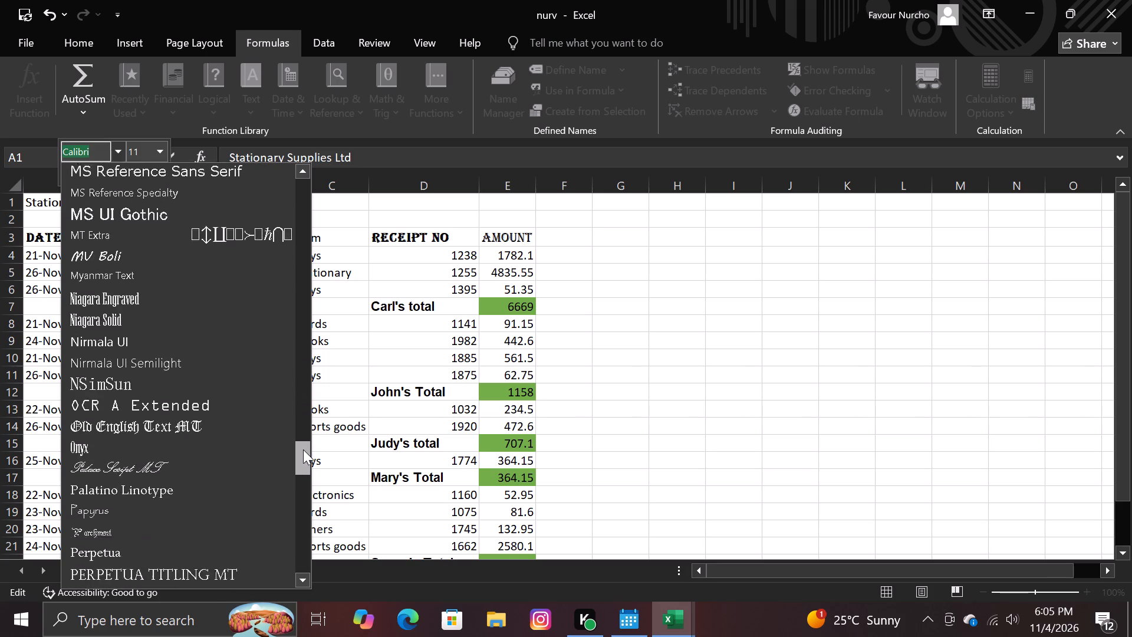
left_click_drag(303, 449, 300, 636)
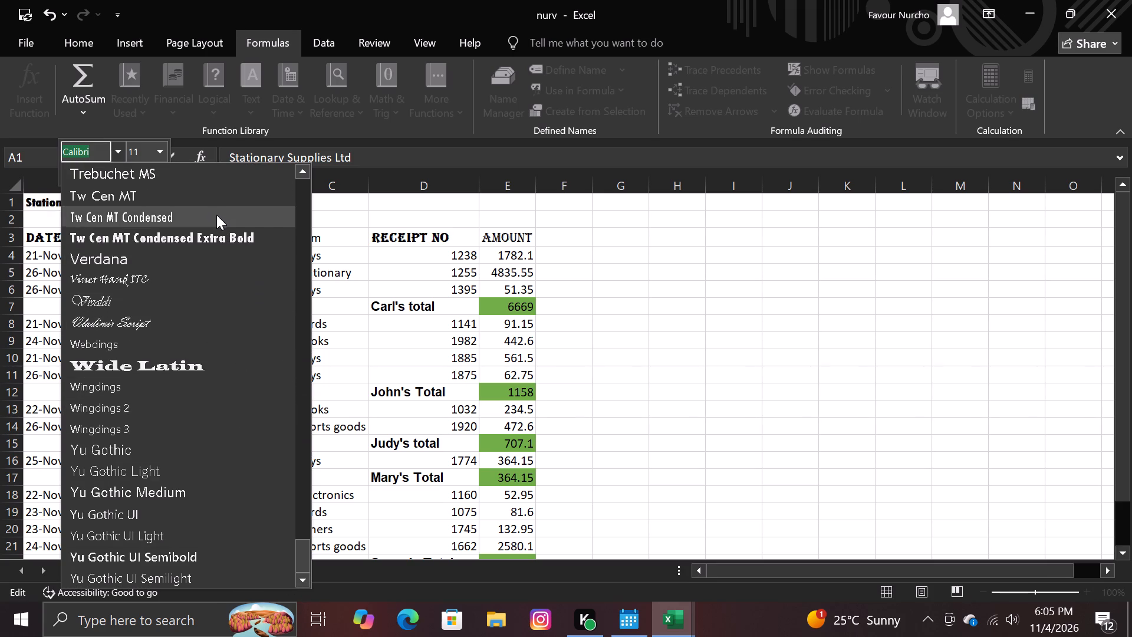
key("Up")
key("Up")
key("Up")
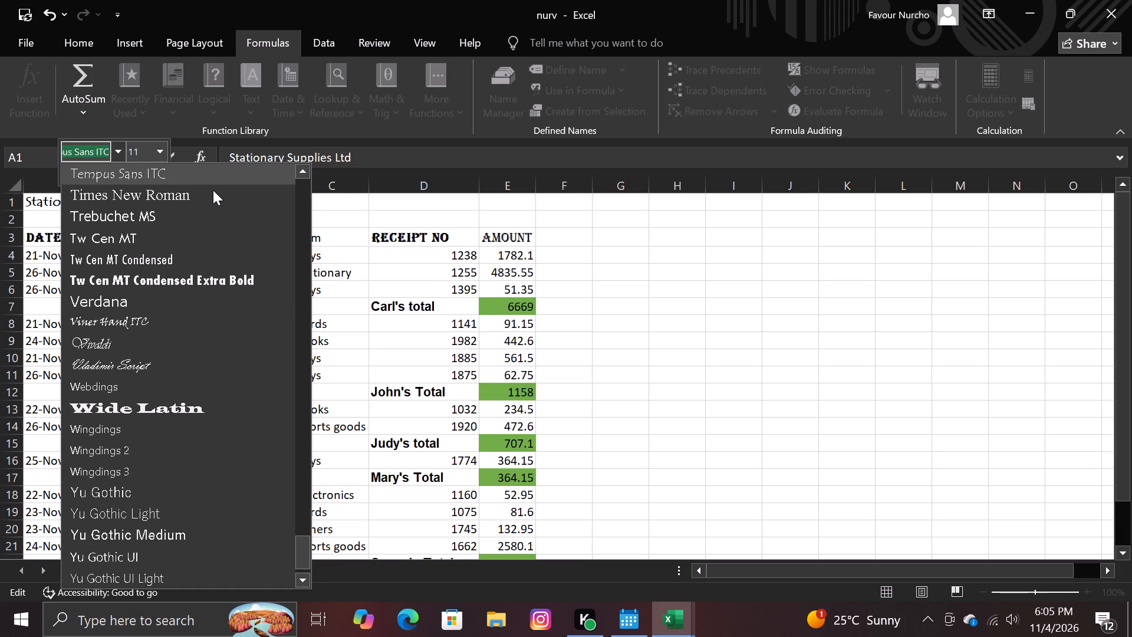
left_click(182, 201)
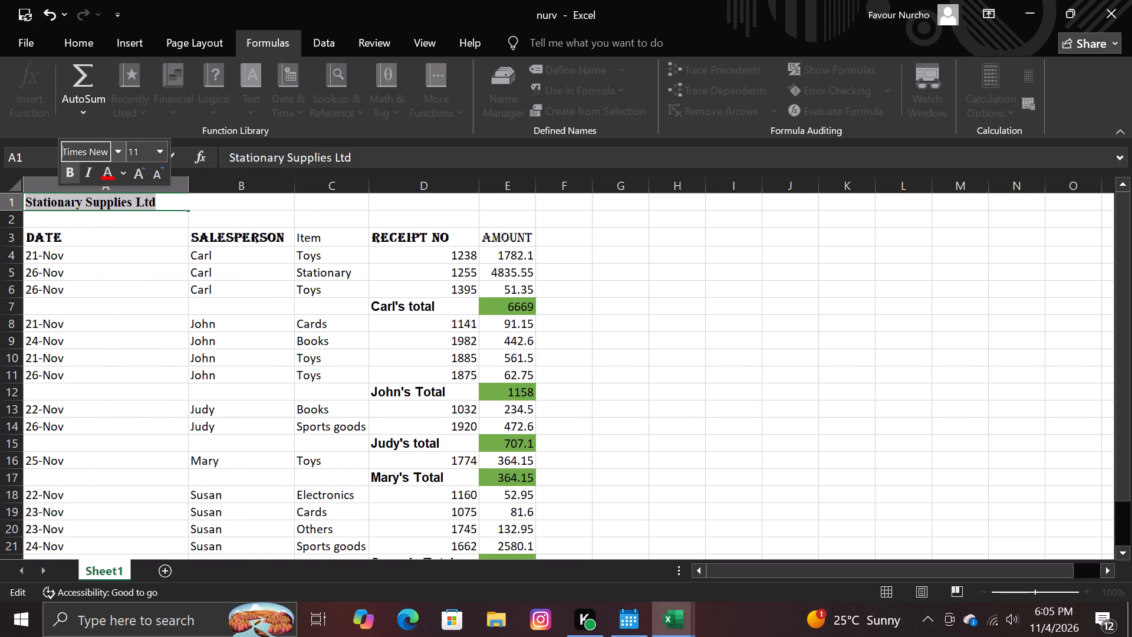
left_click(169, 213)
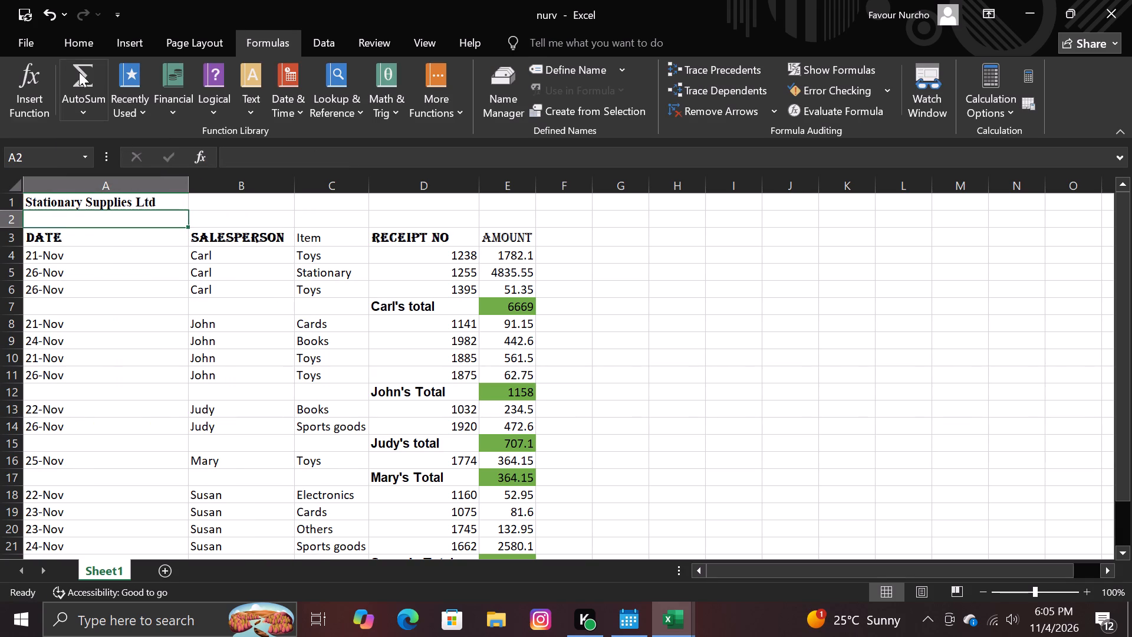
Create a new blank workbook.
left_click(36, 37)
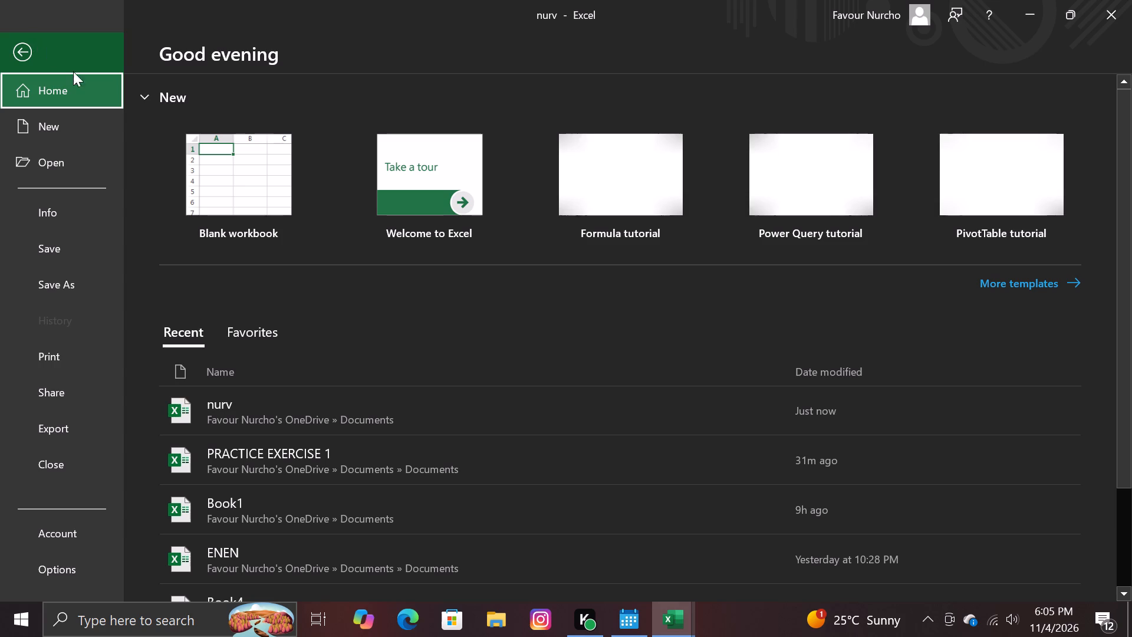
left_click(217, 153)
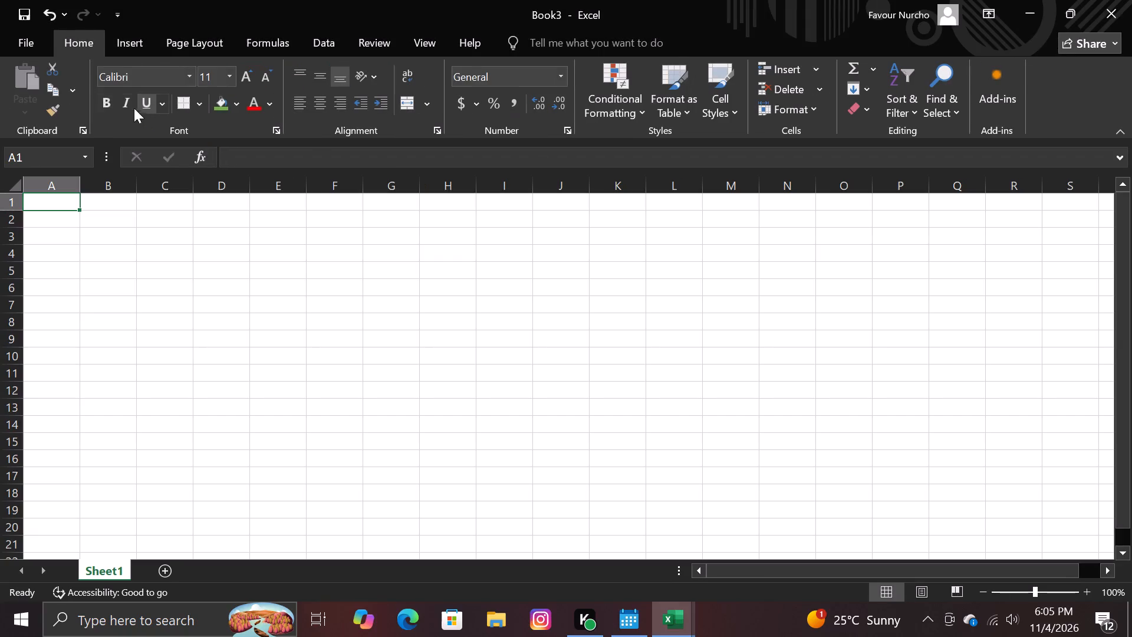
Reopen the nurv workbook from the recent workbooks.
left_click(34, 44)
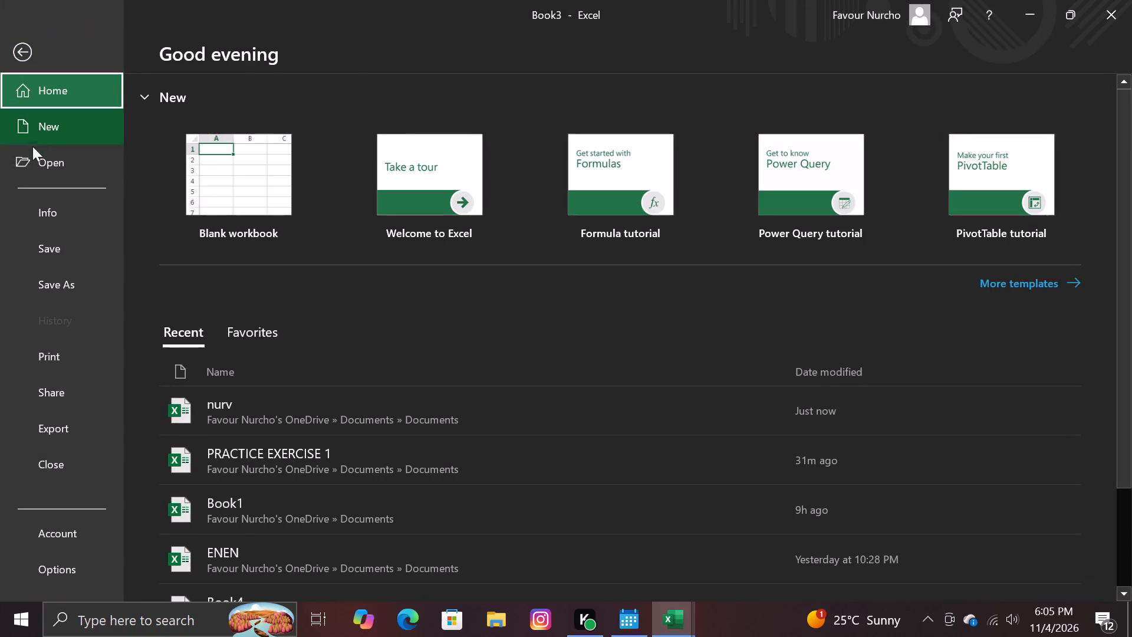
left_click(51, 163)
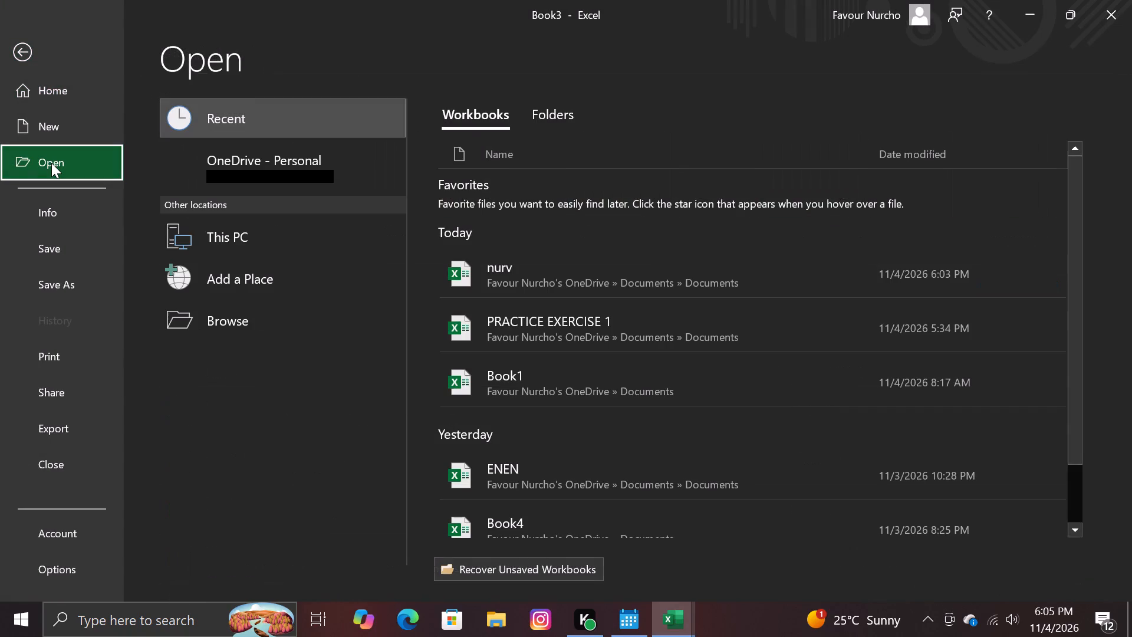
double_click(522, 265)
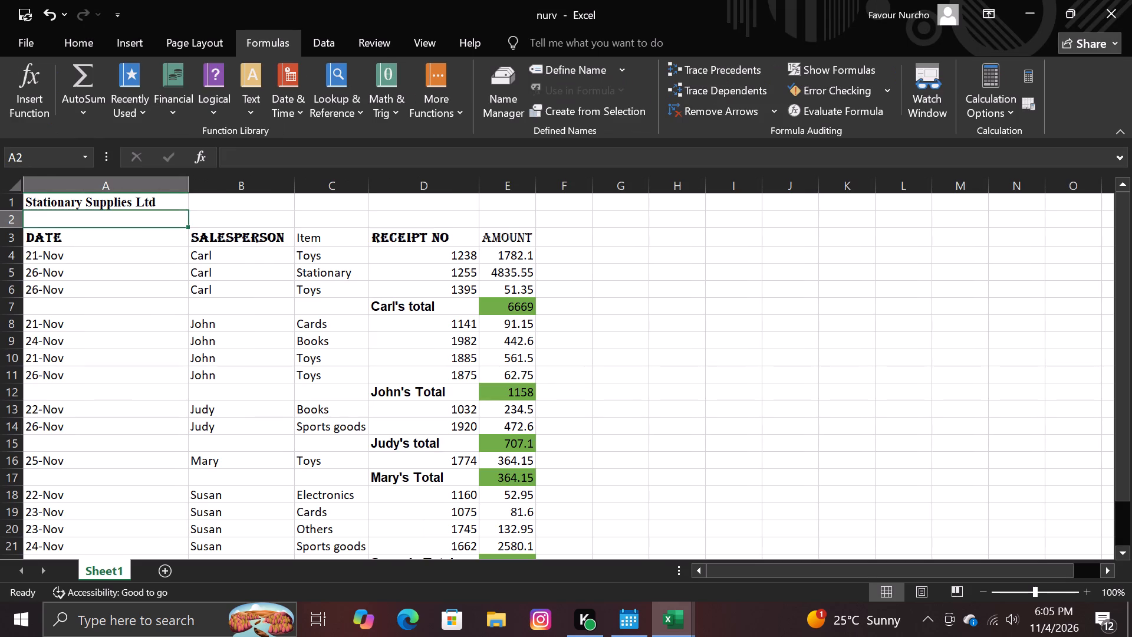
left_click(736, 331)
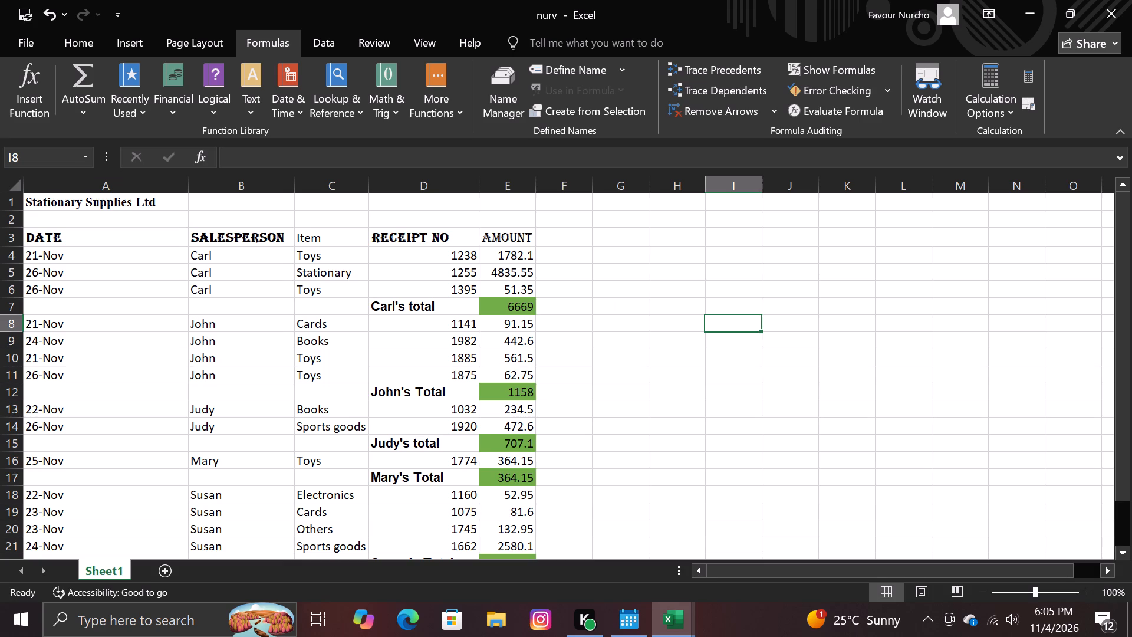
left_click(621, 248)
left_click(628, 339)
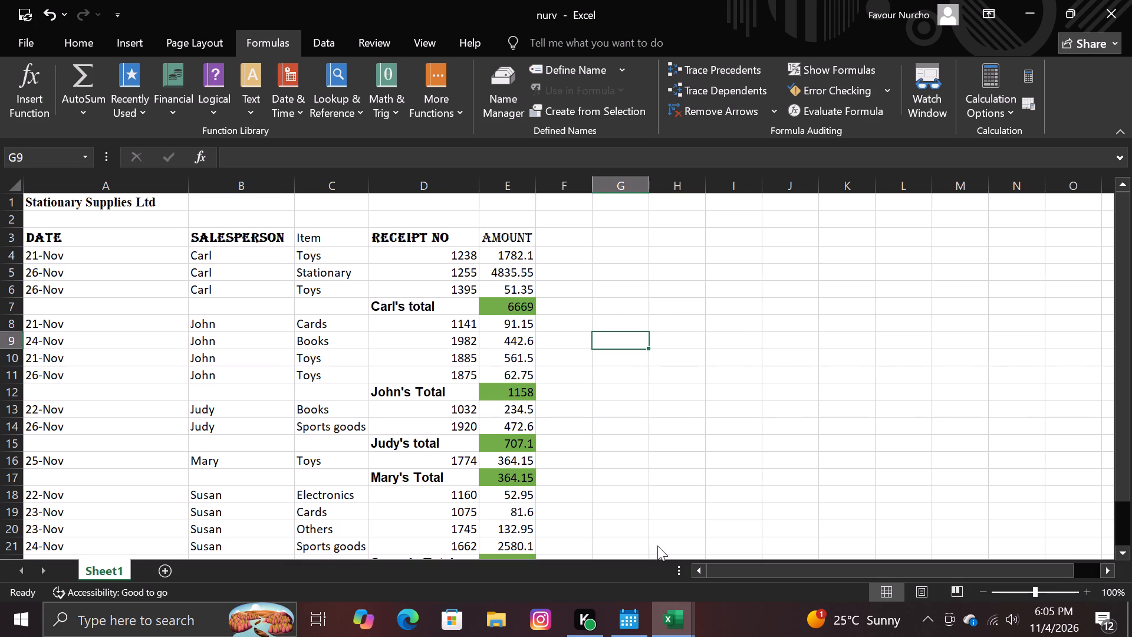
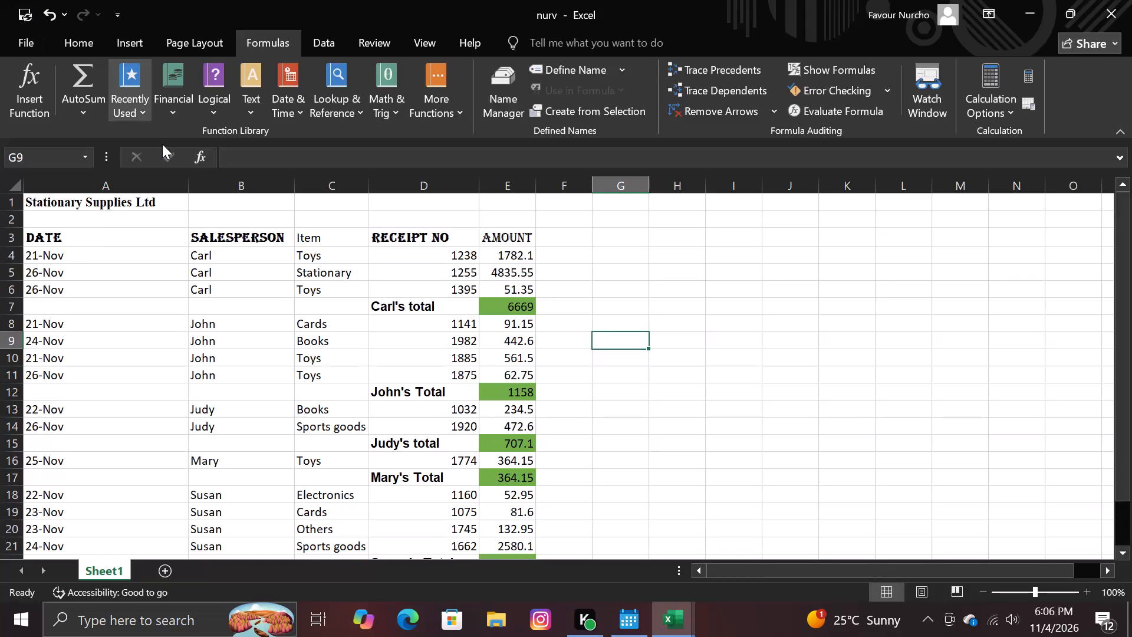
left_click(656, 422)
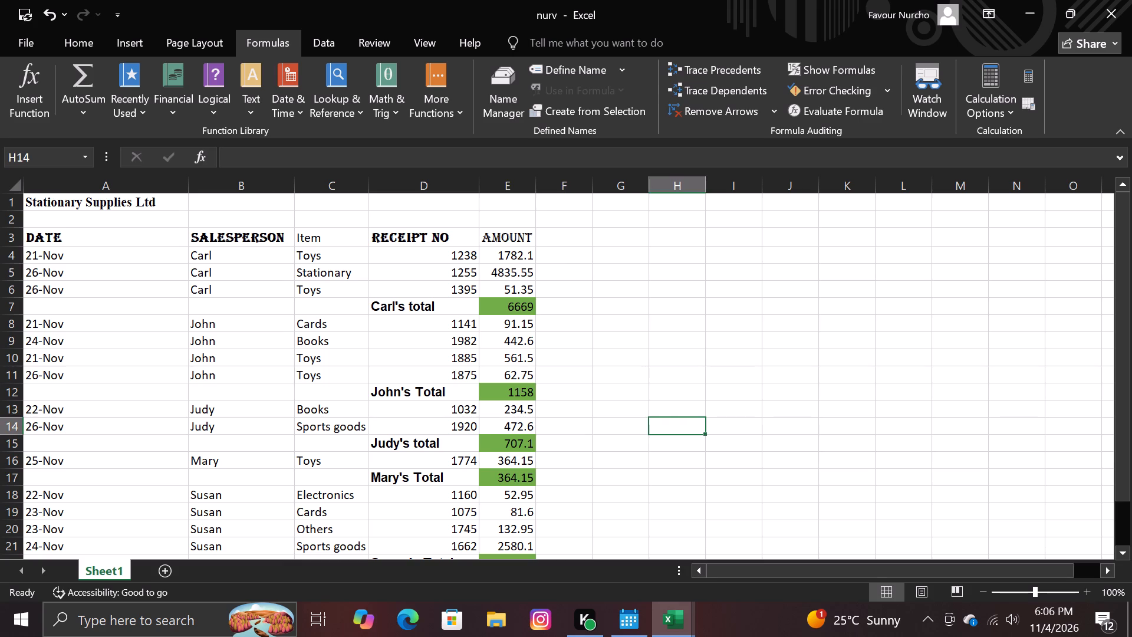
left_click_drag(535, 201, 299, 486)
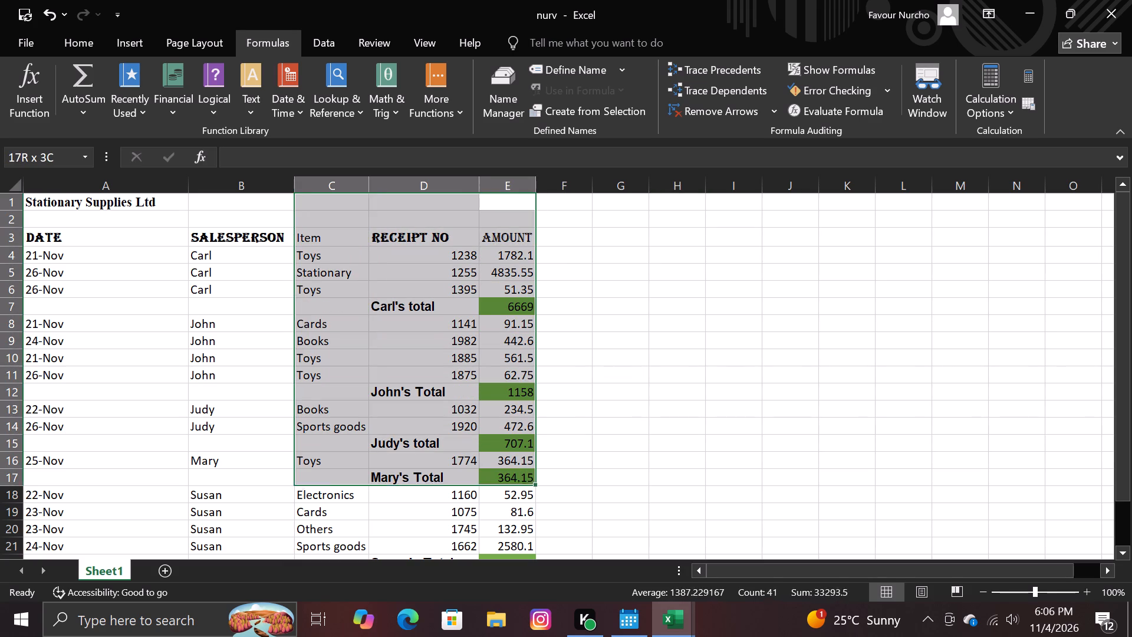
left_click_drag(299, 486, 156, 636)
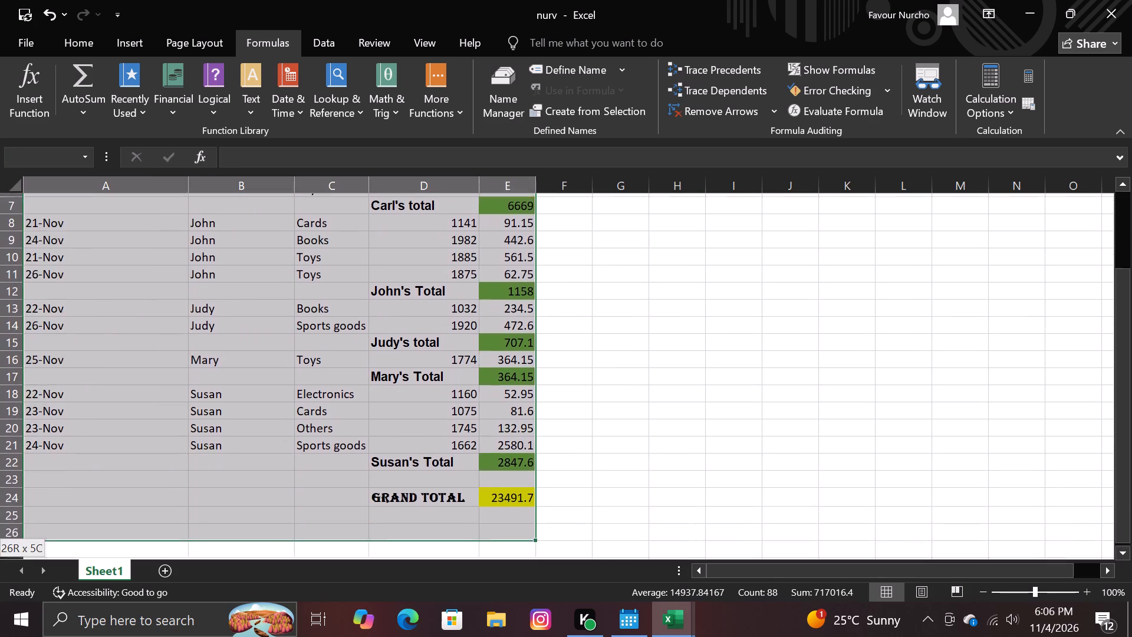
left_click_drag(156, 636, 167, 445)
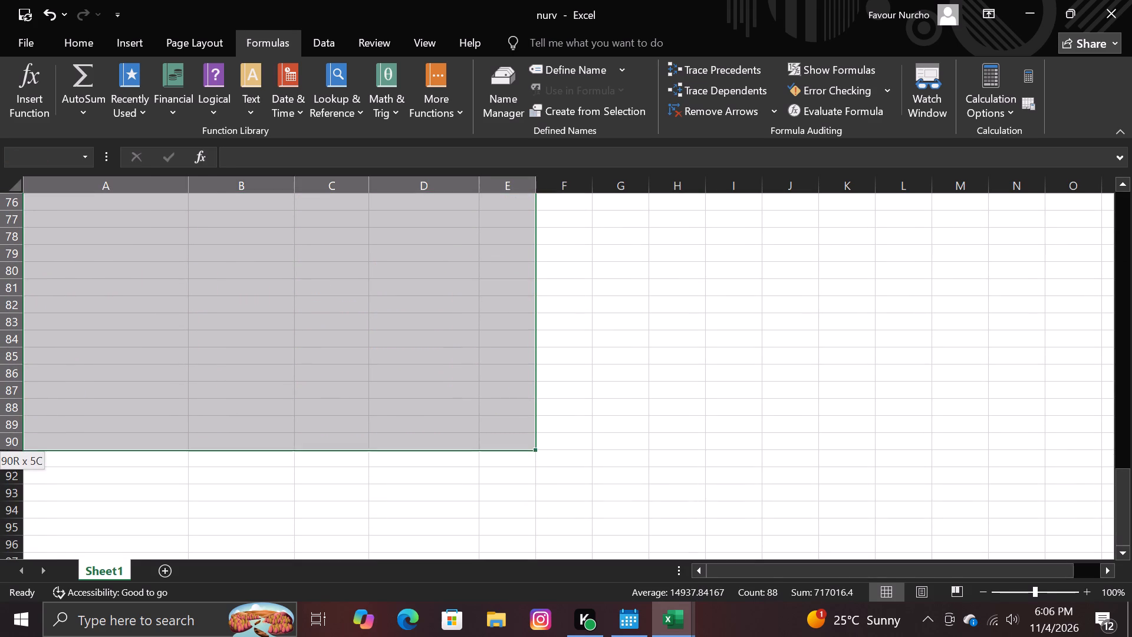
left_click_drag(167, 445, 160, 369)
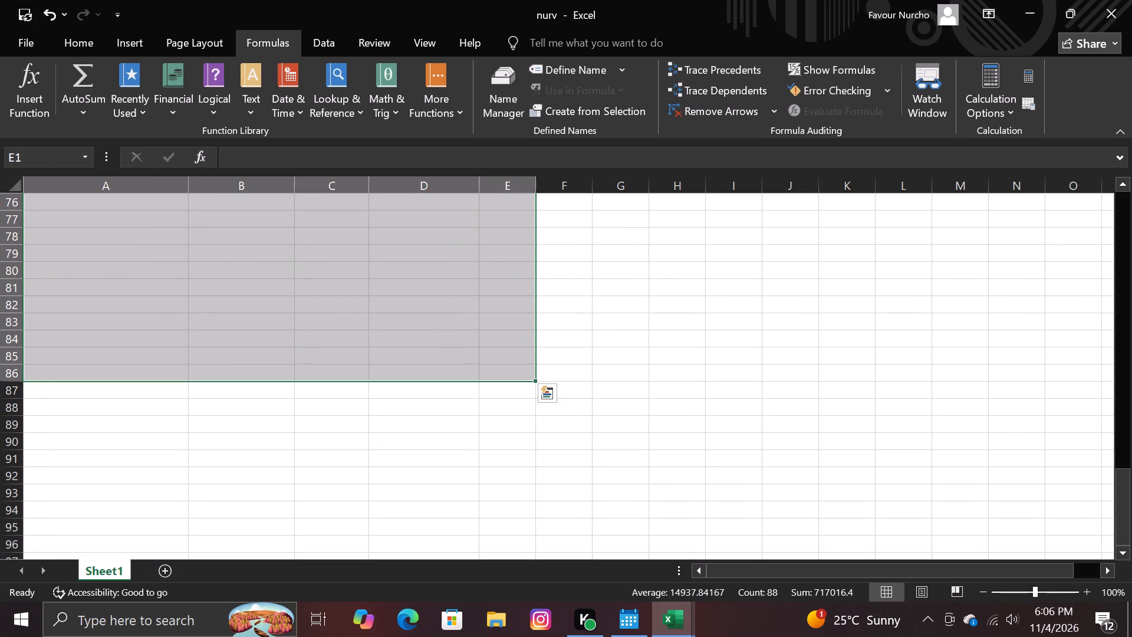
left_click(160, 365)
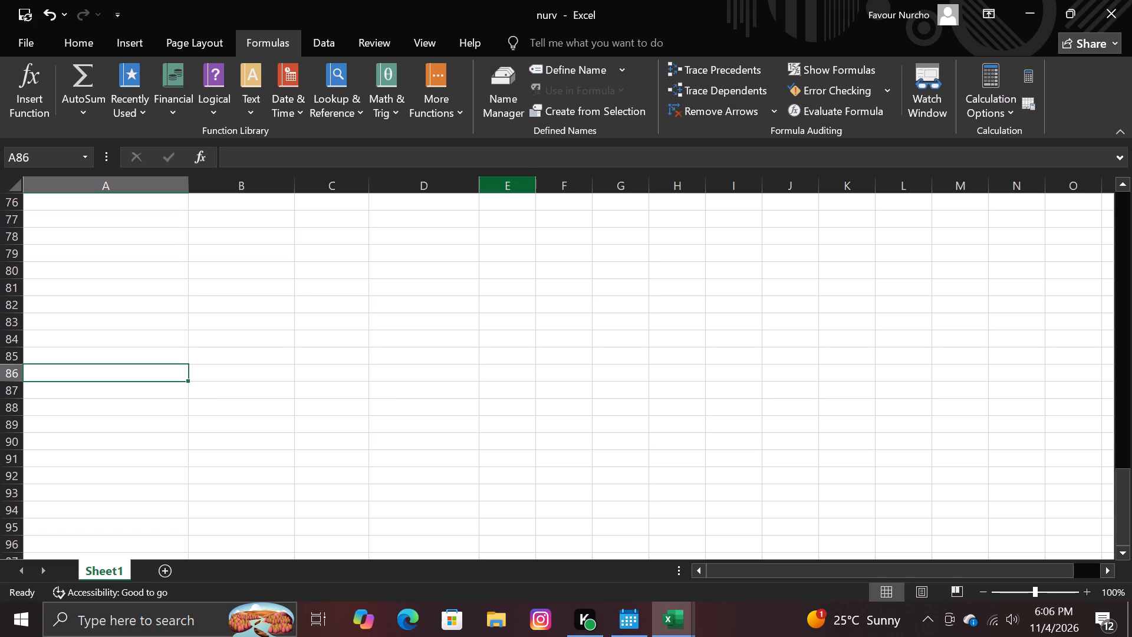